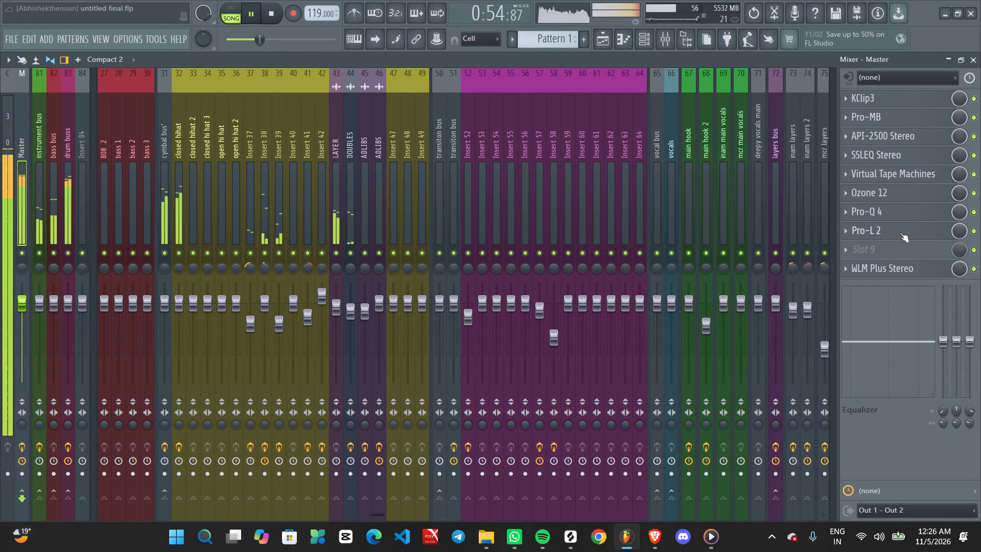
# Play and replay the song section starting around 0:50 to listen to the mix through the Master track.
pyautogui.press('space')
pyautogui.press('space')
pyautogui.press('space')
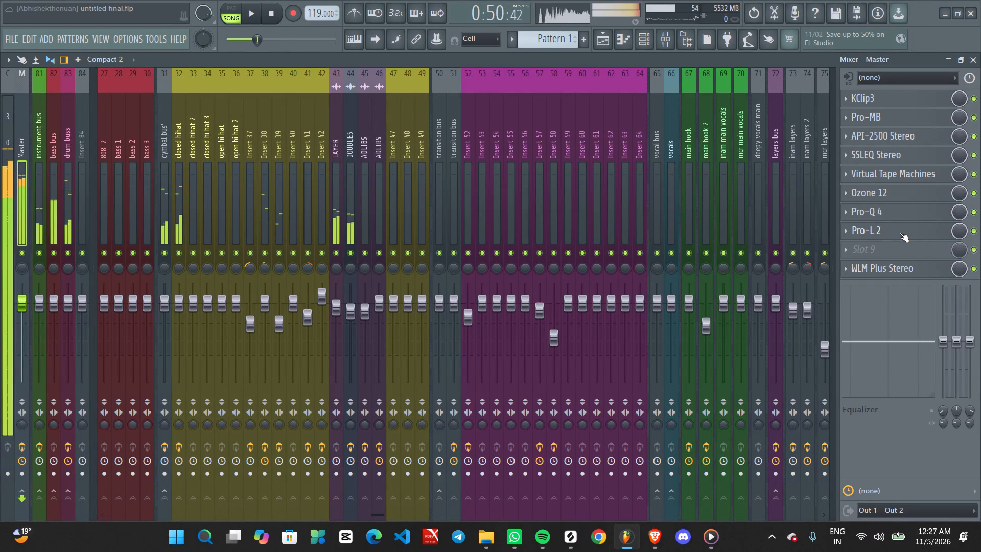
pyautogui.press('space')
pyautogui.press('space')
pyautogui.press('space')
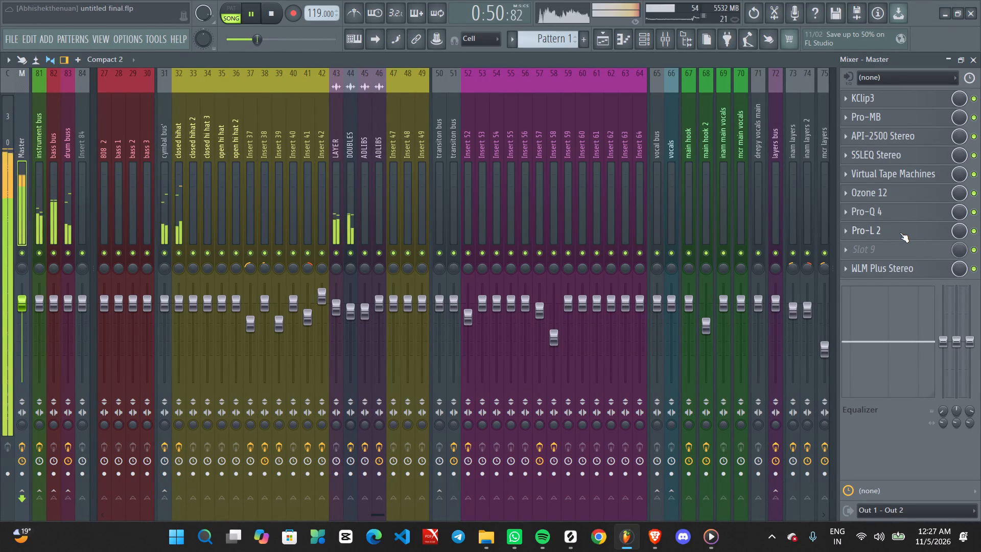
pyautogui.press('space')
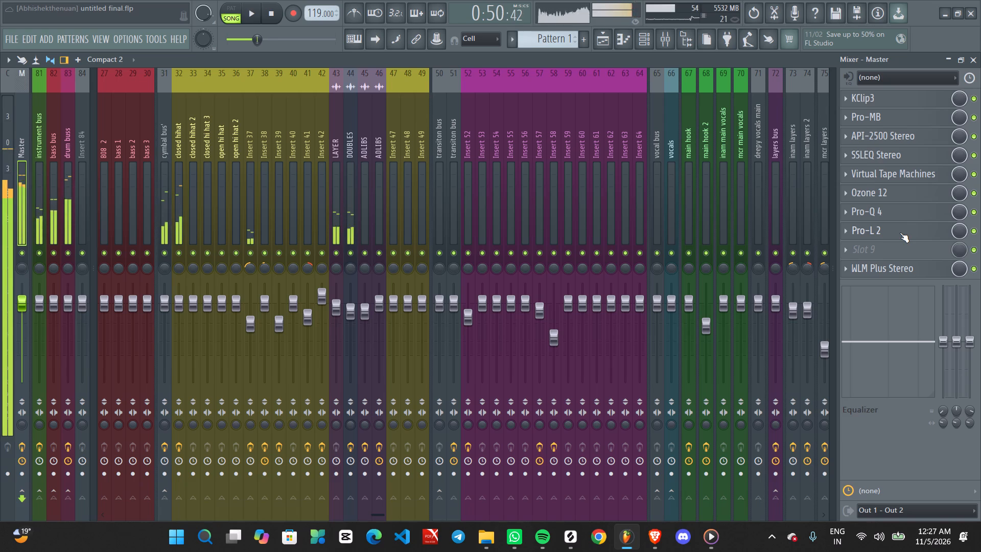
pyautogui.press('space')
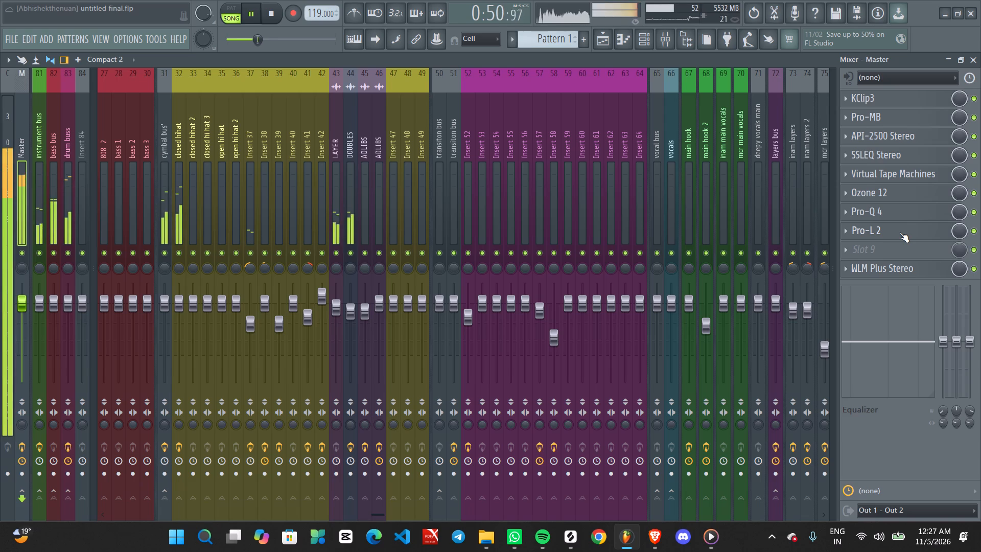
pyautogui.press('space')
pyautogui.press('space')
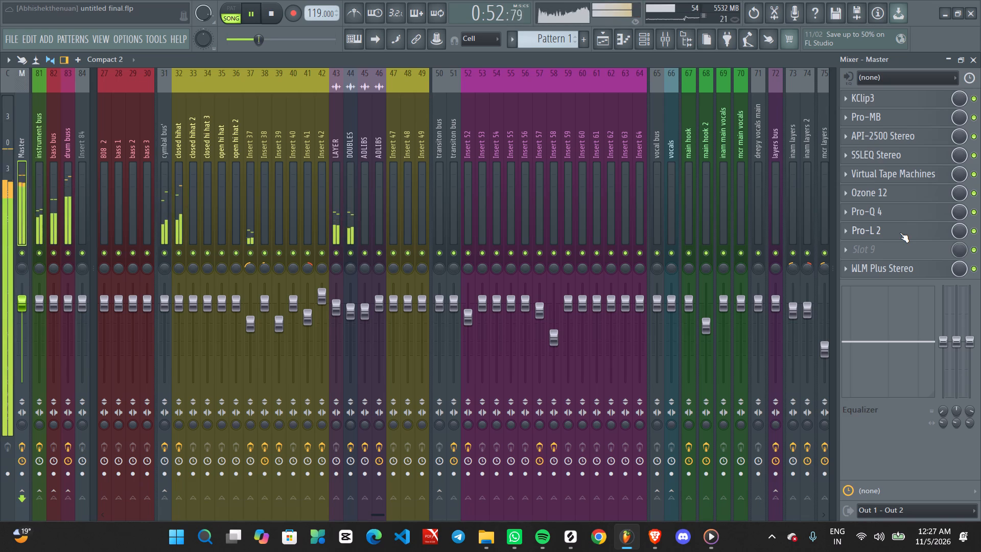
pyautogui.press('space')
pyautogui.press('space')
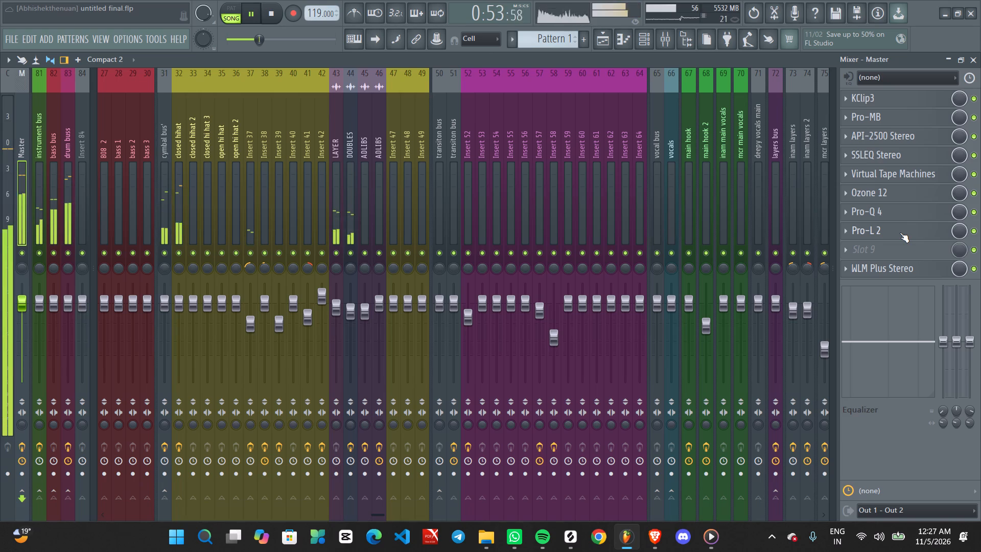
# While the song plays, look through the mixer tracks from Insert 4 backwards to main hook and their effect chains.
pyautogui.press('Down')
pyautogui.press('Down')
pyautogui.press('Up')
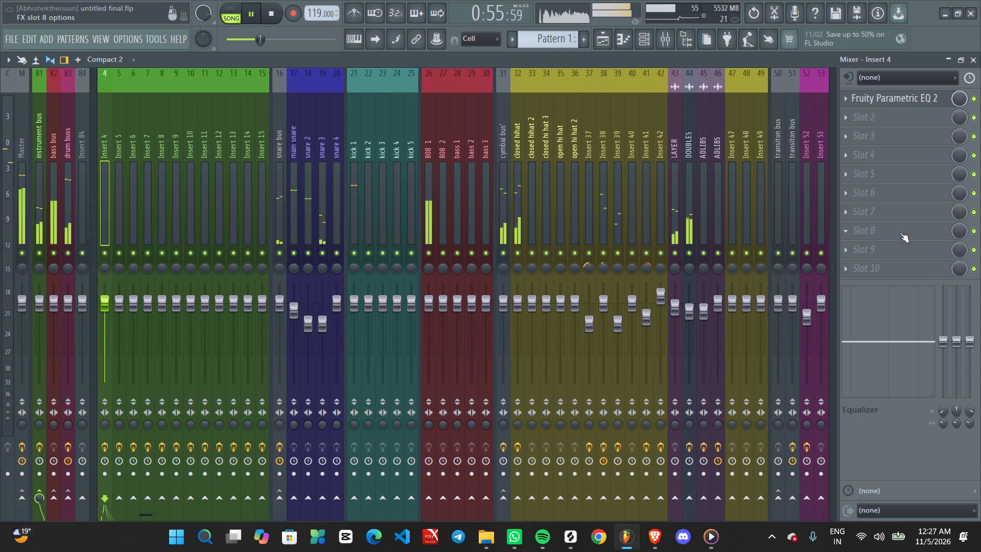
pyautogui.press('Up')
pyautogui.press('Up')
pyautogui.press('Up')
pyautogui.press('Down')
pyautogui.press('Down')
pyautogui.press('Down')
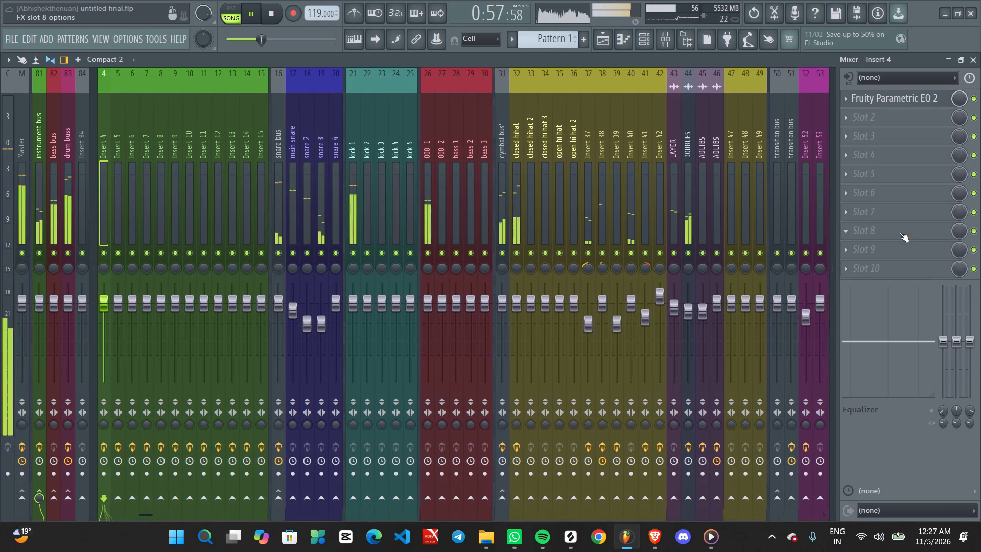
pyautogui.press('Up')
pyautogui.press('Down')
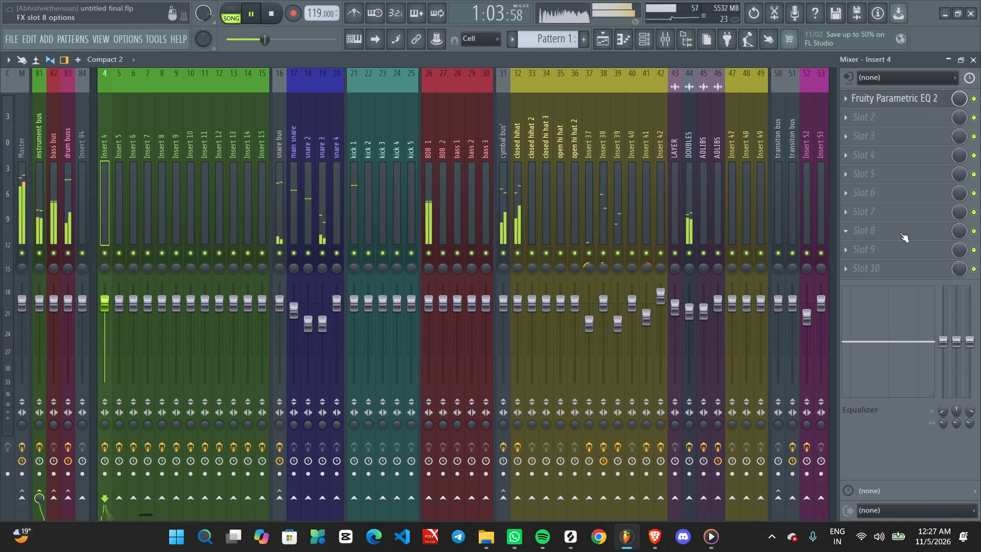
pyautogui.press('Left')
pyautogui.press('Left')
pyautogui.press('Left')
pyautogui.press('Left')
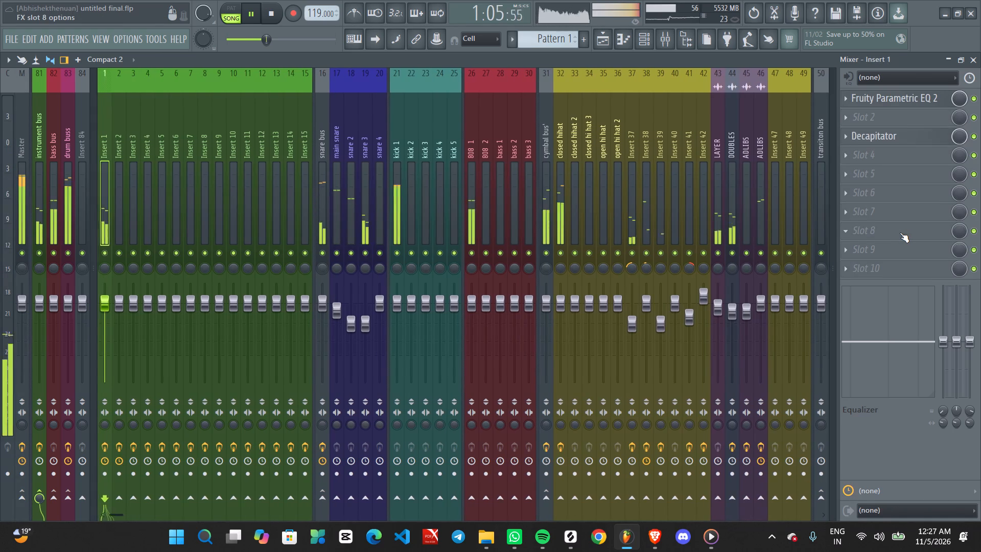
pyautogui.press('Left')
pyautogui.press('Left')
pyautogui.press('Left')
pyautogui.press('Left')
pyautogui.press('Left')
pyautogui.press('Left')
pyautogui.press('Left')
pyautogui.press('Left')
pyautogui.press('Left')
pyautogui.press('Left')
pyautogui.press('Left')
pyautogui.press('Left')
pyautogui.press('Left')
pyautogui.press('Left')
pyautogui.press('Left')
pyautogui.press('Left')
pyautogui.press('Left')
pyautogui.press('Left')
pyautogui.press('Left')
pyautogui.press('Left')
pyautogui.press('Left')
pyautogui.press('Left')
pyautogui.press('Left')
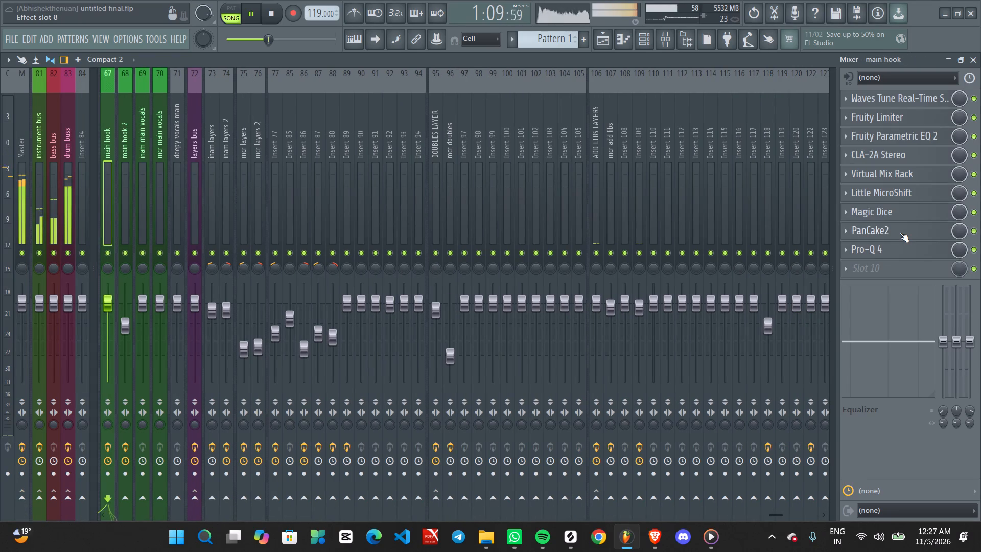
# Look through the effect chains on the mixer tracks from main hook forward to drum buss during playback.
pyautogui.press('Down')
pyautogui.press('Right')
pyautogui.press('Right')
pyautogui.press('Right')
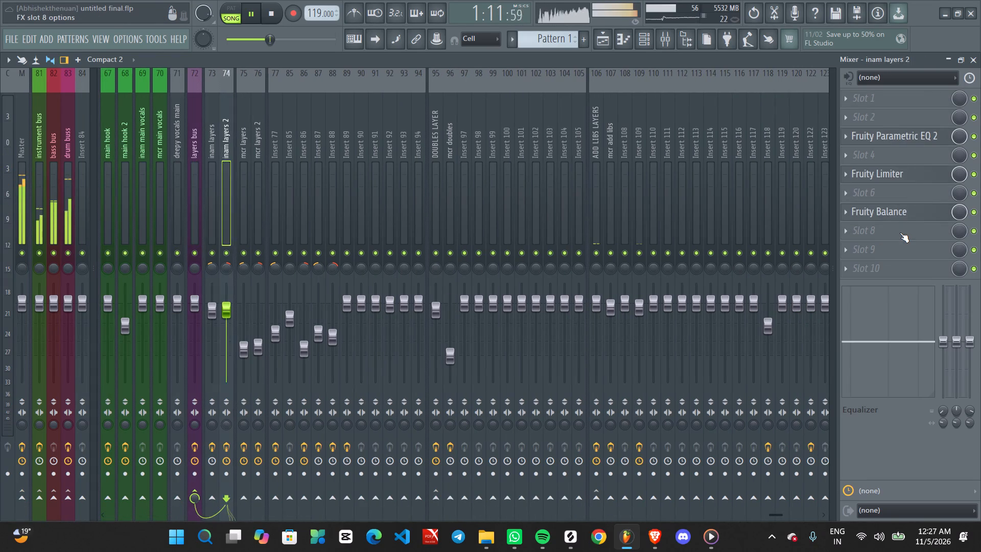
pyautogui.press('Right')
pyautogui.press('Right')
pyautogui.press('Right')
pyautogui.press('Right')
pyautogui.press('Right')
pyautogui.press('Right')
pyautogui.press('Right')
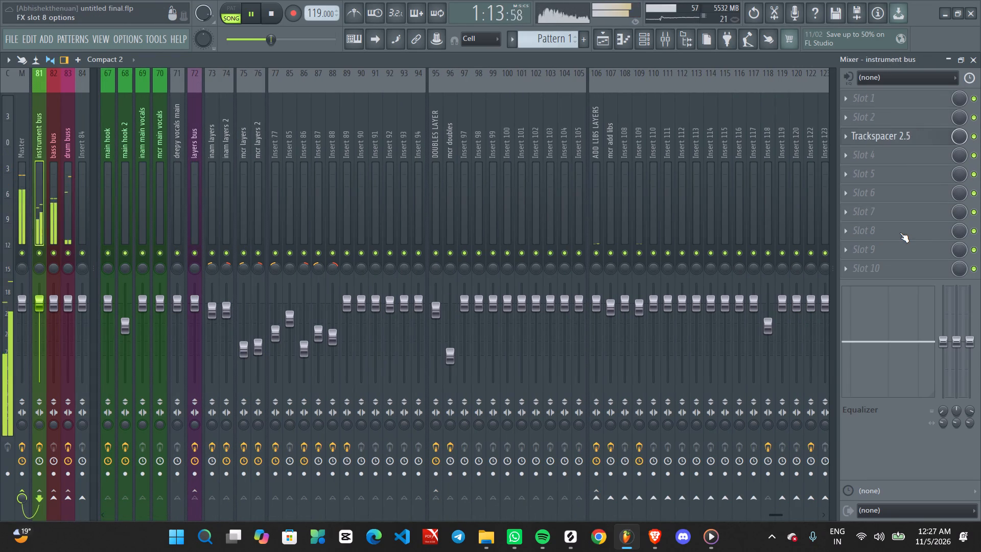
pyautogui.press('Right')
pyautogui.press('Right')
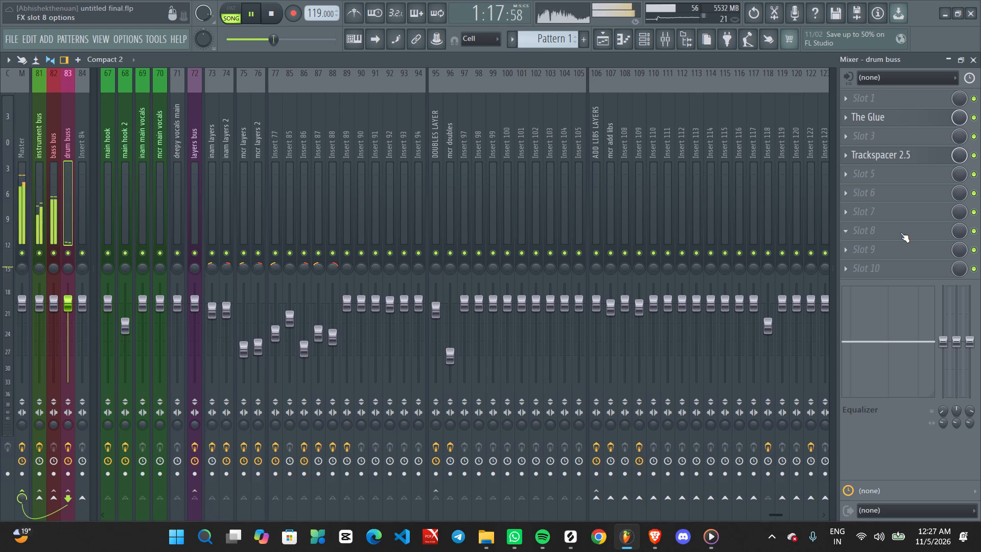
# Continue through the remaining mixer tracks past Insert 123 and around to Insert 8, examining their effects.
pyautogui.press('Right')
pyautogui.press('Right')
pyautogui.press('Right')
pyautogui.press('Right')
pyautogui.press('Right')
pyautogui.press('Right')
pyautogui.press('Right')
pyautogui.press('Right')
pyautogui.press('Right')
pyautogui.press('Right')
pyautogui.press('Right')
pyautogui.press('Right')
pyautogui.press('Right')
pyautogui.press('Right')
pyautogui.press('Right')
pyautogui.press('Right')
pyautogui.press('Right')
pyautogui.press('Right')
pyautogui.press('Right')
pyautogui.press('Right')
pyautogui.press('Right')
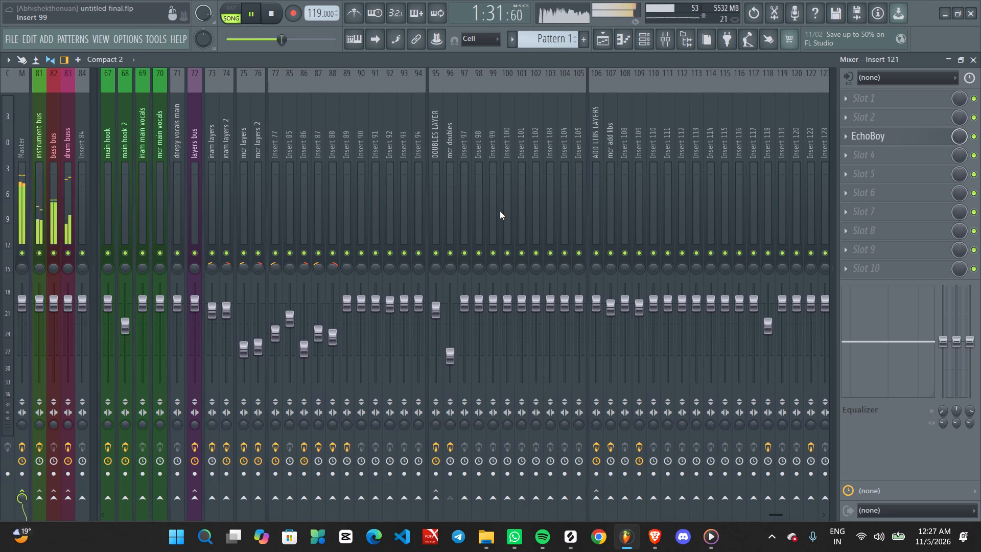
pyautogui.press('Right')
pyautogui.press('Right')
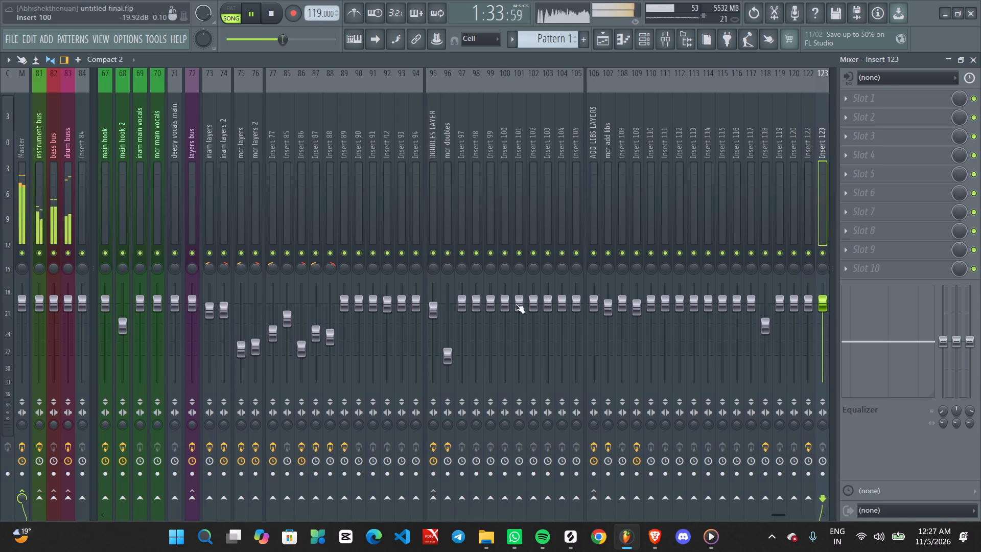
pyautogui.press('Right')
pyautogui.press('Right')
pyautogui.press('Right')
pyautogui.press('Right')
pyautogui.press('Right')
pyautogui.press('Right')
pyautogui.press('Right')
pyautogui.press('Right')
pyautogui.press('Right')
pyautogui.press('Right')
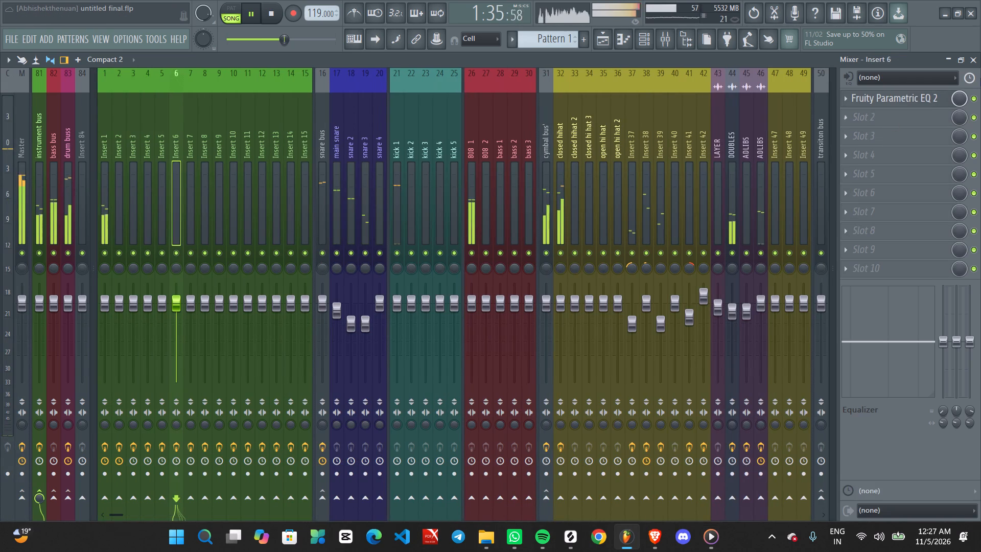
pyautogui.press('Right')
pyautogui.press('Right')
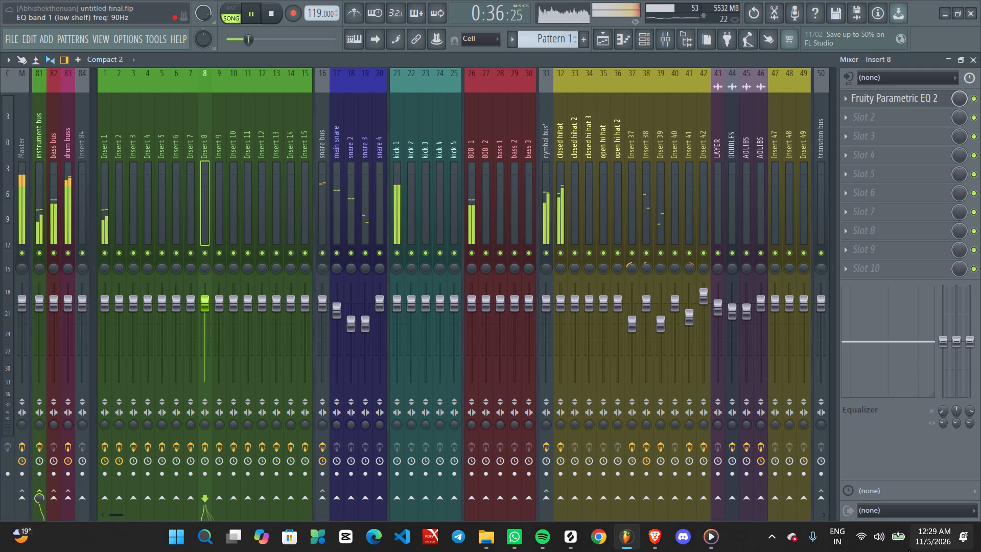
# Stop playback, briefly replay the song from around 0:50, and stop it again.
pyautogui.press('space')
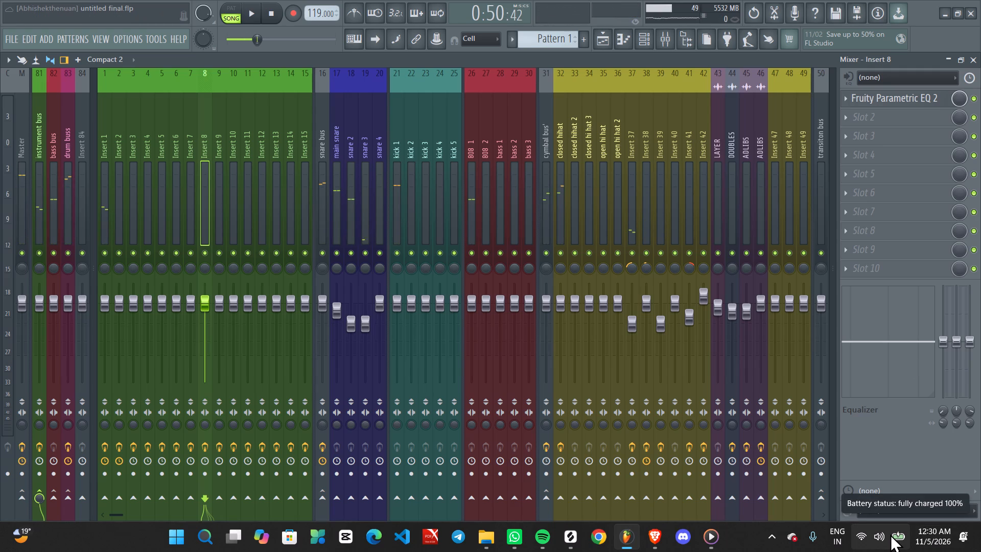
pyautogui.press('space')
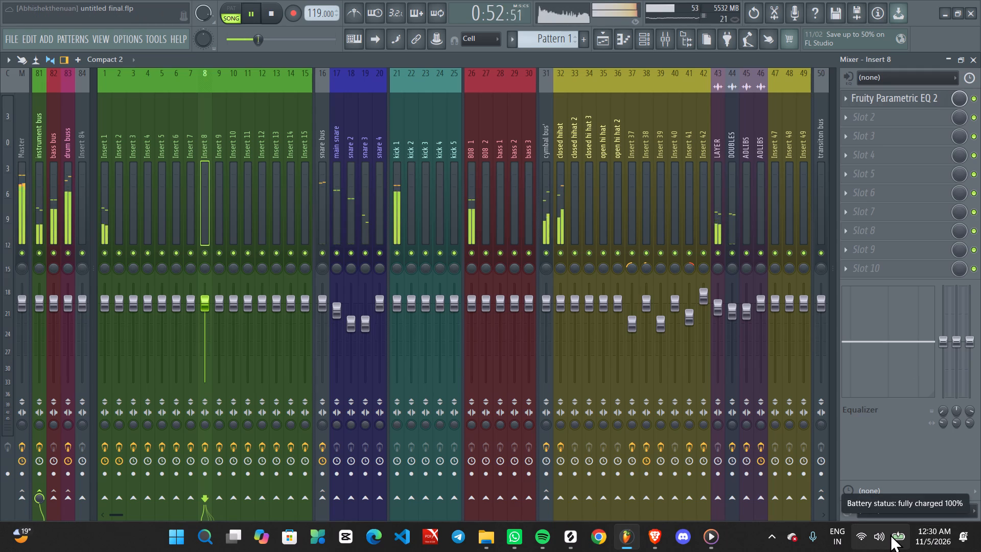
pyautogui.press('space')
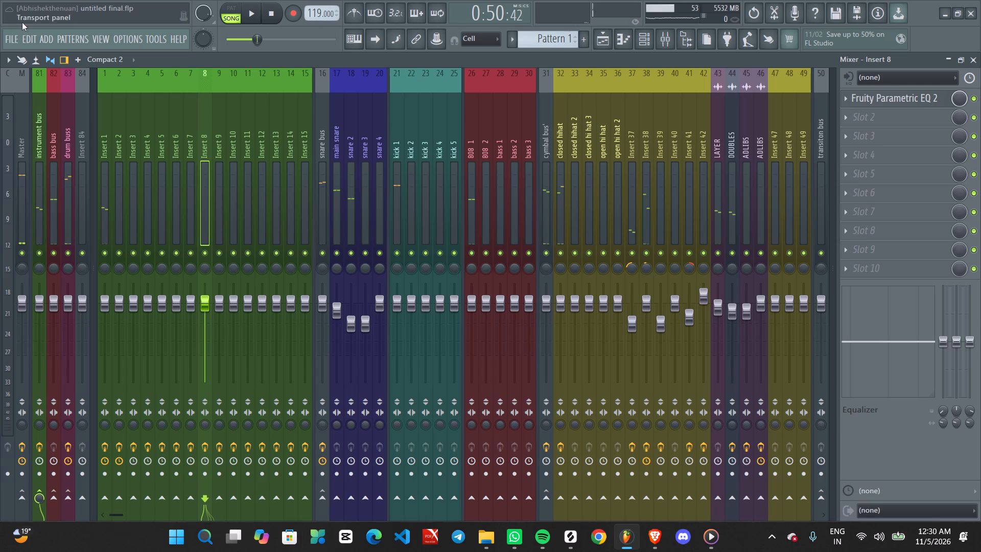
# Switch to File Explorer and open the tabha FL Studio project, saving the changes to untitled final.flp.
pyautogui.click(489, 549)
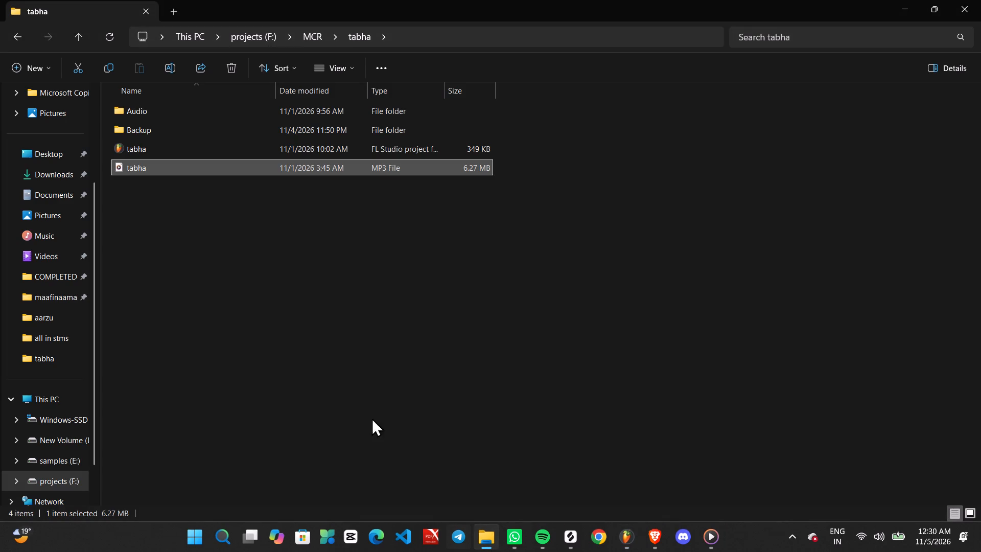
pyautogui.doubleClick(168, 150)
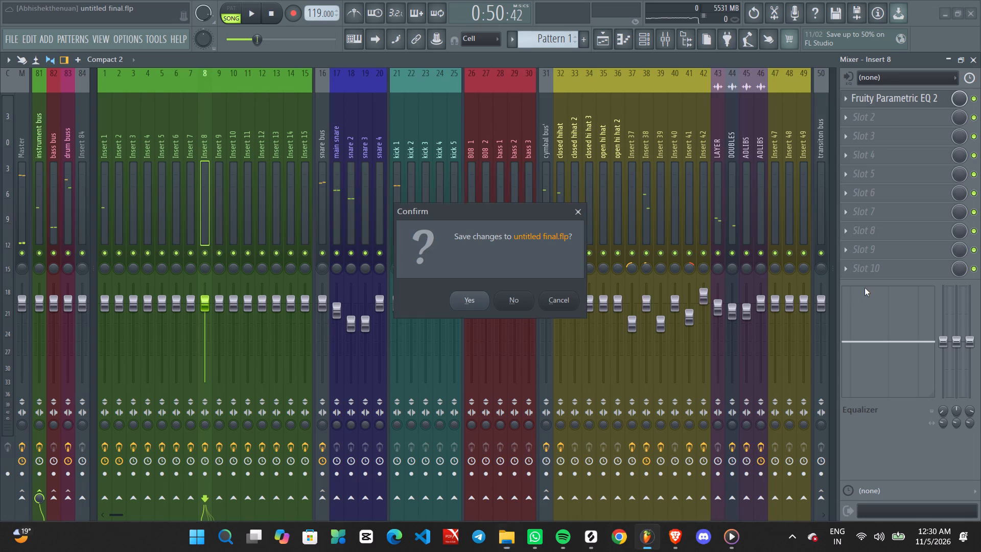
pyautogui.click(472, 301)
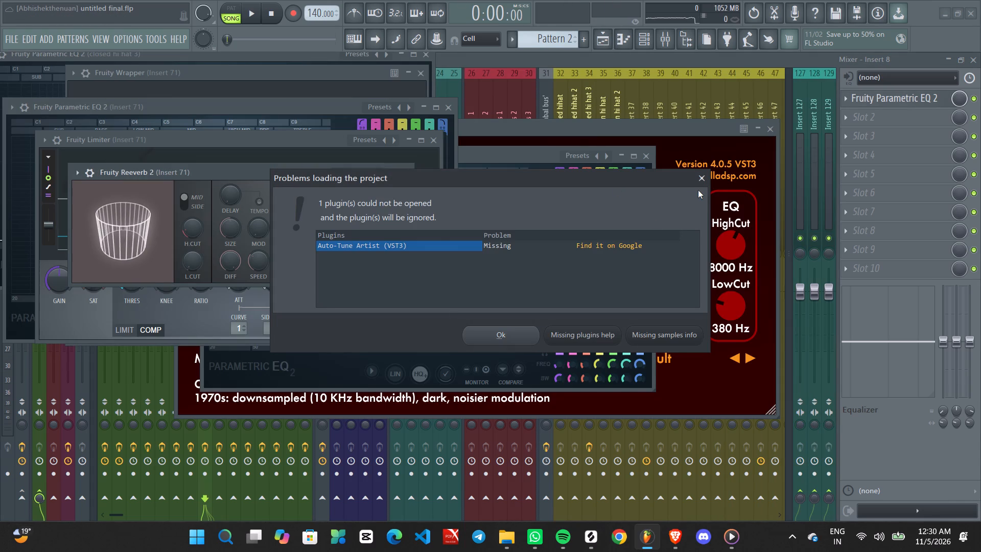
pyautogui.click(703, 179)
# Bring up the Playlist, play the tabha song from the start and examine the vocal clips on Tracks 24 and 25.
pyautogui.click(598, 37)
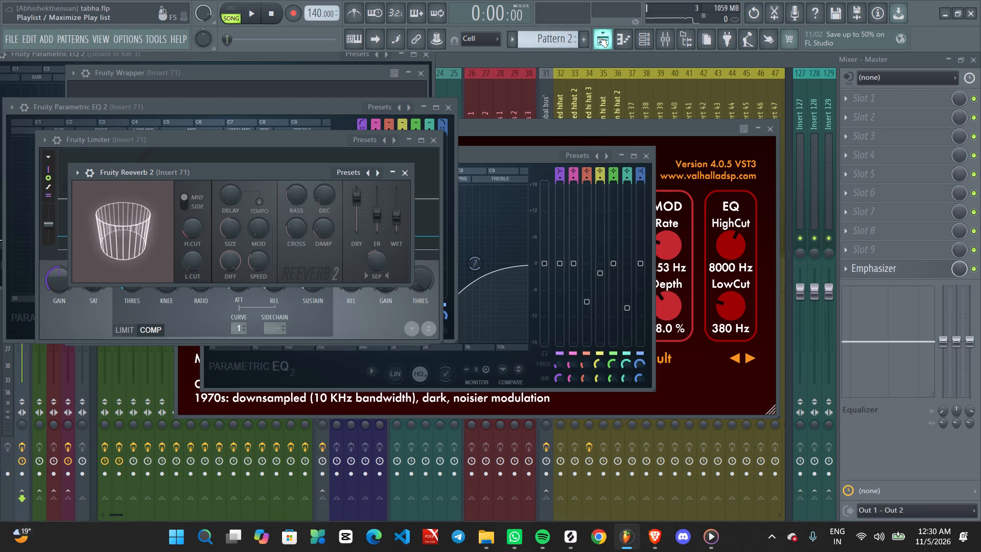
pyautogui.press('space')
pyautogui.keyDown('ctrl'); pyautogui.scroll(3, 222, 425); pyautogui.keyUp('ctrl')
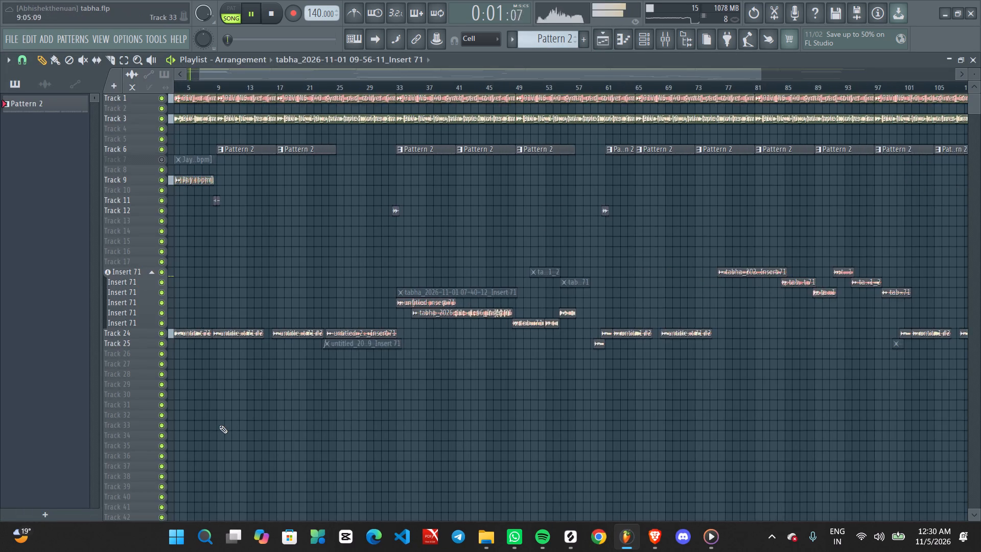
pyautogui.moveTo(236, 423); pyautogui.dragTo(528, 394, button='middle')
pyautogui.keyDown('ctrl'); pyautogui.scroll(2, 247, 394); pyautogui.keyUp('ctrl')
pyautogui.moveTo(253, 401); pyautogui.dragTo(555, 417, button='middle')
pyautogui.keyDown('ctrl'); pyautogui.scroll(2, 221, 417); pyautogui.keyUp('ctrl')
pyautogui.moveTo(243, 417); pyautogui.dragTo(473, 423, button='middle')
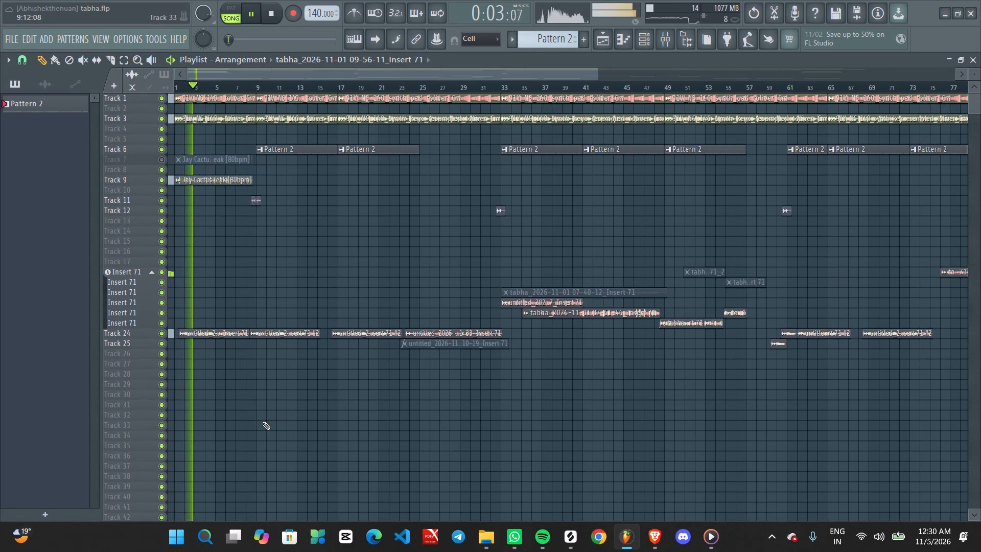
pyautogui.keyDown('ctrl'); pyautogui.scroll(2, 262, 422); pyautogui.keyUp('ctrl')
pyautogui.moveTo(259, 422); pyautogui.dragTo(470, 421, button='middle')
pyautogui.keyDown('ctrl'); pyautogui.scroll(-6, 279, 383); pyautogui.keyUp('ctrl')
pyautogui.keyDown('ctrl'); pyautogui.scroll(3, 241, 390); pyautogui.keyUp('ctrl')
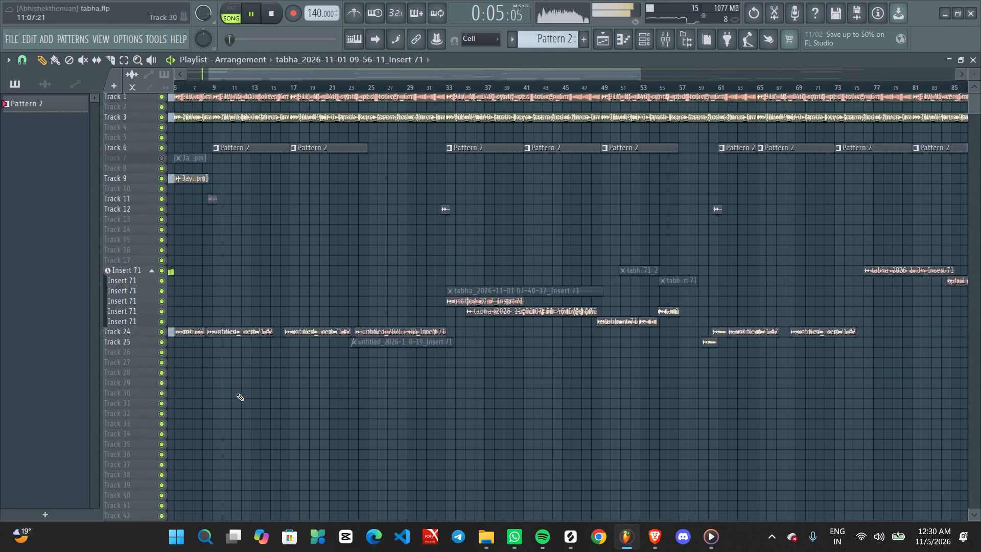
pyautogui.moveTo(262, 404); pyautogui.dragTo(489, 449, button='middle')
pyautogui.keyDown('alt'); pyautogui.scroll(6, 278, 400); pyautogui.keyUp('alt')
pyautogui.keyDown('ctrl'); pyautogui.scroll(3, 259, 397); pyautogui.keyUp('ctrl')
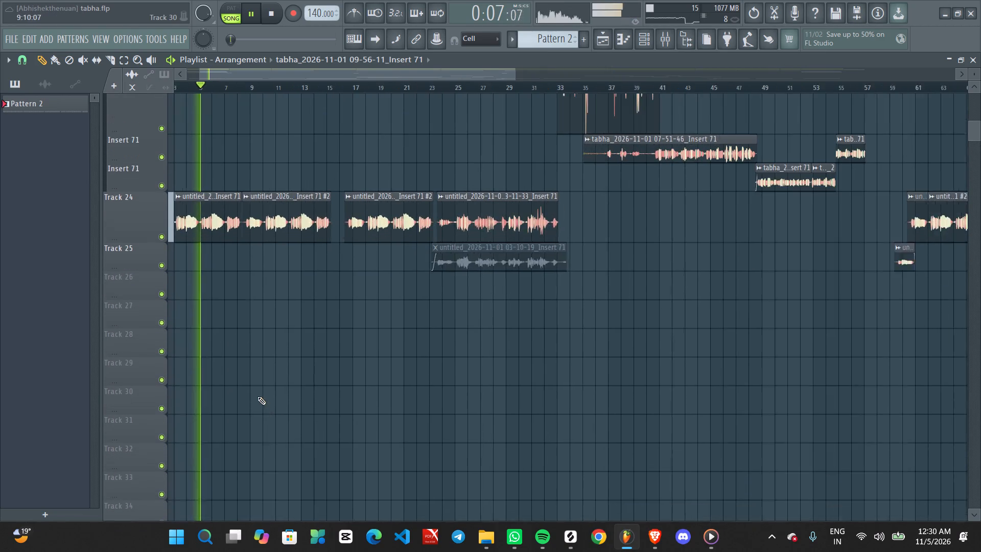
pyautogui.moveTo(274, 399); pyautogui.dragTo(661, 404, button='middle')
pyautogui.keyDown('alt'); pyautogui.scroll(6, 305, 405); pyautogui.keyUp('alt')
pyautogui.moveTo(279, 382); pyautogui.dragTo(631, 416, button='middle')
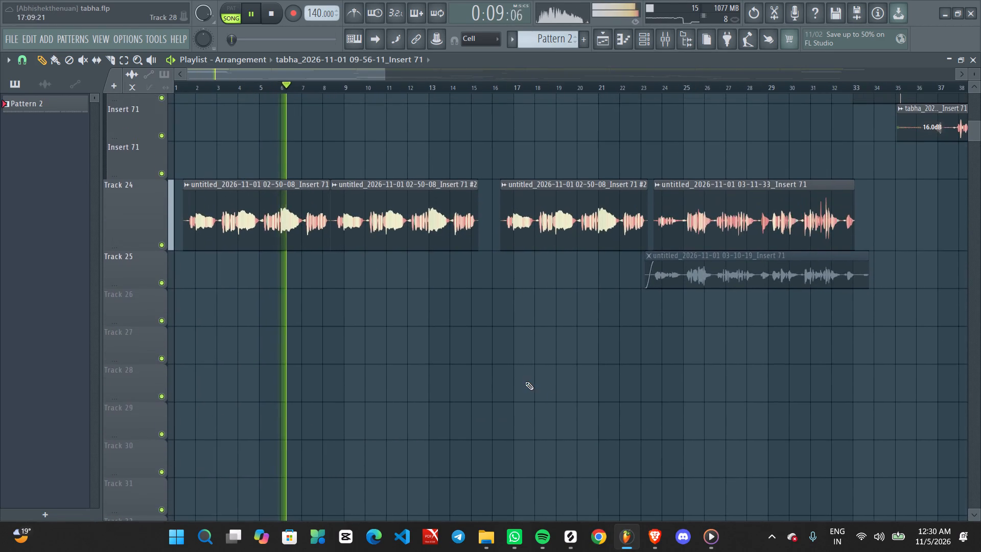
# Examine the upper Playlist tracks during playback, including the synth loops, Pattern 2 clips and drum breaks.
pyautogui.keyDown('ctrl'); pyautogui.scroll(-6, 525, 382); pyautogui.keyUp('ctrl')
pyautogui.scroll(3, 304, 425)
pyautogui.scroll(-1, 302, 425)
pyautogui.scroll(2, 302, 425)
pyautogui.scroll(20, 302, 425)
pyautogui.scroll(-2, 303, 425)
pyautogui.scroll(6, 304, 425)
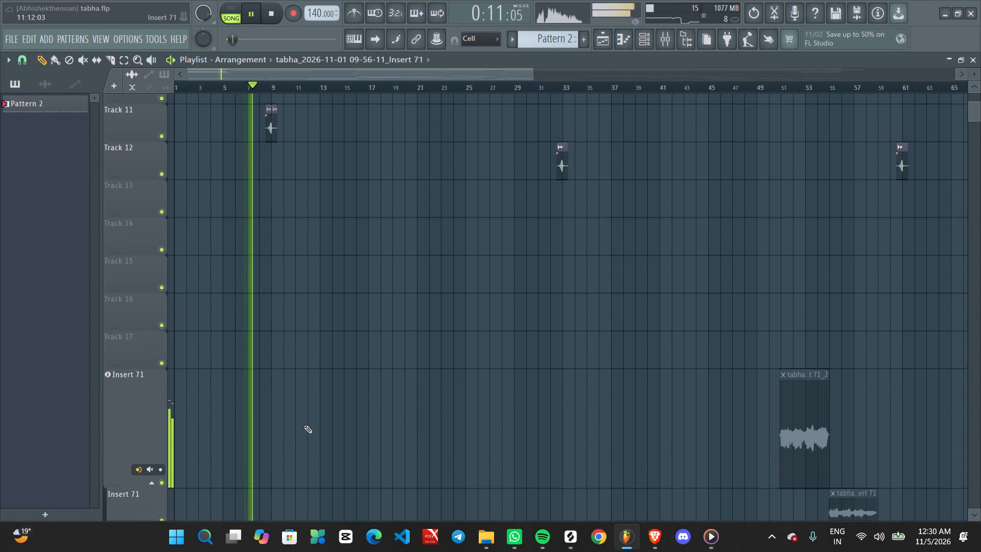
pyautogui.scroll(19, 304, 425)
pyautogui.keyDown('ctrl'); pyautogui.scroll(-7, 305, 425); pyautogui.keyUp('ctrl')
pyautogui.keyDown('ctrl'); pyautogui.scroll(5, 302, 427); pyautogui.keyUp('ctrl')
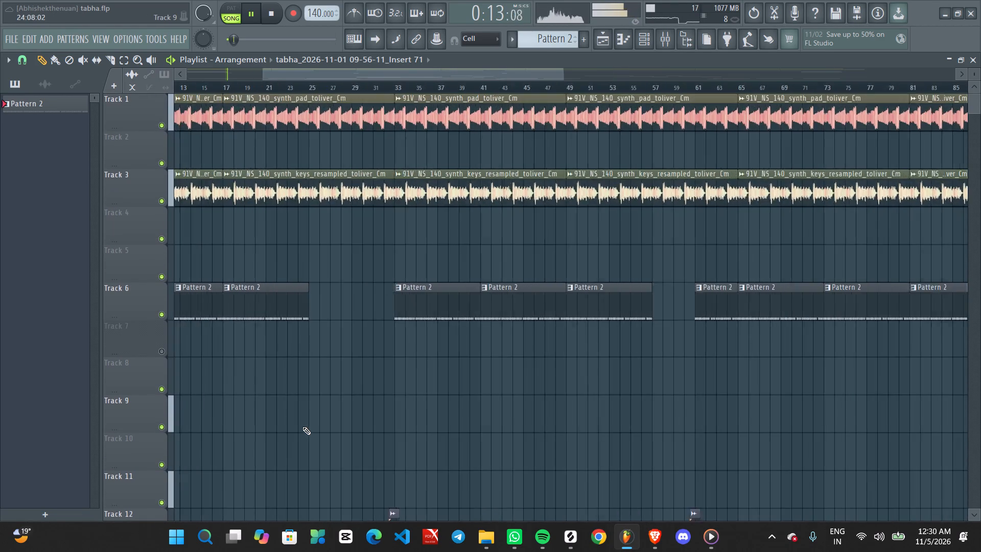
pyautogui.keyDown('ctrl'); pyautogui.scroll(1, 302, 427); pyautogui.keyUp('ctrl')
pyautogui.moveTo(265, 450); pyautogui.dragTo(782, 348, button='middle')
pyautogui.keyDown('ctrl'); pyautogui.scroll(3, 406, 346); pyautogui.keyUp('ctrl')
pyautogui.moveTo(446, 372); pyautogui.dragTo(657, 354, button='middle')
pyautogui.keyDown('alt'); pyautogui.scroll(4, 308, 420); pyautogui.keyUp('alt')
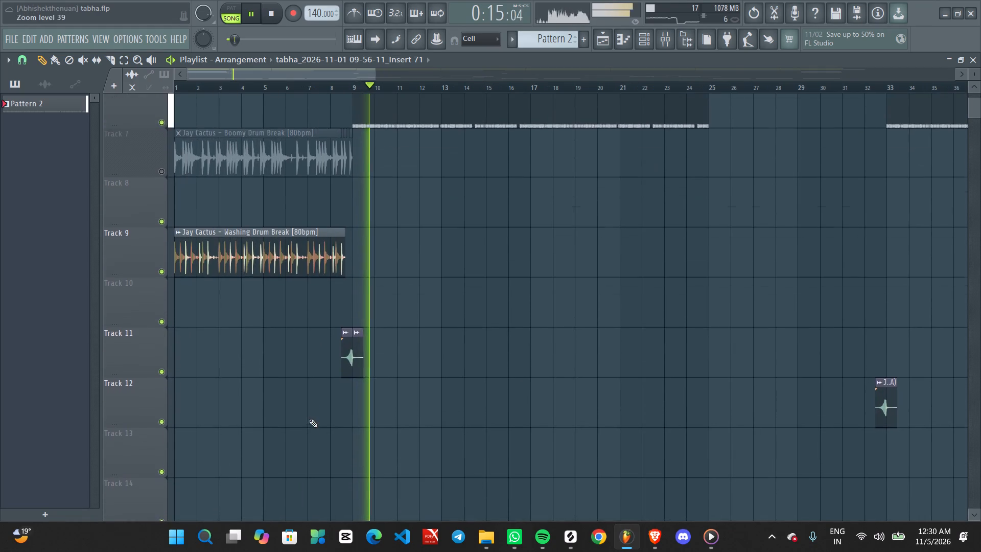
# Examine the Track 24 vocal clips around bars 3 to 21 up close, and stop playback.
pyautogui.keyDown('alt'); pyautogui.scroll(-13, 371, 392); pyautogui.keyUp('alt')
pyautogui.scroll(6, 380, 392)
pyautogui.moveTo(404, 402); pyautogui.dragTo(530, 455, button='middle')
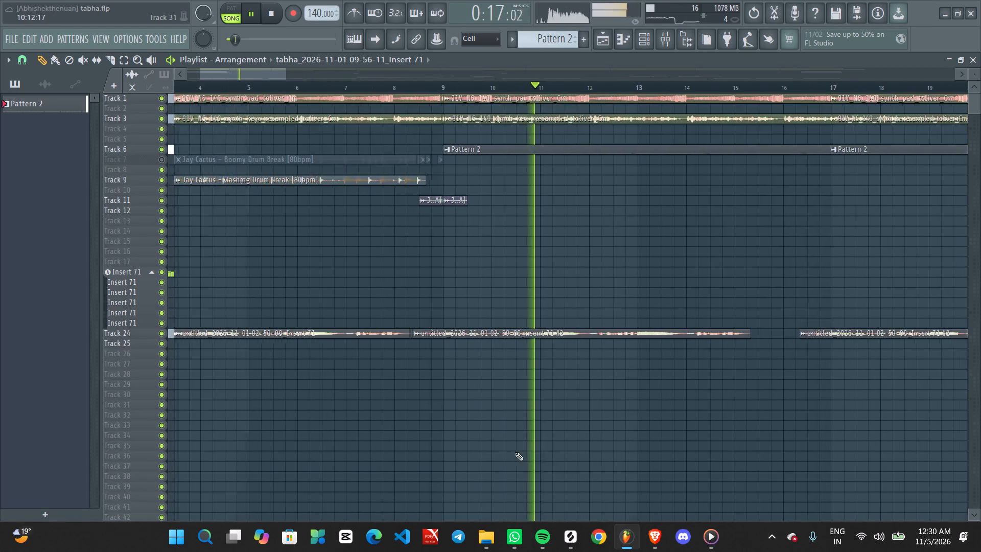
pyautogui.keyDown('alt'); pyautogui.scroll(4, 471, 431); pyautogui.keyUp('alt')
pyautogui.keyDown('alt'); pyautogui.scroll(-1, 471, 431); pyautogui.keyUp('alt')
pyautogui.keyDown('alt'); pyautogui.scroll(4, 471, 431); pyautogui.keyUp('alt')
pyautogui.keyDown('ctrl'); pyautogui.scroll(3, 496, 418); pyautogui.keyUp('ctrl')
pyautogui.moveTo(589, 354); pyautogui.dragTo(555, 468, button='middle')
pyautogui.keyDown('ctrl'); pyautogui.scroll(-3, 531, 407); pyautogui.keyUp('ctrl')
pyautogui.press('space')
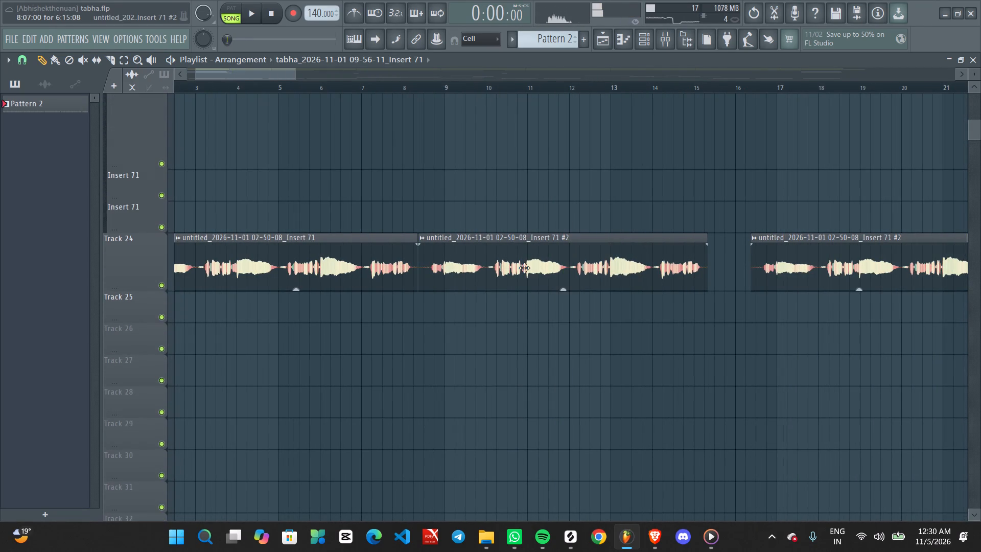
# Open the settings of the second Track 24 vocal clip, go to its mixer track Insert 71, and listen briefly.
pyautogui.doubleClick(524, 267)
pyautogui.doubleClick(523, 268)
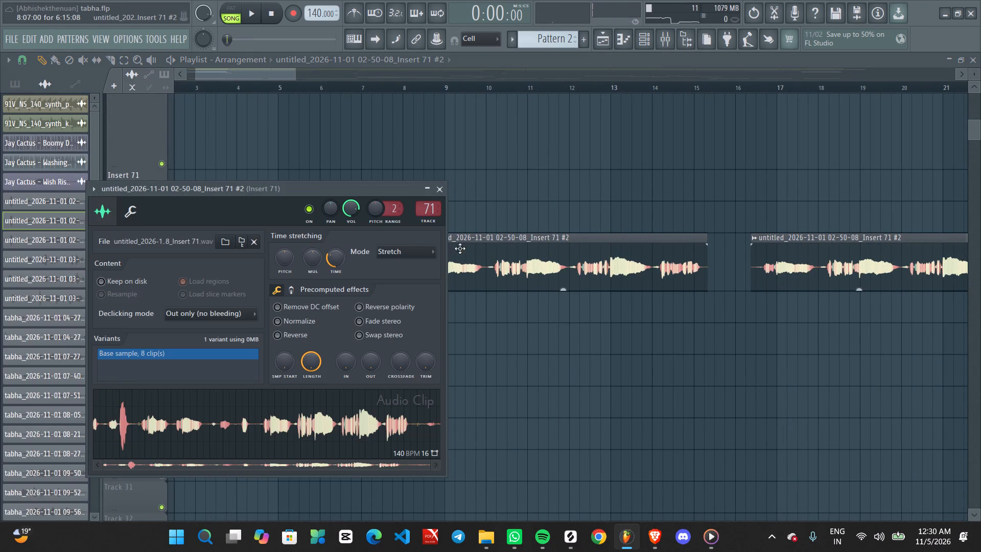
pyautogui.doubleClick(422, 209)
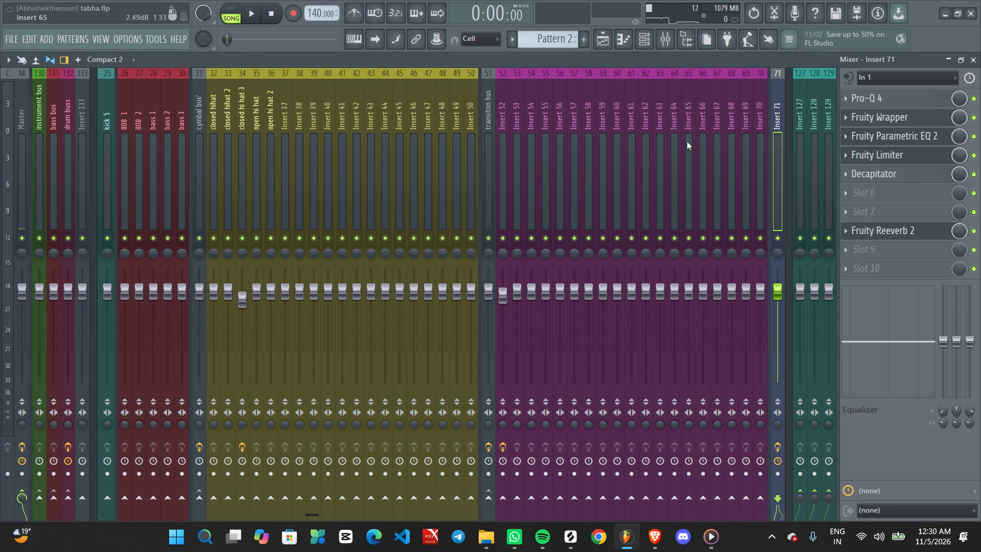
pyautogui.scroll(-8, 687, 142)
pyautogui.press('space')
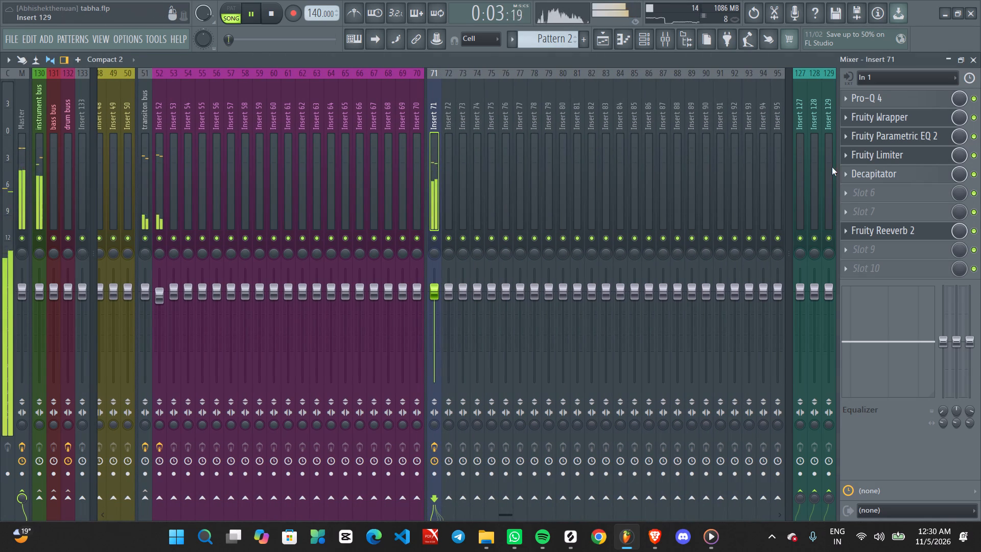
pyautogui.press('space')
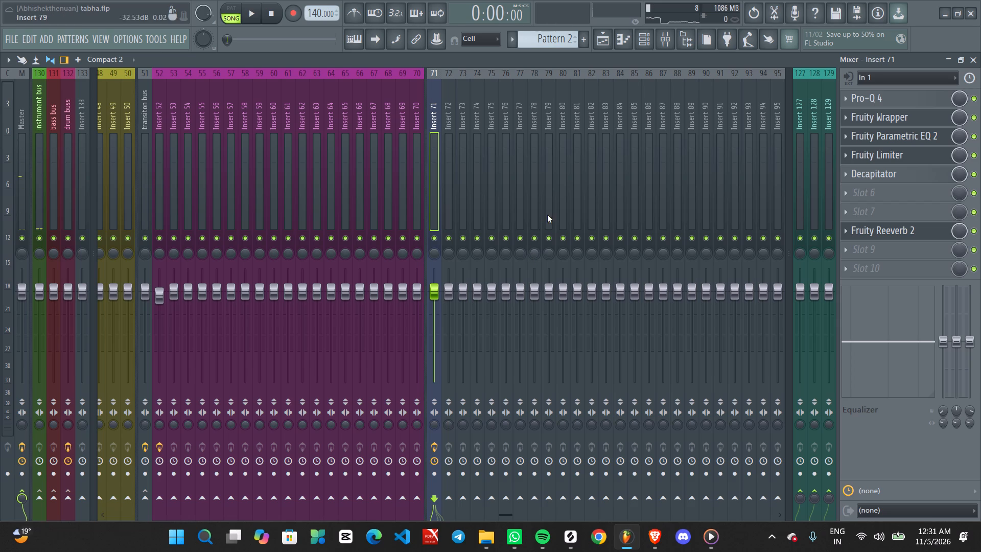
# Add a separator before Insert 76 in the mixer.
pyautogui.click(503, 150)
pyautogui.rightClick(503, 150)
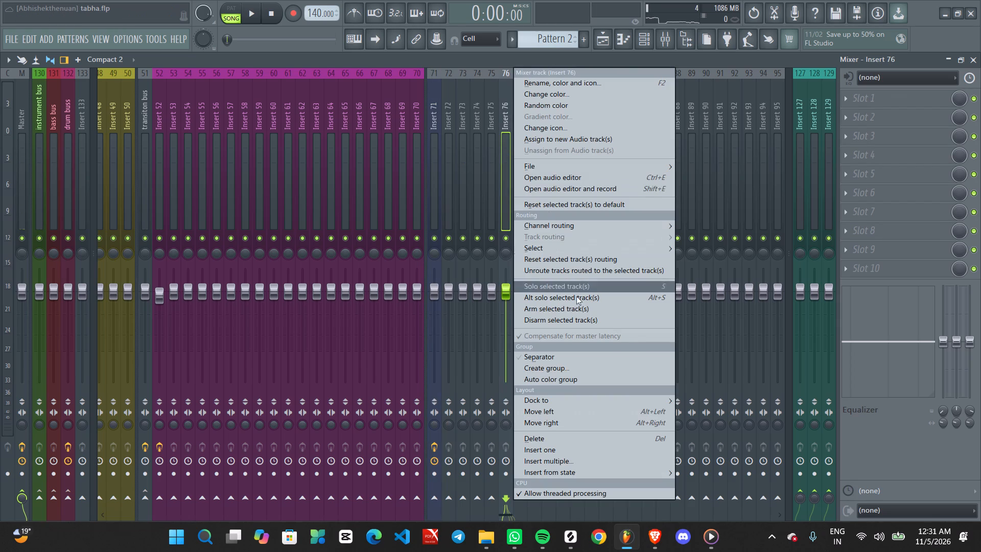
pyautogui.click(562, 354)
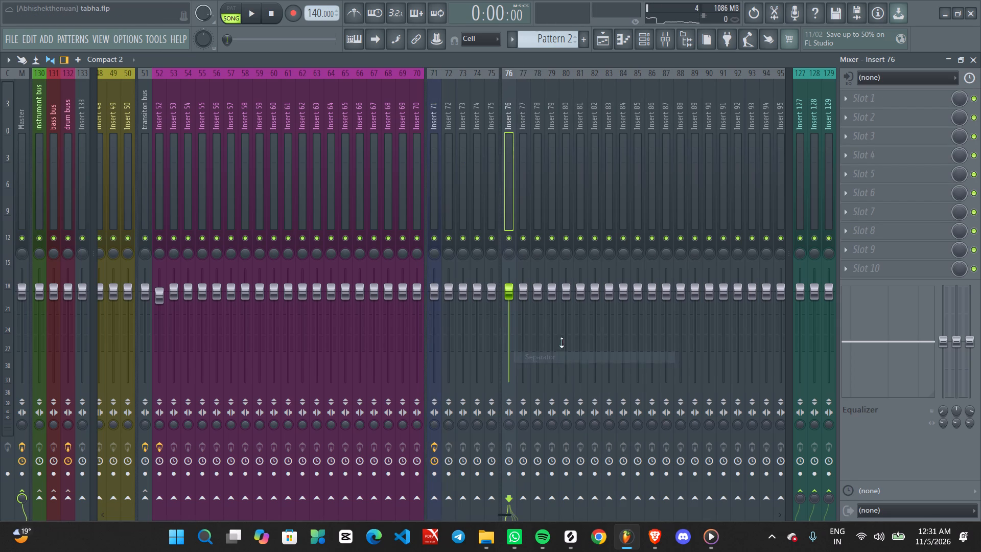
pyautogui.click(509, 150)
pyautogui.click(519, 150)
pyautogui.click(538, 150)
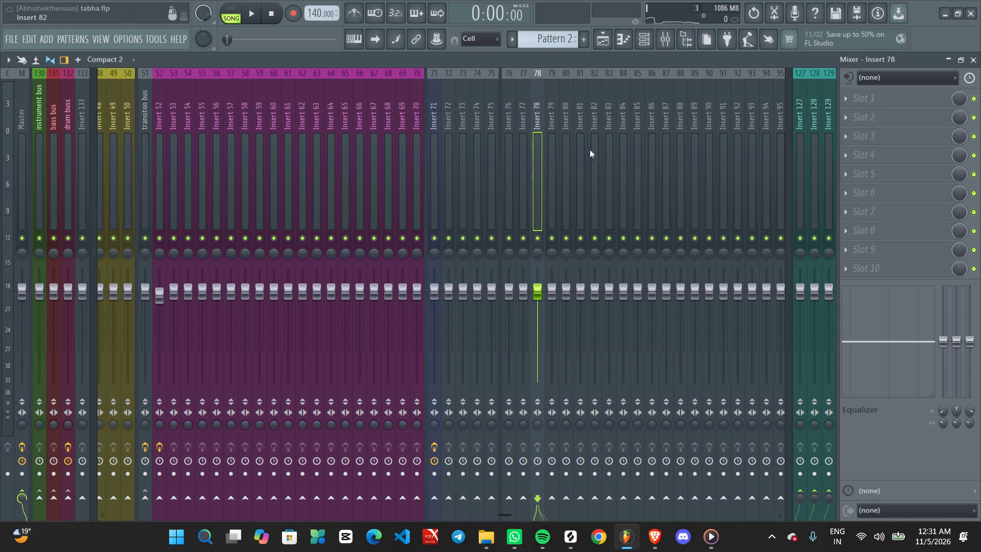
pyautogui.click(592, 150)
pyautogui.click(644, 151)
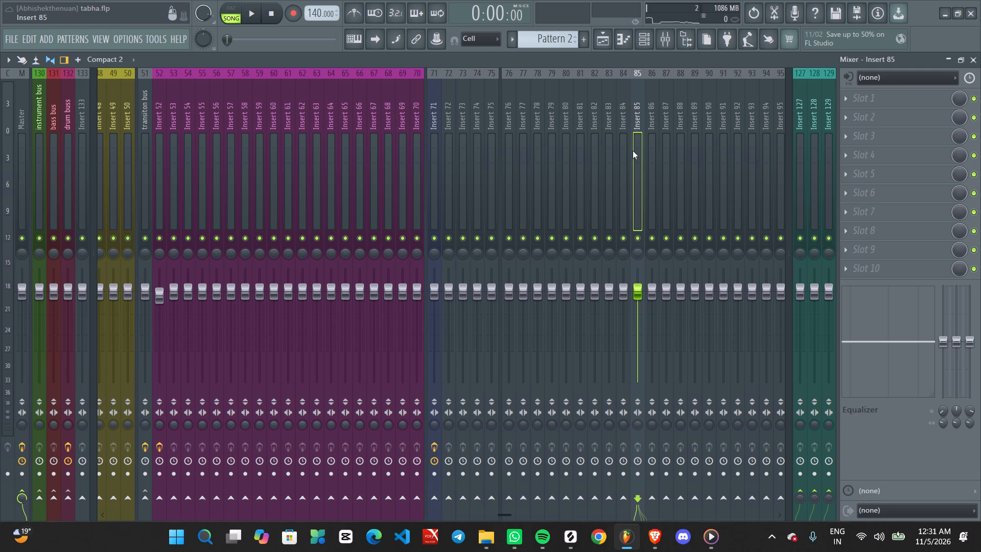
# Return to the Playlist and examine the Track 24 vocal clips during a short playback from the start.
pyautogui.click(601, 39)
pyautogui.press('space')
pyautogui.keyDown('ctrl'); pyautogui.scroll(1, 332, 317); pyautogui.keyUp('ctrl')
pyautogui.moveTo(387, 331); pyautogui.dragTo(525, 338, button='middle')
pyautogui.scroll(1, 525, 338)
pyautogui.keyDown('ctrl'); pyautogui.scroll(-3, 413, 330); pyautogui.keyUp('ctrl')
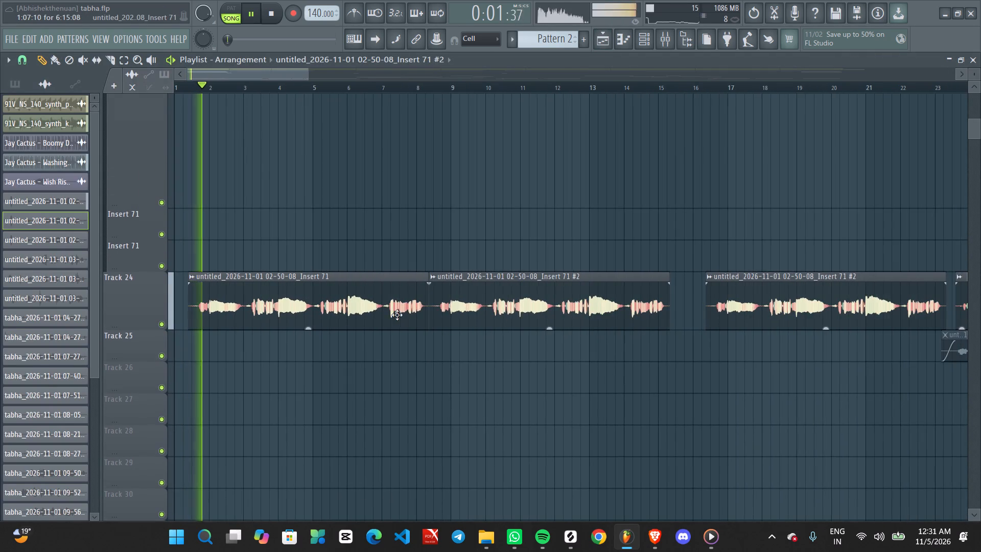
pyautogui.keyDown('ctrl'); pyautogui.scroll(2, 357, 323); pyautogui.keyUp('ctrl')
pyautogui.press('space')
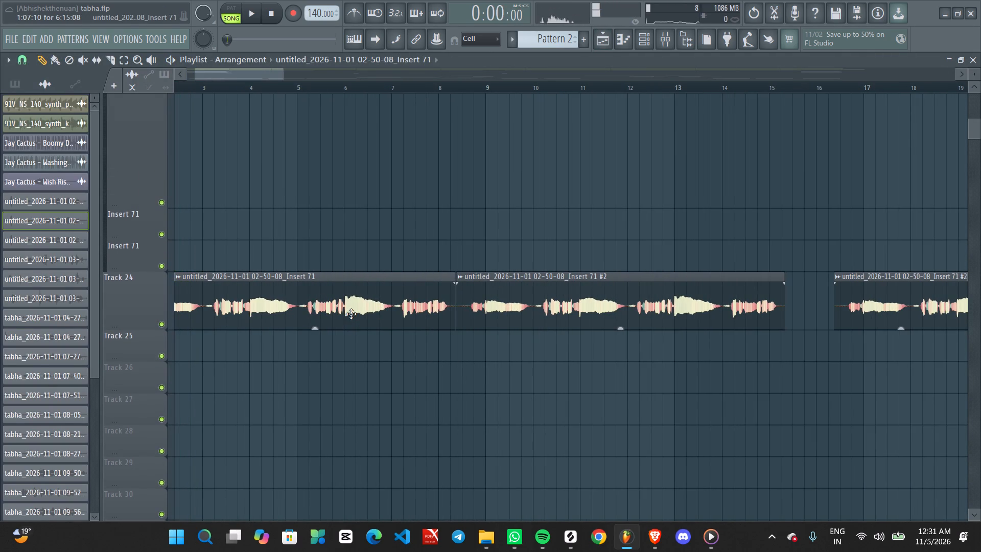
# Go from the first Track 24 vocal clip's settings to its mixer track Insert 71 and listen in short bursts.
pyautogui.doubleClick(351, 314)
pyautogui.doubleClick(413, 187)
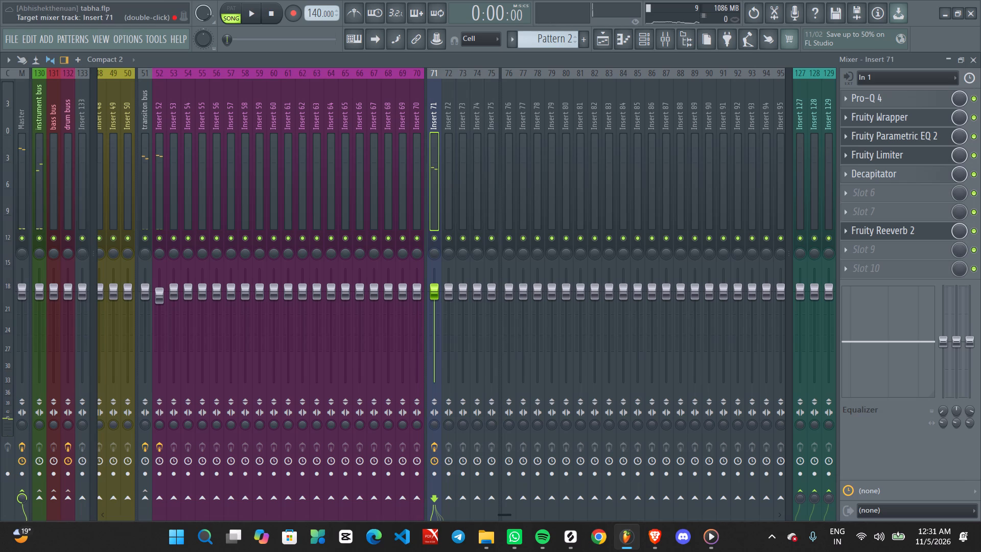
pyautogui.press('space')
pyautogui.press('space')
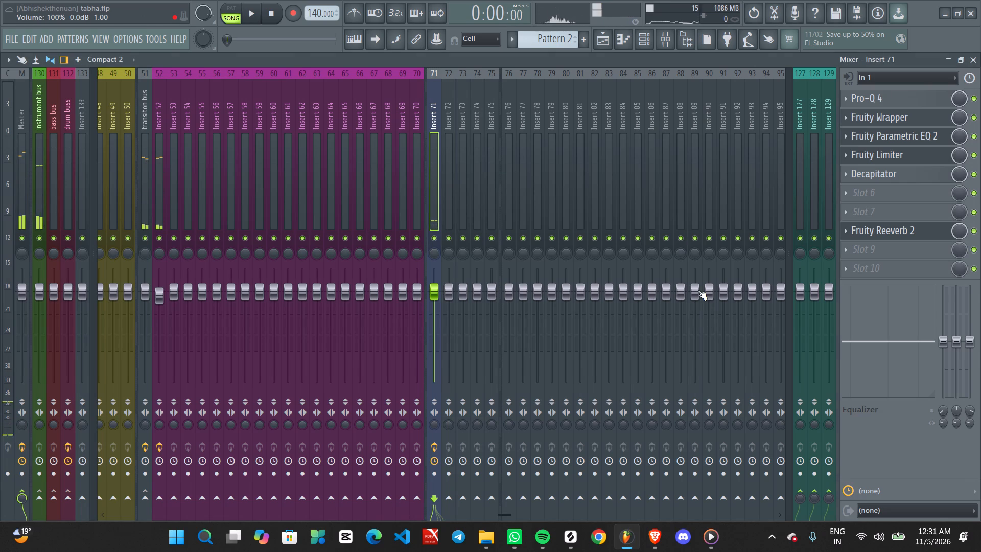
pyautogui.press('space')
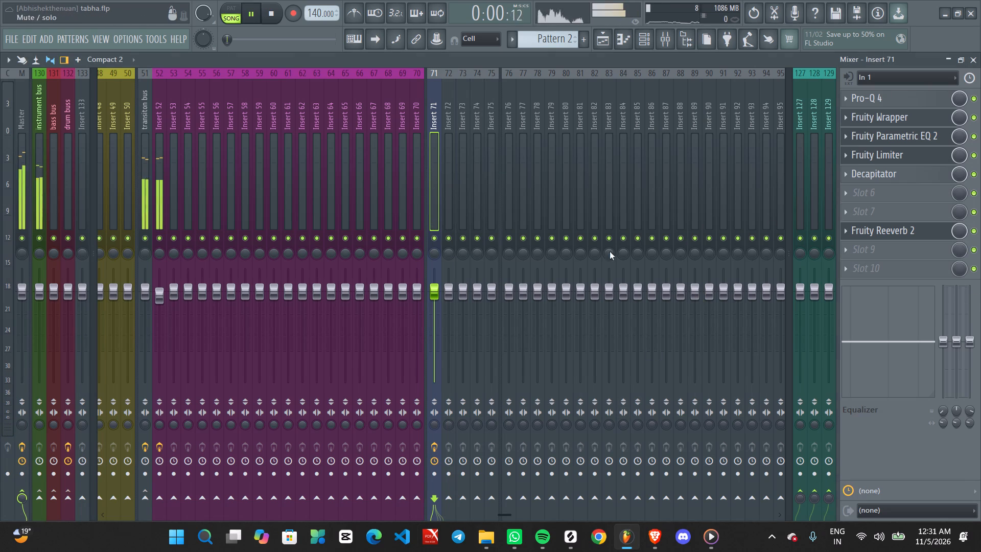
pyautogui.press('space')
# Replace Fruity Wrapper in Insert 71's second effect slot with Waves Tune Real-Time Stereo and move its window toward the mixer's centre.
pyautogui.click(844, 118)
pyautogui.click(851, 146)
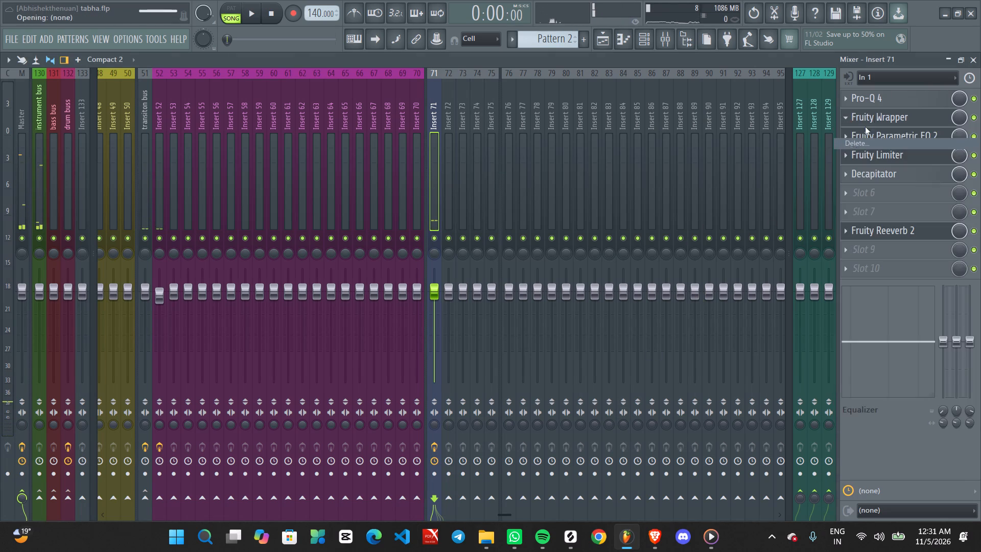
pyautogui.click(875, 114)
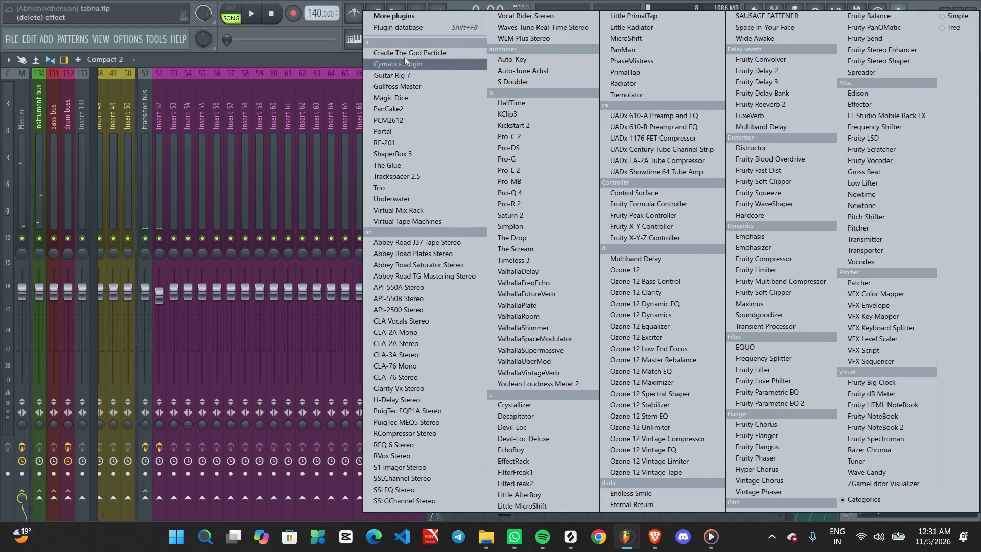
pyautogui.click(511, 30)
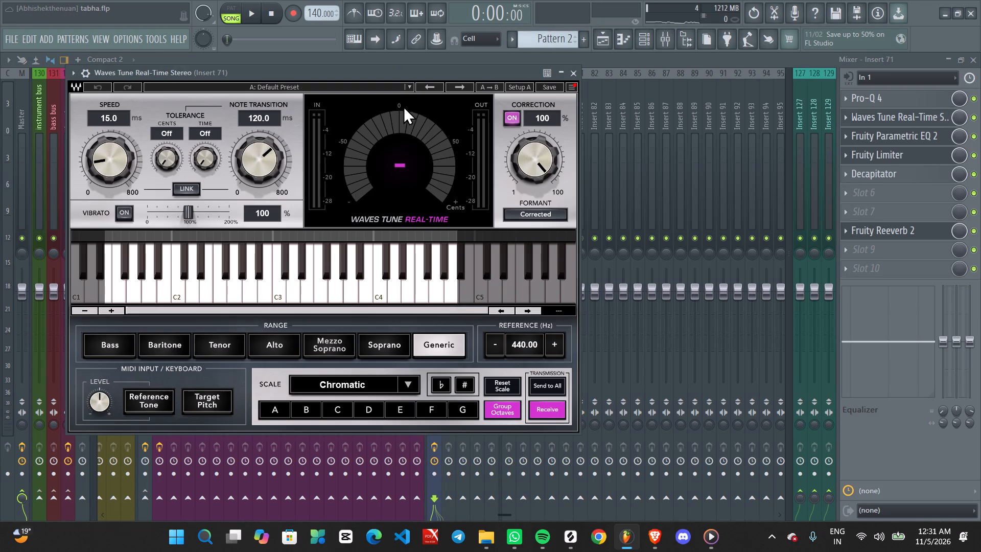
pyautogui.moveTo(394, 74); pyautogui.dragTo(536, 78)
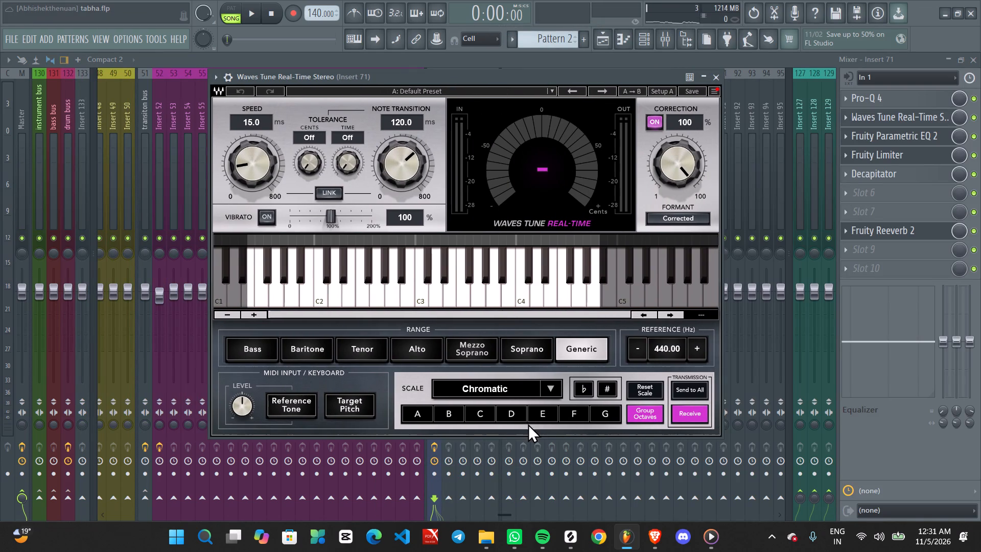
# Select the note A in Waves Tune Real-Time's scale section and check tabha.mp3's key in the Brave browser's Key BPM Finder.
pyautogui.click(419, 410)
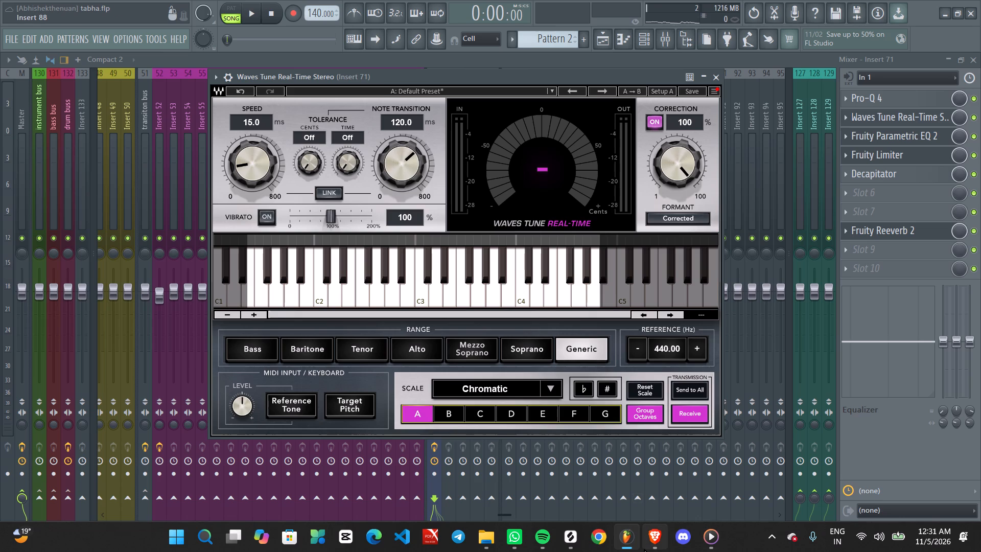
pyautogui.click(644, 548)
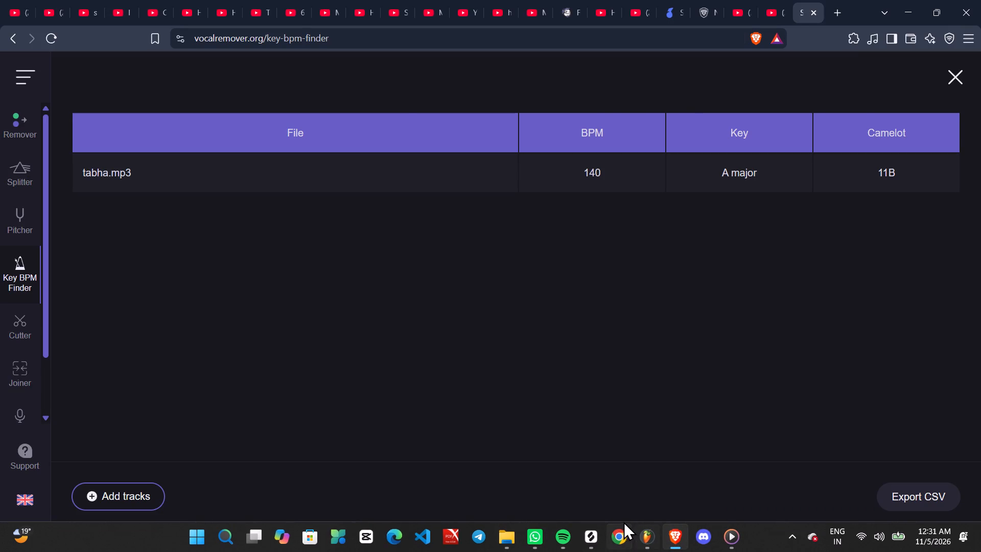
pyautogui.click(638, 537)
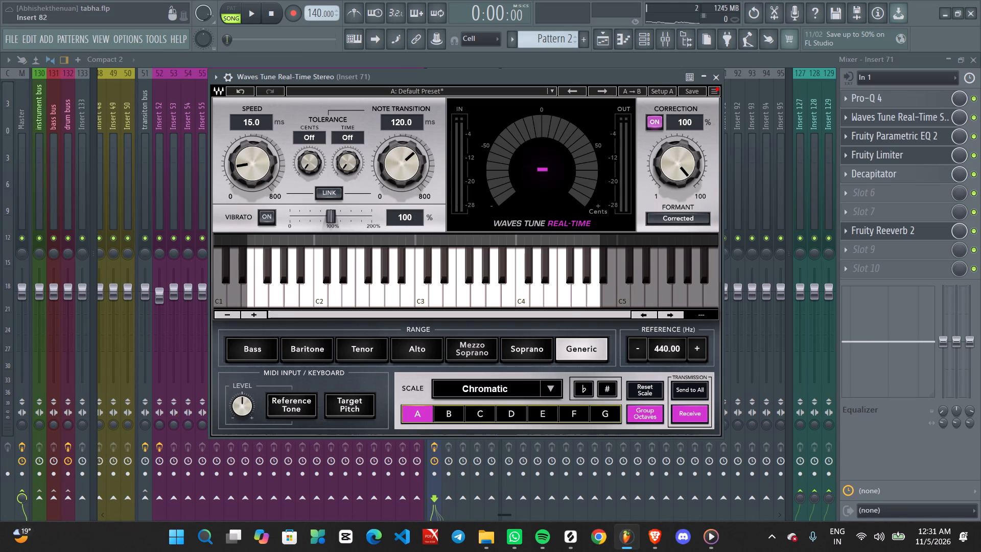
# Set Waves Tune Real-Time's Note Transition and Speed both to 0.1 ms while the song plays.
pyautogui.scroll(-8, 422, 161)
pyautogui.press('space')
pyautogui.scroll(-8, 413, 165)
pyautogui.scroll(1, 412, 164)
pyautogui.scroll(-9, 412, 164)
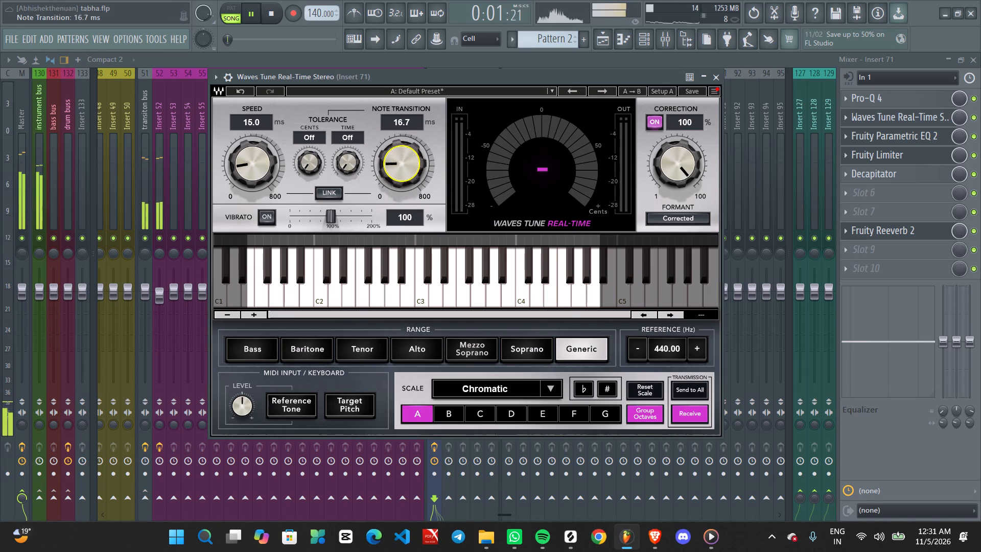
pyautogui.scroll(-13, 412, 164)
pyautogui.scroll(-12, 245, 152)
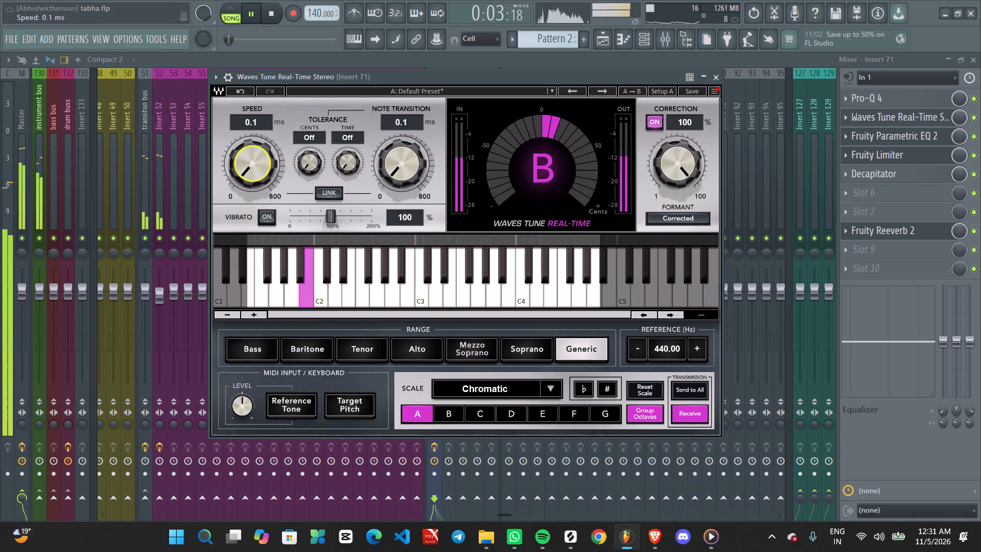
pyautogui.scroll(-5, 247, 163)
# Bring up the Playlist and continue playback from around bar 17 to hear the tuned Track 24 vocal.
pyautogui.click(598, 42)
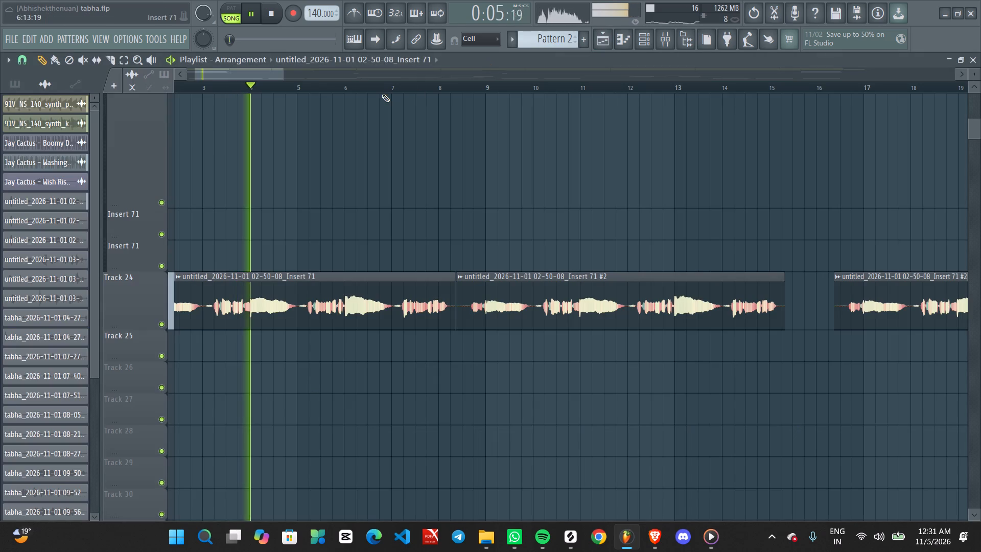
pyautogui.keyDown('ctrl'); pyautogui.scroll(-11, 492, 149); pyautogui.keyUp('ctrl')
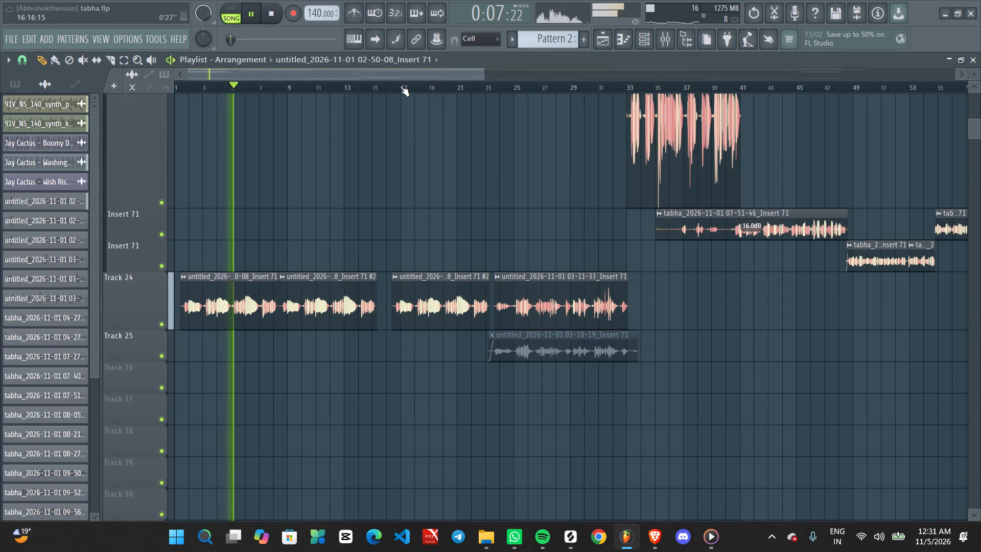
pyautogui.click(400, 86)
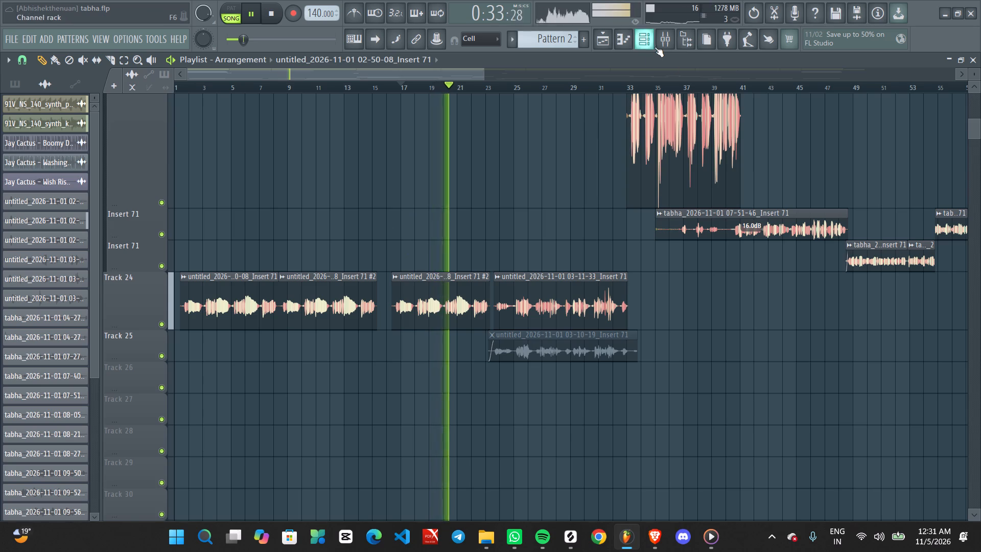
# Reopen Waves Tune Real-Time on Insert 71, set Speed to 9.3 ms and Note Transition to 10.8 ms, and close it.
pyautogui.click(665, 40)
pyautogui.click(868, 112)
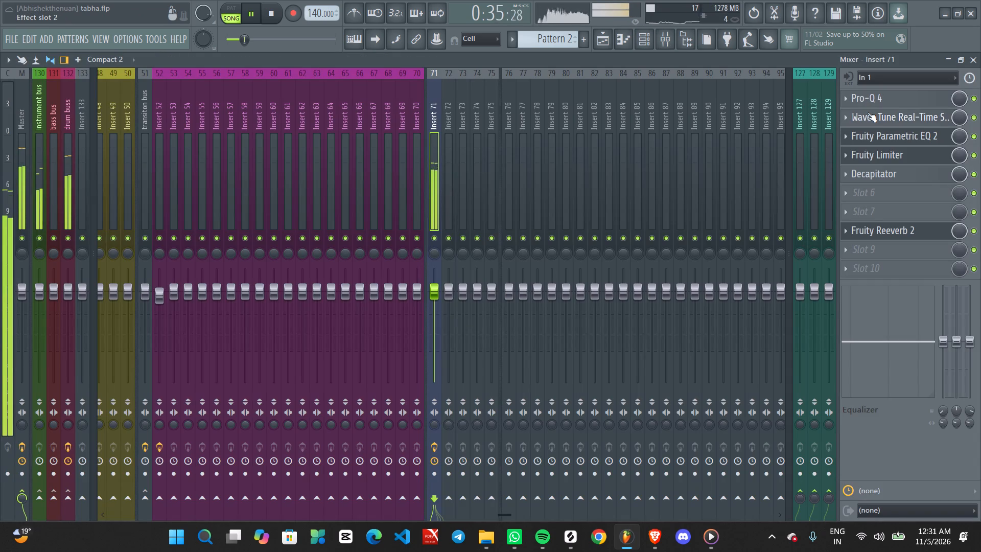
pyautogui.click(872, 120)
pyautogui.scroll(4, 357, 177)
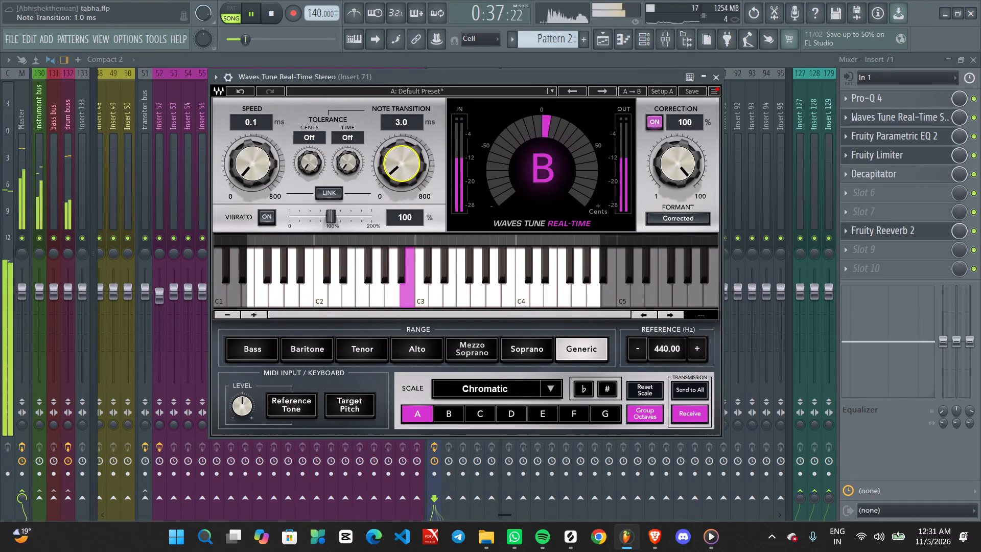
pyautogui.scroll(5, 422, 165)
pyautogui.scroll(4, 246, 153)
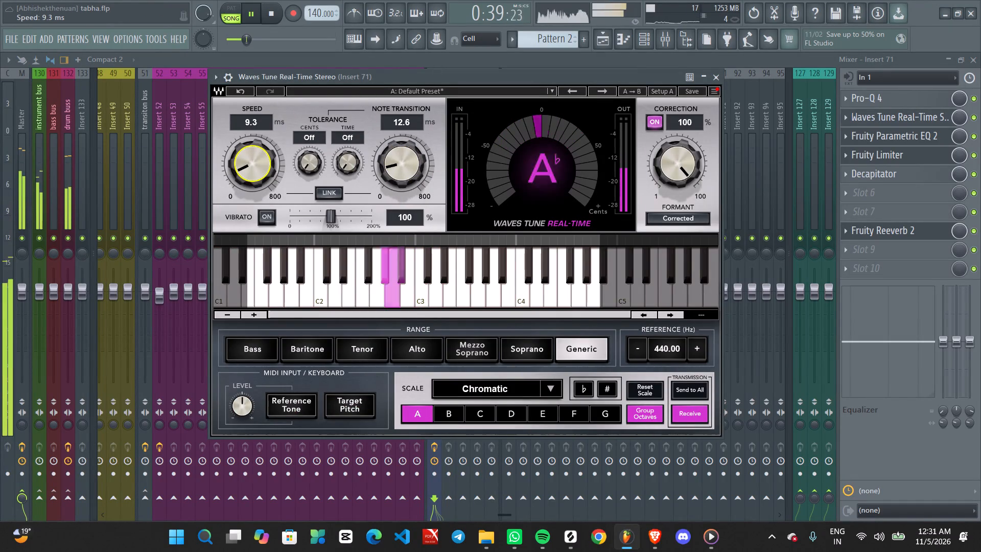
pyautogui.scroll(2, 245, 161)
pyautogui.scroll(-1, 245, 163)
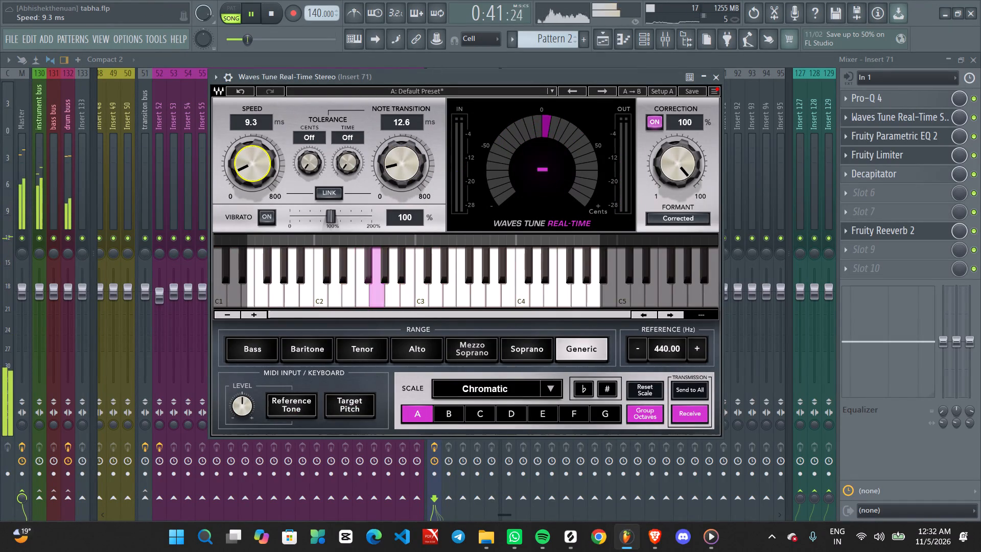
pyautogui.scroll(-2, 413, 162)
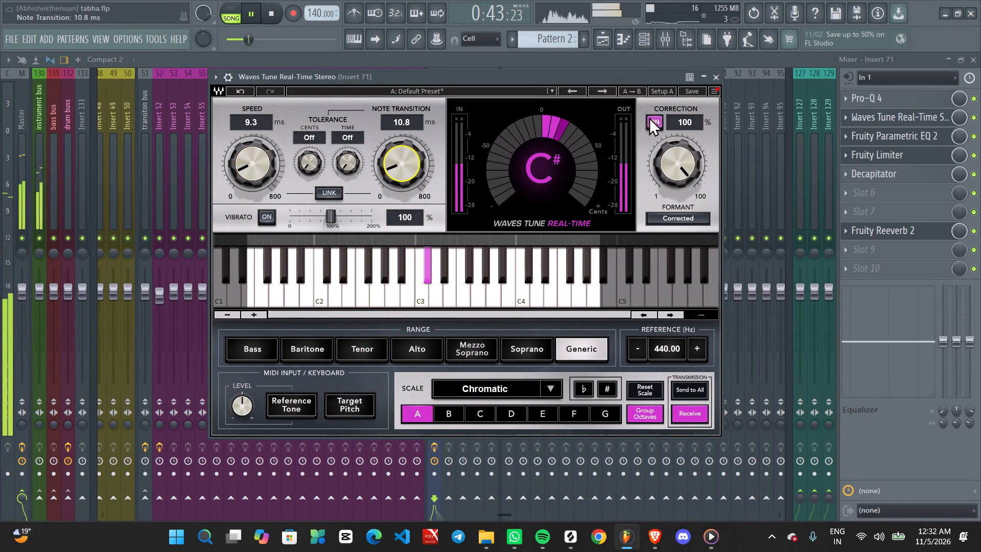
pyautogui.click(716, 78)
# Inspect the settings of Fruity Parametric EQ 2 and Fruity Limiter on Insert 71 while the song plays.
pyautogui.click(900, 140)
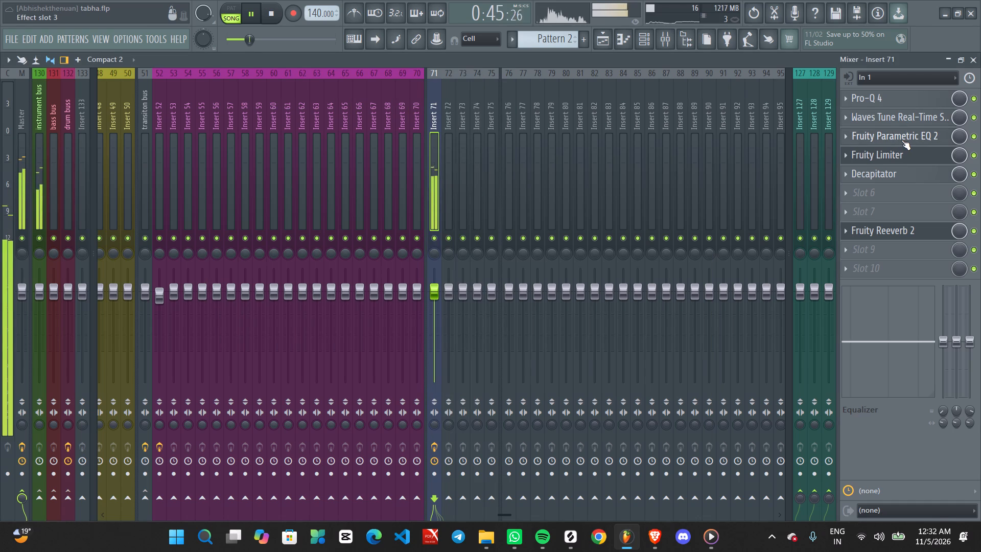
pyautogui.click(901, 140)
pyautogui.click(445, 109)
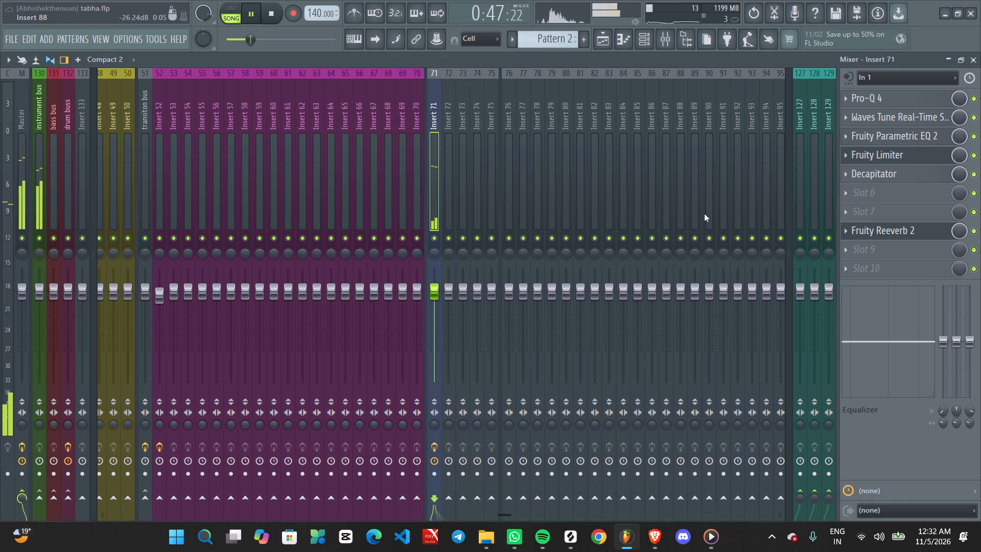
pyautogui.click(899, 154)
pyautogui.click(899, 154)
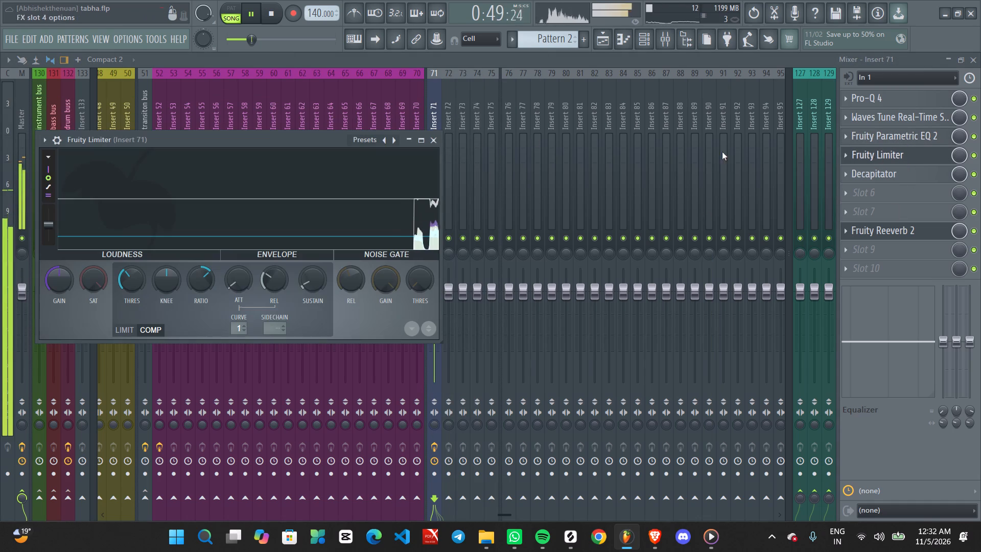
pyautogui.click(439, 144)
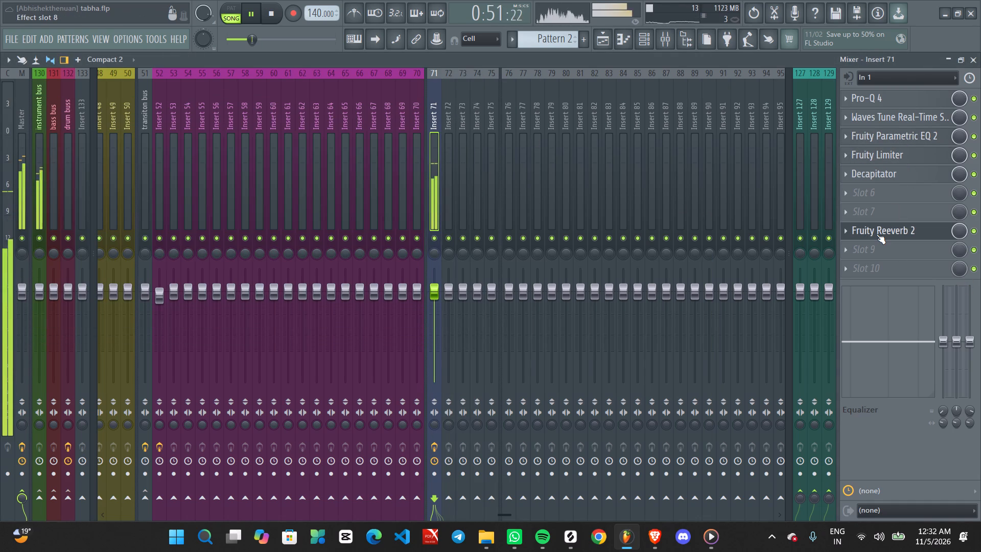
# Audition Fruity Reeverb 2's wet level on Insert 71, set it to 37%, and close the reverb.
pyautogui.click(876, 234)
pyautogui.click(876, 234)
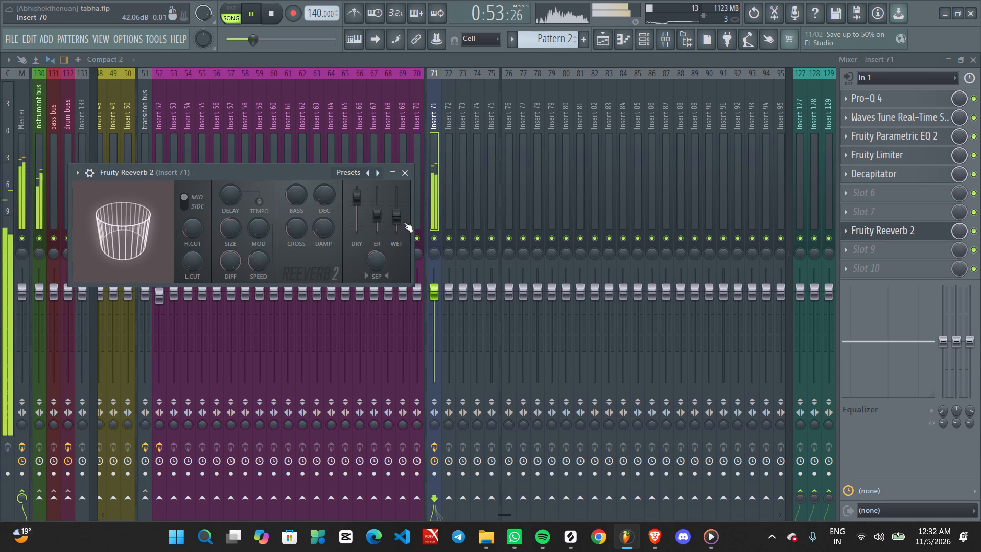
pyautogui.scroll(2, 402, 222)
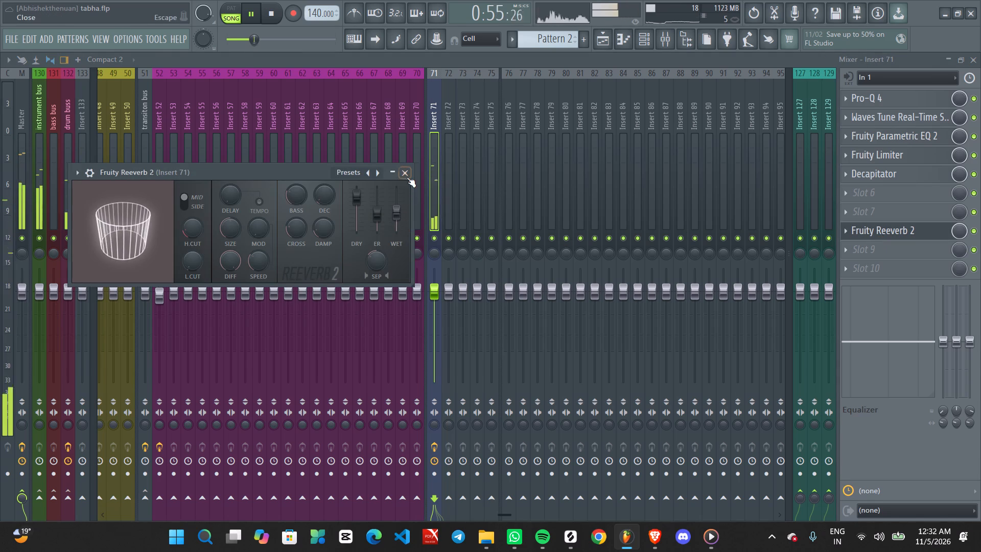
pyautogui.scroll(-2, 397, 214)
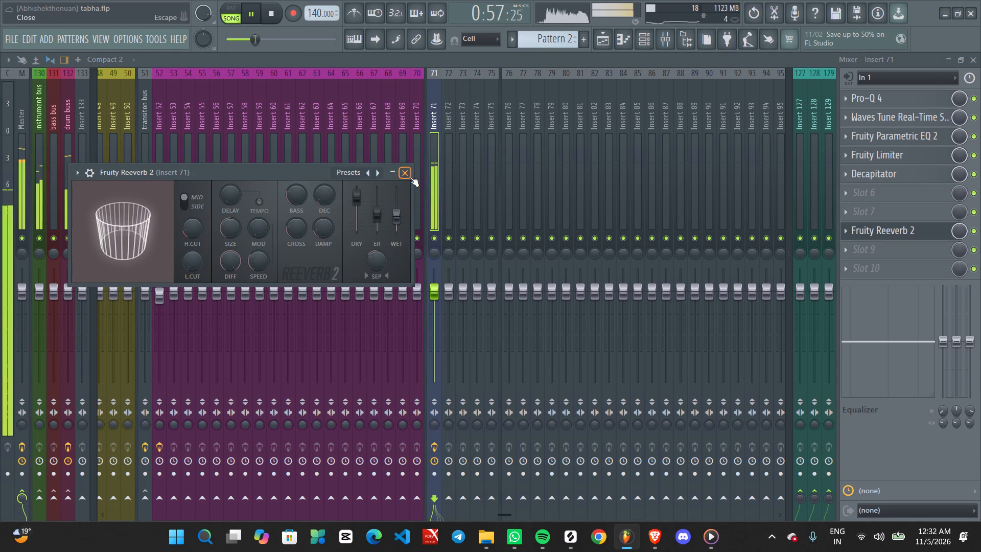
pyautogui.click(410, 177)
pyautogui.click(886, 233)
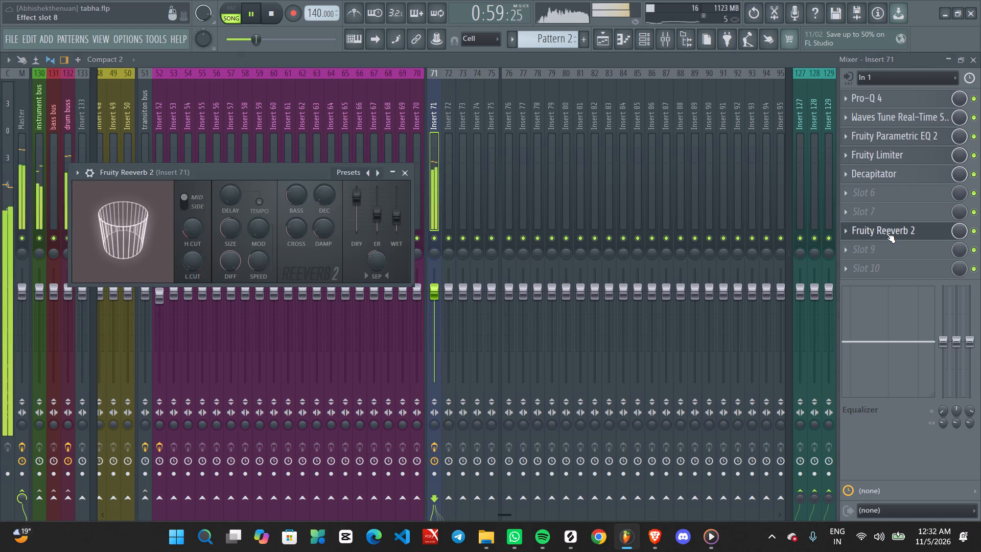
pyautogui.scroll(-1, 398, 219)
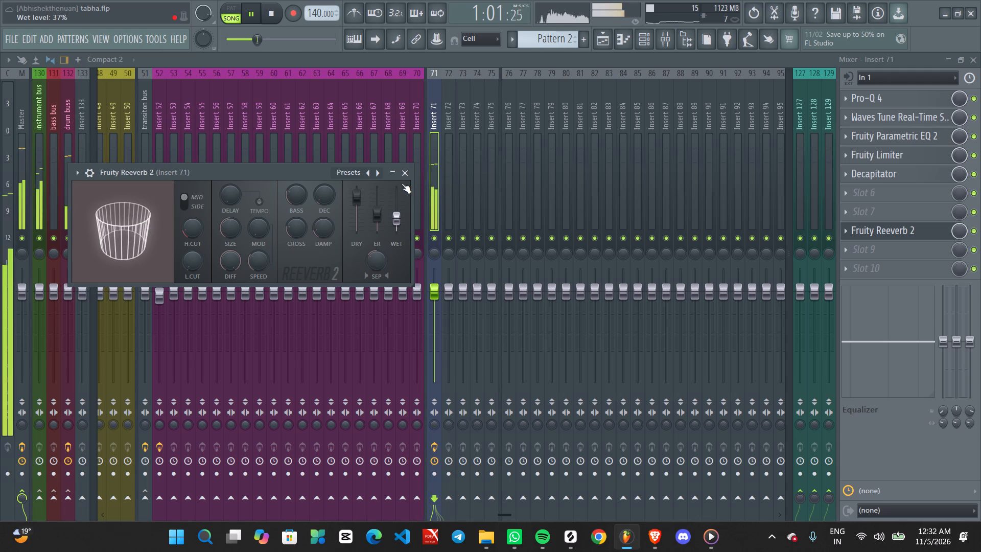
pyautogui.click(402, 177)
# Follow playback of the Insert 71 vocal clips in the Playlist from about bar 37 to past bar 50, and stop.
pyautogui.click(607, 39)
pyautogui.keyDown('ctrl'); pyautogui.scroll(-3, 545, 190); pyautogui.keyUp('ctrl')
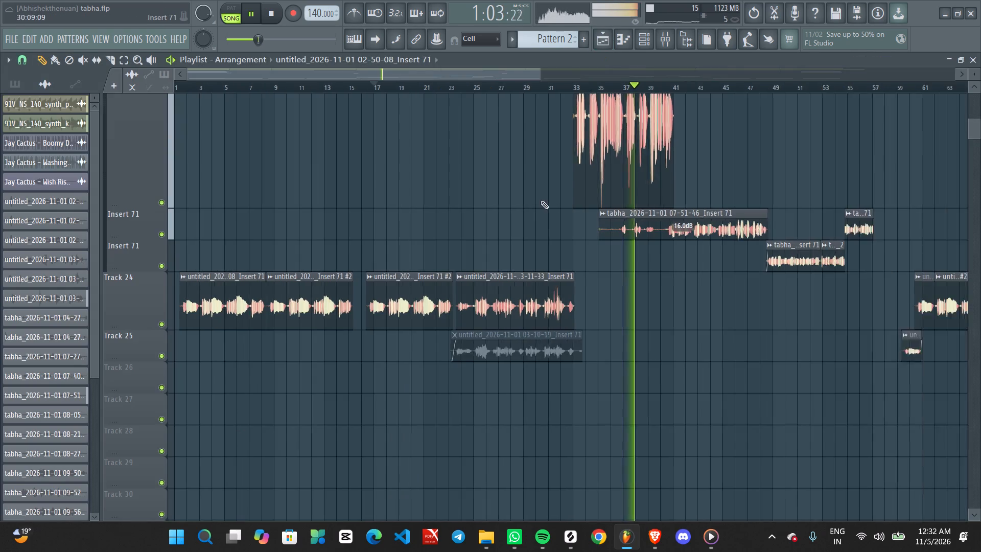
pyautogui.keyDown('ctrl'); pyautogui.scroll(-5, 541, 201); pyautogui.keyUp('ctrl')
pyautogui.keyDown('ctrl'); pyautogui.scroll(6, 525, 319); pyautogui.keyUp('ctrl')
pyautogui.moveTo(425, 346); pyautogui.dragTo(457, 466, button='middle')
pyautogui.keyDown('ctrl'); pyautogui.scroll(2, 370, 421); pyautogui.keyUp('ctrl')
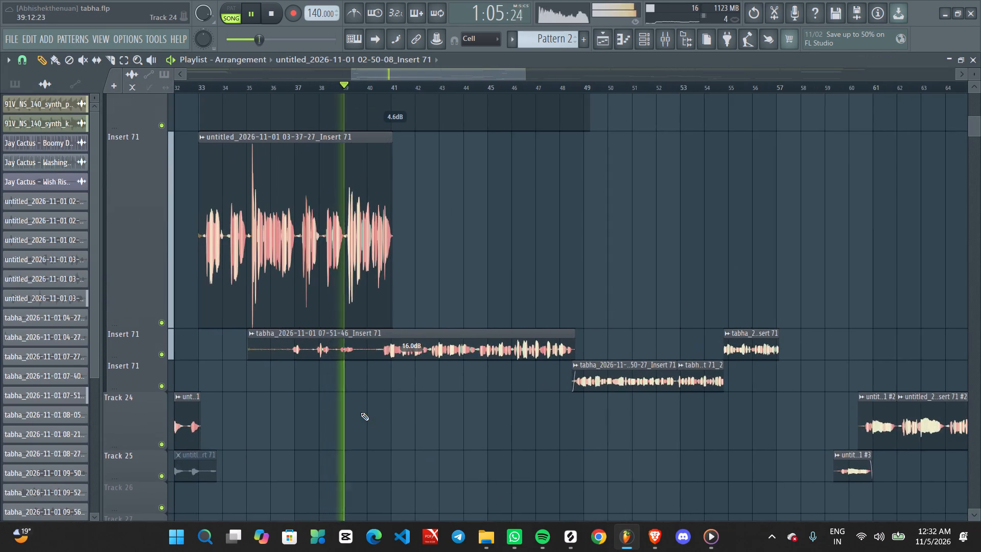
pyautogui.moveTo(381, 418); pyautogui.dragTo(486, 461, button='middle')
pyautogui.keyDown('ctrl'); pyautogui.scroll(2, 484, 449); pyautogui.keyUp('ctrl')
pyautogui.moveTo(503, 458); pyautogui.dragTo(516, 439, button='middle')
pyautogui.keyDown('alt'); pyautogui.scroll(-9, 519, 387); pyautogui.keyUp('alt')
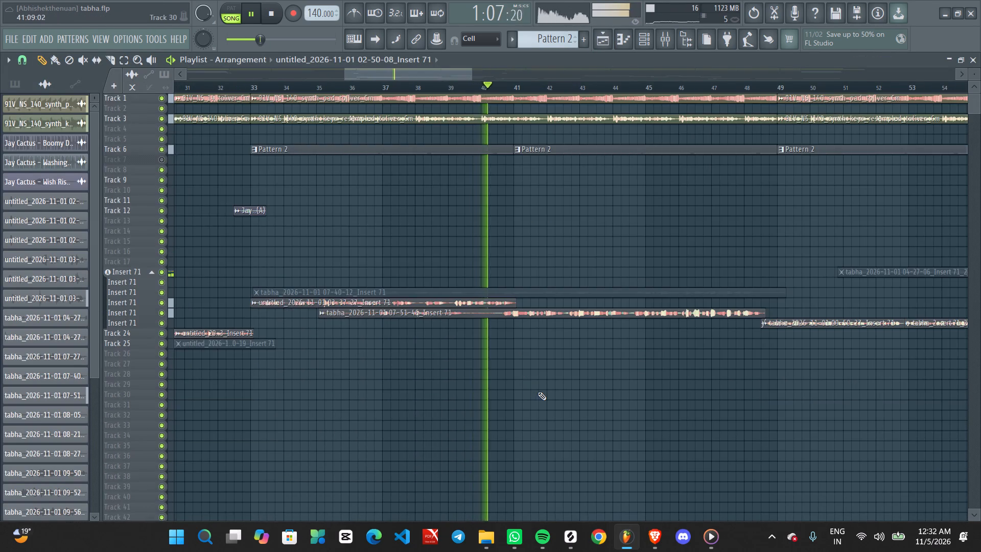
pyautogui.keyDown('ctrl'); pyautogui.scroll(-8, 541, 392); pyautogui.keyUp('ctrl')
pyautogui.scroll(2, 557, 393)
pyautogui.moveTo(598, 392); pyautogui.dragTo(585, 393, button='middle')
pyautogui.keyDown('ctrl'); pyautogui.scroll(-6, 574, 391); pyautogui.keyUp('ctrl')
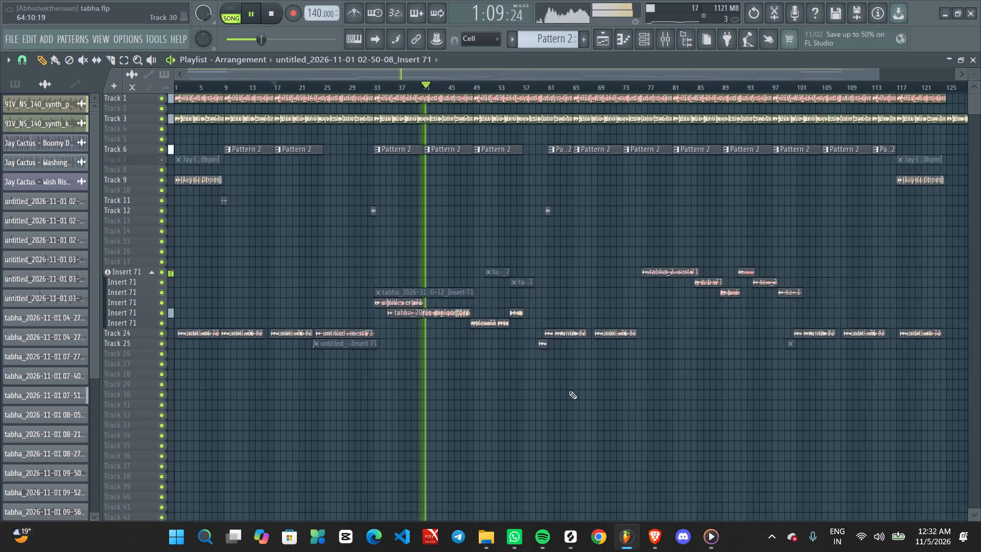
pyautogui.keyDown('ctrl'); pyautogui.scroll(3, 482, 406); pyautogui.keyUp('ctrl')
pyautogui.moveTo(421, 417); pyautogui.dragTo(521, 434, button='middle')
pyautogui.keyDown('ctrl'); pyautogui.scroll(-3, 550, 390); pyautogui.keyUp('ctrl')
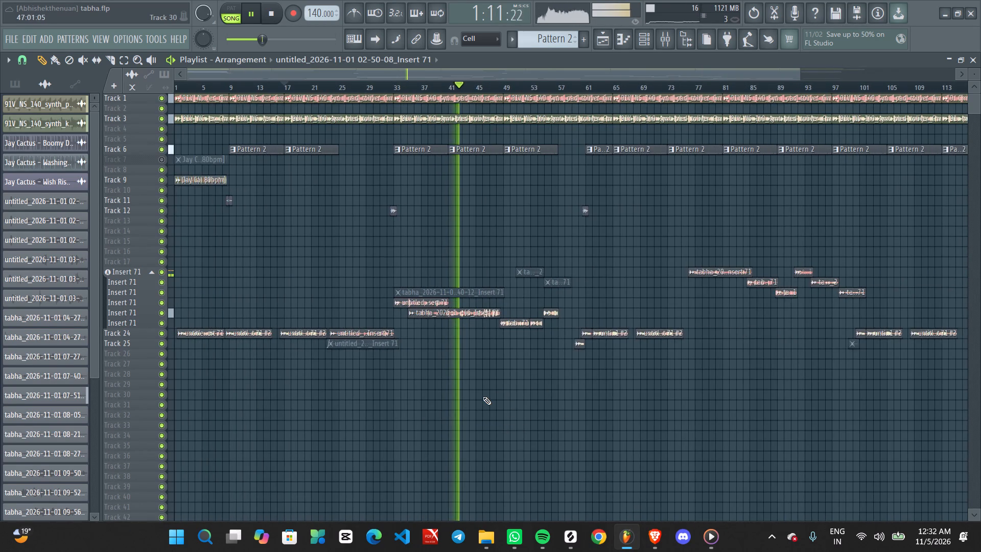
pyautogui.keyDown('ctrl'); pyautogui.scroll(2, 479, 398); pyautogui.keyUp('ctrl')
pyautogui.moveTo(452, 411); pyautogui.dragTo(554, 422, button='middle')
pyautogui.keyDown('ctrl'); pyautogui.scroll(1, 512, 424); pyautogui.keyUp('ctrl')
pyautogui.keyDown('ctrl'); pyautogui.scroll(-5, 512, 424); pyautogui.keyUp('ctrl')
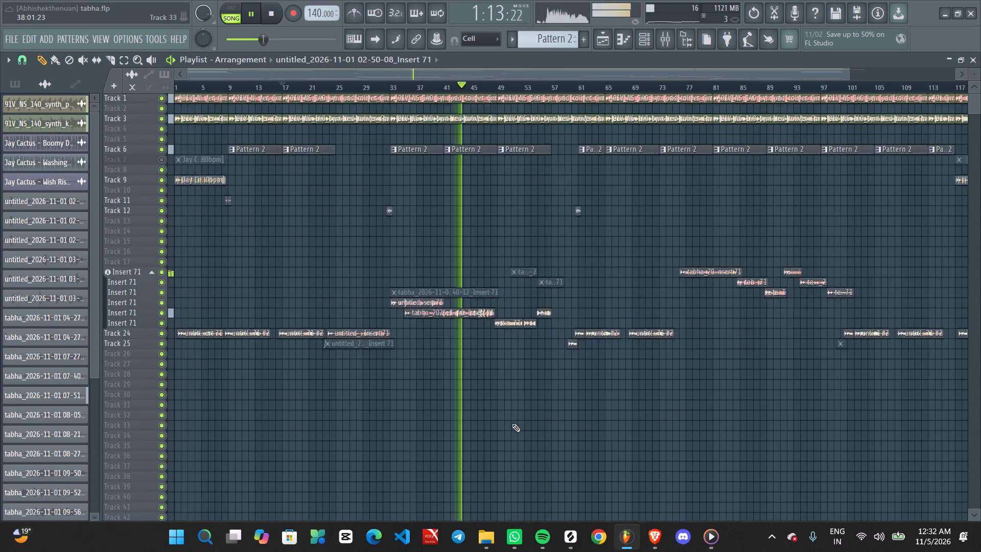
pyautogui.keyDown('ctrl'); pyautogui.scroll(-3, 512, 424); pyautogui.keyUp('ctrl')
pyautogui.keyDown('ctrl'); pyautogui.scroll(4, 475, 424); pyautogui.keyUp('ctrl')
pyautogui.moveTo(432, 430); pyautogui.dragTo(651, 433, button='middle')
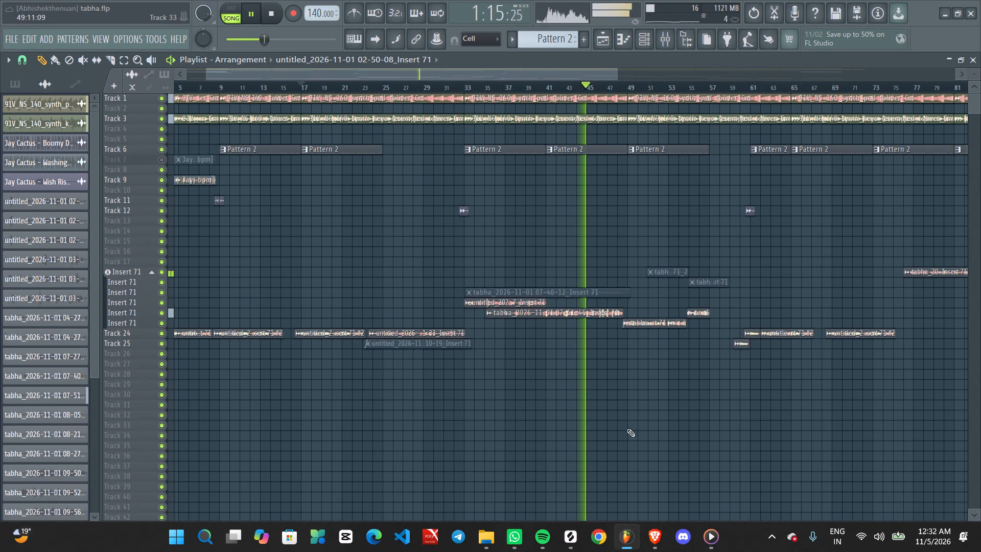
pyautogui.keyDown('ctrl'); pyautogui.scroll(-8, 591, 422); pyautogui.keyUp('ctrl')
pyautogui.keyDown('ctrl'); pyautogui.scroll(3, 446, 450); pyautogui.keyUp('ctrl')
pyautogui.moveTo(423, 453); pyautogui.dragTo(433, 454, button='middle')
pyautogui.keyDown('ctrl'); pyautogui.scroll(1, 452, 449); pyautogui.keyUp('ctrl')
pyautogui.keyDown('ctrl'); pyautogui.scroll(-6, 466, 422); pyautogui.keyUp('ctrl')
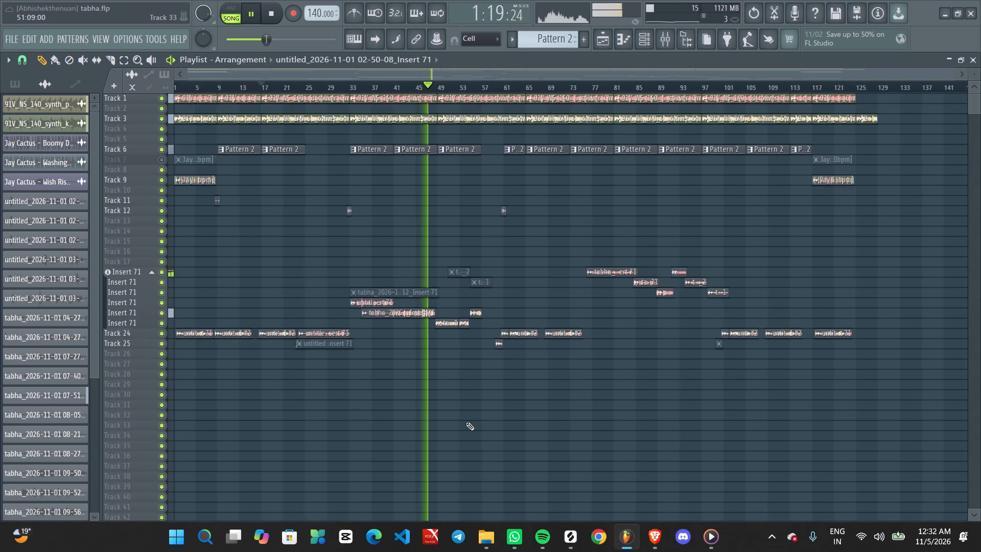
pyautogui.keyDown('ctrl'); pyautogui.scroll(-1, 466, 422); pyautogui.keyUp('ctrl')
pyautogui.keyDown('ctrl'); pyautogui.scroll(2, 464, 422); pyautogui.keyUp('ctrl')
pyautogui.moveTo(427, 431); pyautogui.dragTo(477, 442, button='middle')
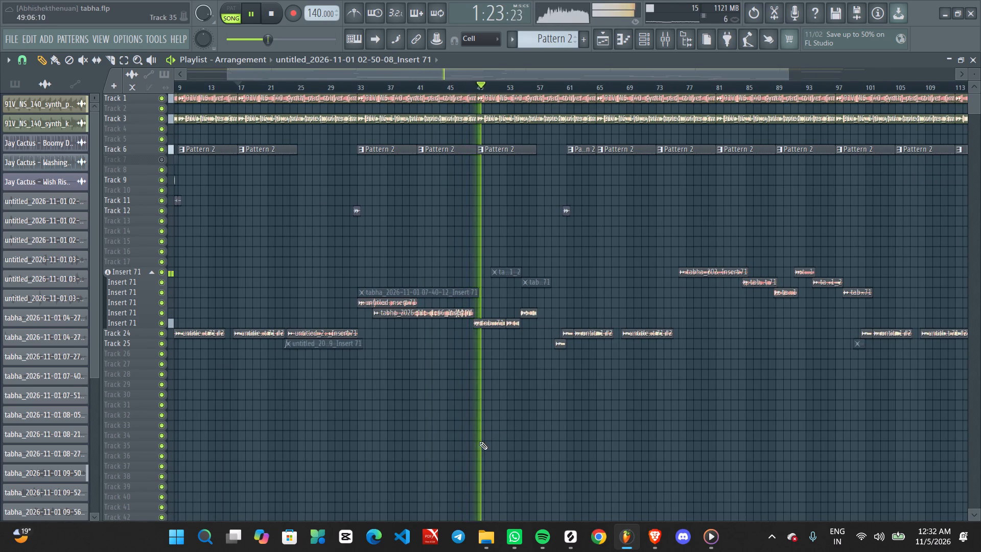
pyautogui.scroll(3, 491, 422)
pyautogui.moveTo(502, 410); pyautogui.dragTo(527, 501, button='middle')
pyautogui.scroll(1, 529, 490)
pyautogui.keyDown('ctrl'); pyautogui.scroll(-3, 556, 422); pyautogui.keyUp('ctrl')
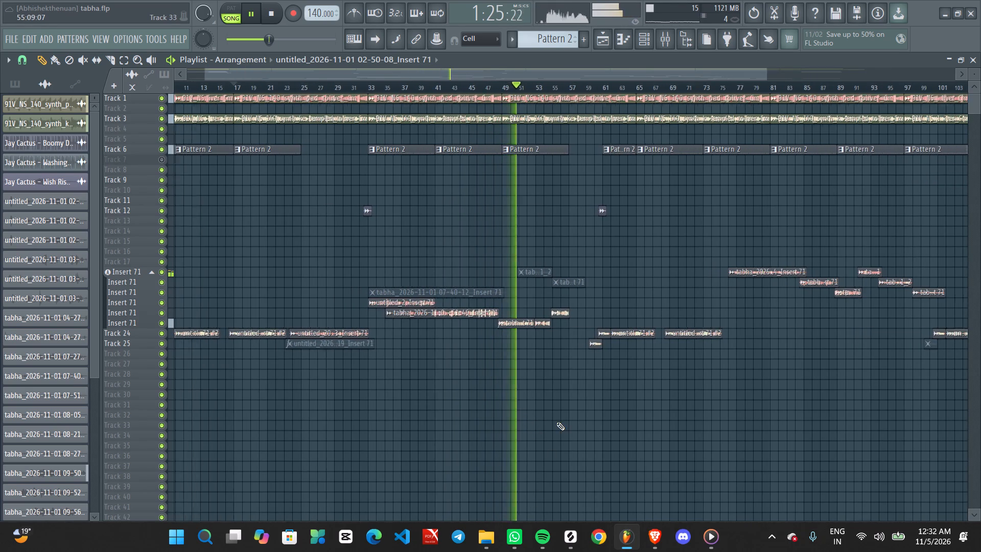
pyautogui.keyDown('ctrl'); pyautogui.scroll(-3, 556, 422); pyautogui.keyUp('ctrl')
pyautogui.press('space')
# Check tabha.mp3's key in the Brave browser's Key BPM Finder, reset the page zoom to 100%, and return to the project.
pyautogui.click(653, 541)
pyautogui.keyDown('ctrl'); pyautogui.scroll(1, 379, 348); pyautogui.keyUp('ctrl')
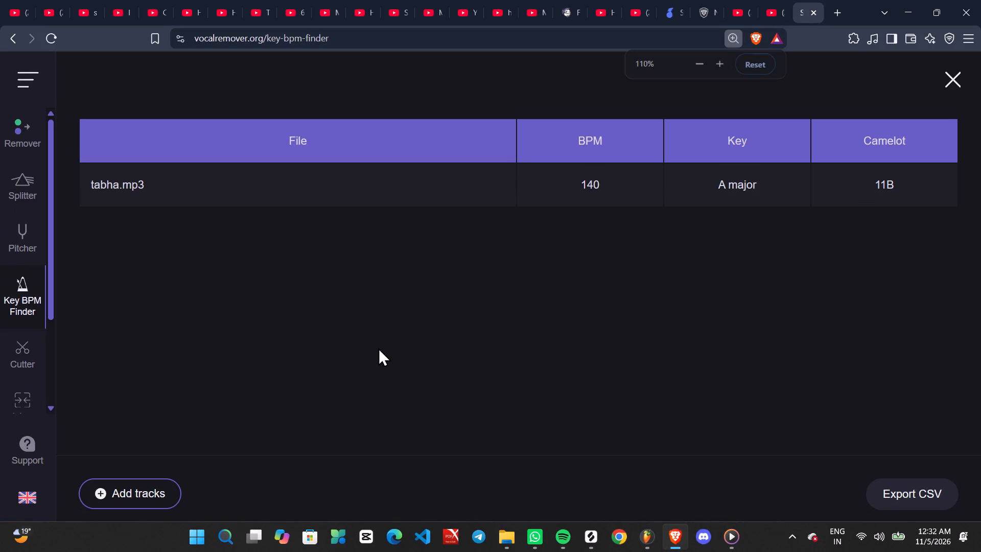
pyautogui.keyDown('ctrl'); pyautogui.scroll(-6, 381, 345); pyautogui.keyUp('ctrl')
pyautogui.keyDown('ctrl'); pyautogui.scroll(7, 381, 345); pyautogui.keyUp('ctrl')
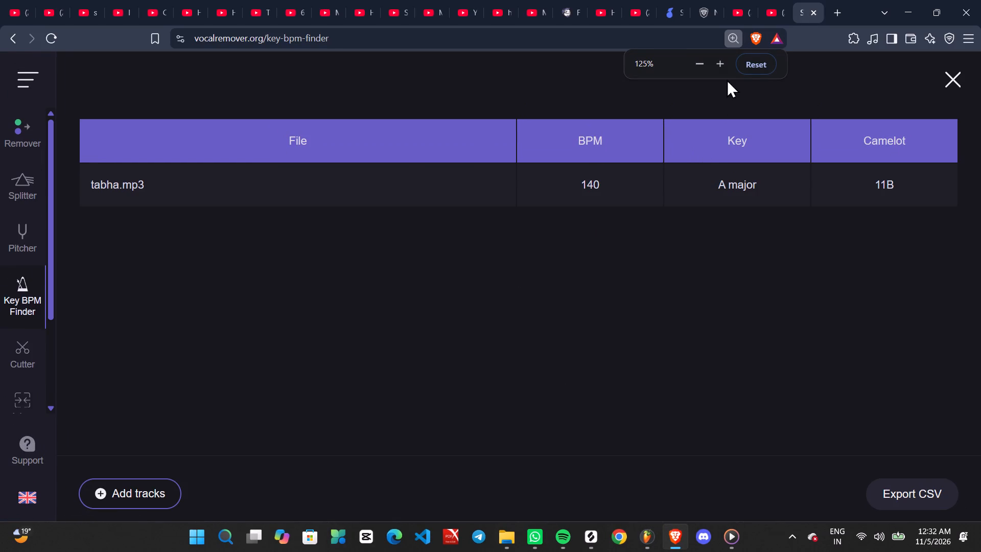
pyautogui.click(749, 64)
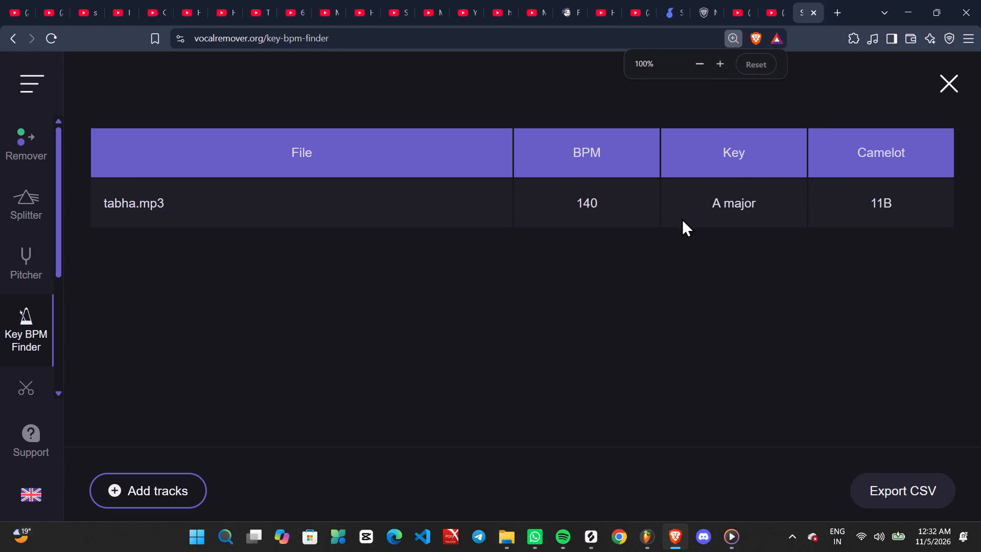
pyautogui.click(908, 2)
# Move the Playlist's playback position to the start of the song, listen to the opening bars, and stop.
pyautogui.keyDown('ctrl'); pyautogui.scroll(-4, 211, 271); pyautogui.keyUp('ctrl')
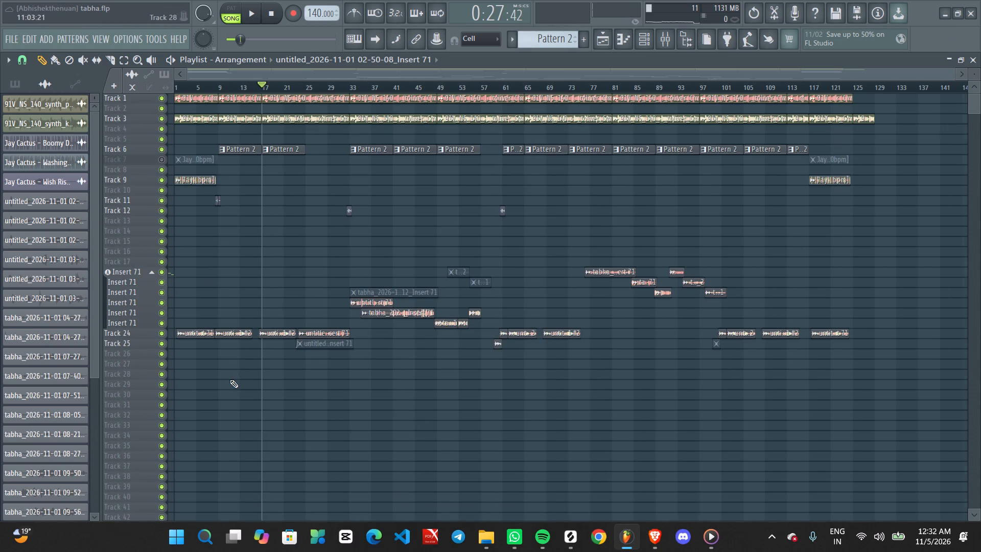
pyautogui.keyDown('ctrl'); pyautogui.scroll(2, 230, 380); pyautogui.keyUp('ctrl')
pyautogui.moveTo(307, 393); pyautogui.dragTo(633, 354, button='middle')
pyautogui.moveTo(201, 85); pyautogui.dragTo(33, 127)
pyautogui.press('space')
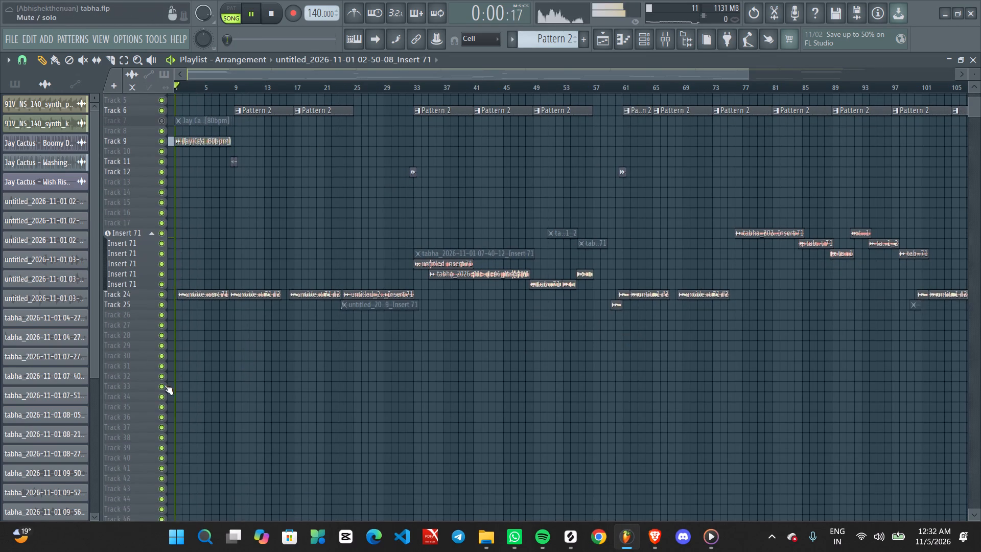
pyautogui.scroll(2, 168, 390)
pyautogui.keyDown('ctrl'); pyautogui.scroll(3, 194, 397); pyautogui.keyUp('ctrl')
pyautogui.moveTo(232, 400); pyautogui.dragTo(587, 399, button='middle')
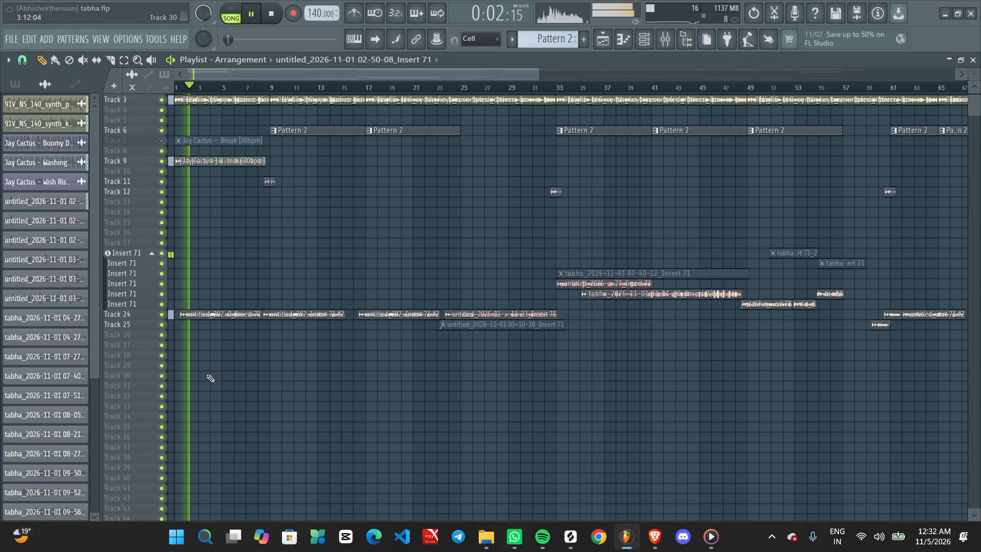
pyautogui.scroll(-4, 207, 374)
pyautogui.press('space')
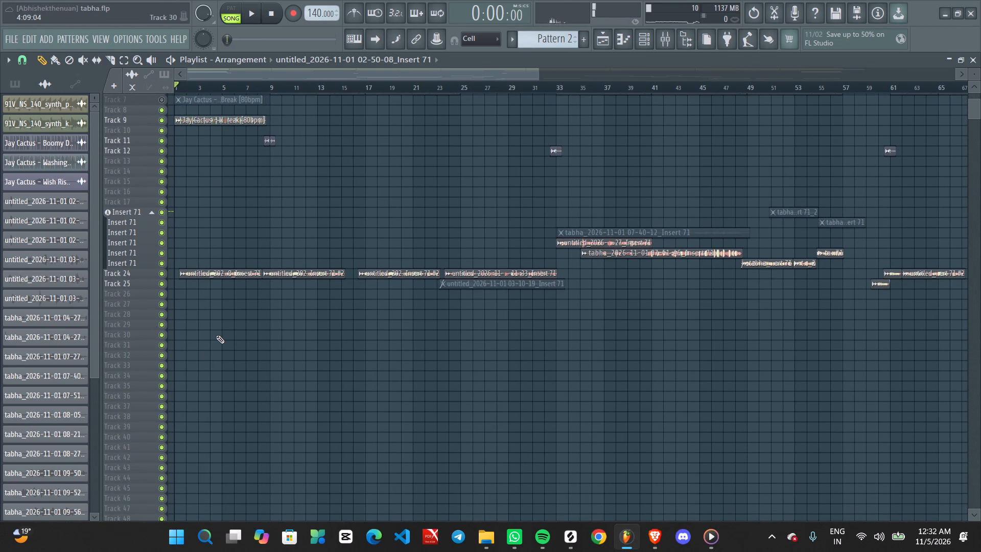
# Increase the heights of the empty Tracks 28, 29 and 30 in the Playlist.
pyautogui.keyDown('alt'); pyautogui.scroll(8, 216, 336); pyautogui.keyUp('alt')
pyautogui.moveTo(285, 348); pyautogui.dragTo(650, 349, button='middle')
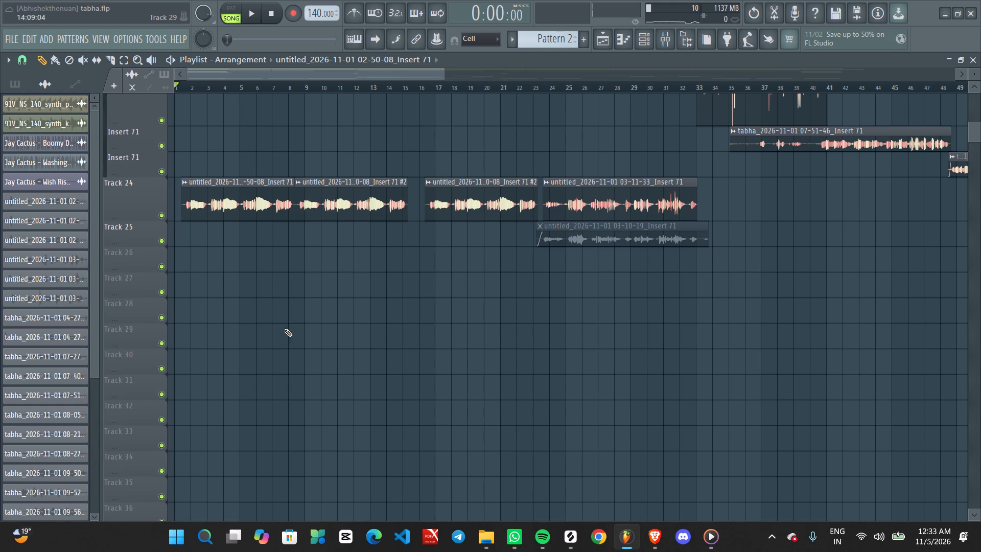
pyautogui.moveTo(141, 322); pyautogui.dragTo(149, 340)
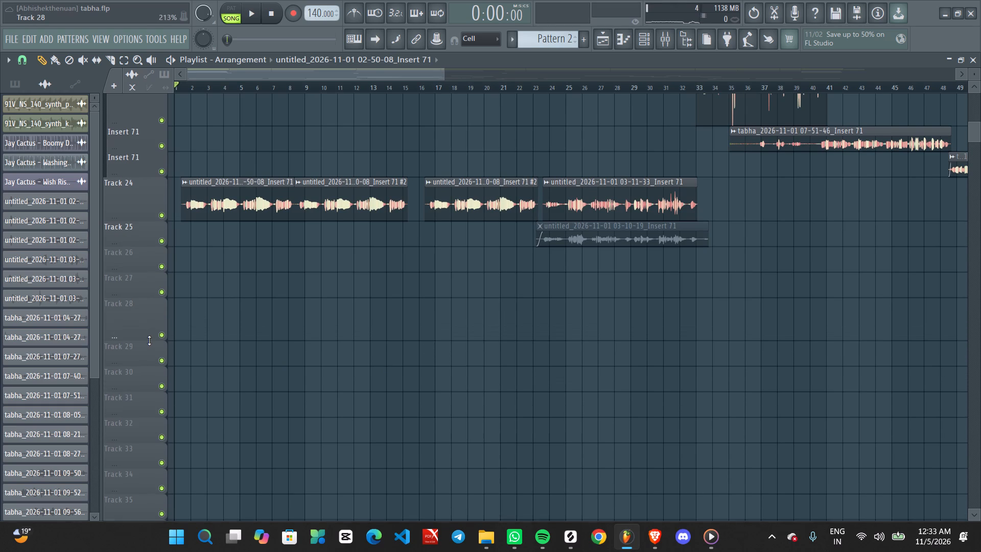
pyautogui.moveTo(149, 340); pyautogui.dragTo(151, 338)
pyautogui.moveTo(135, 365); pyautogui.dragTo(136, 375)
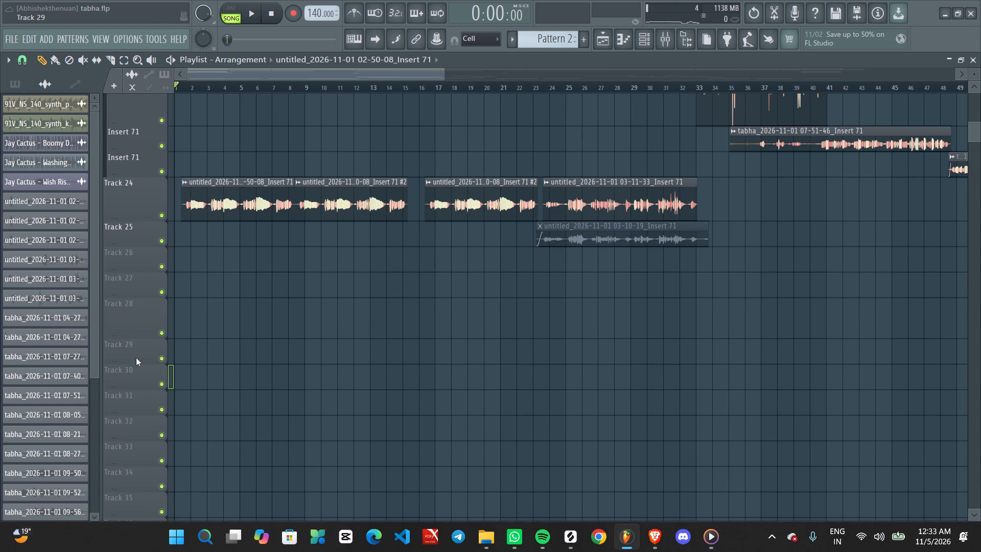
pyautogui.moveTo(137, 362); pyautogui.dragTo(139, 380)
pyautogui.moveTo(138, 406); pyautogui.dragTo(143, 426)
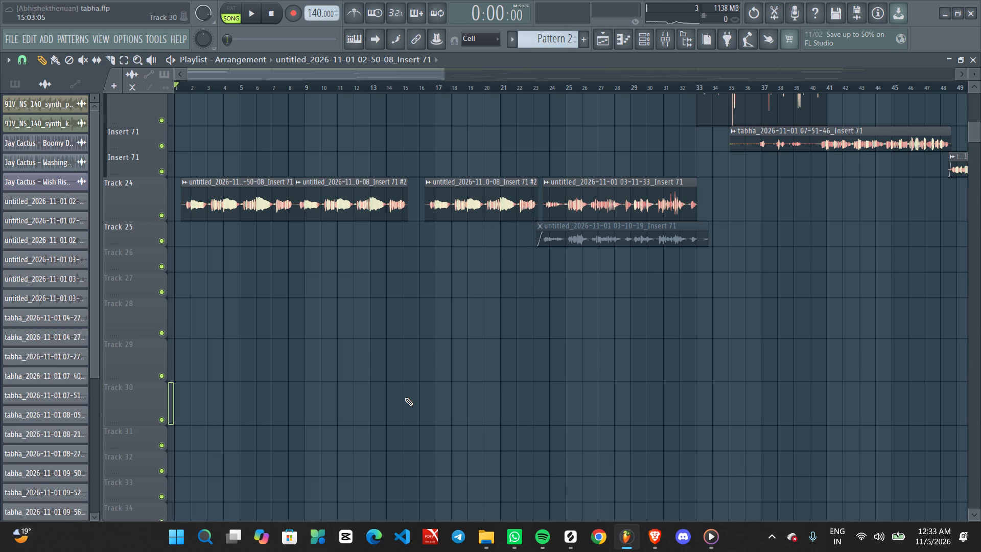
# Play the song from the start while viewing the opening Track 24 vocal clips up close.
pyautogui.press('space')
pyautogui.keyDown('ctrl'); pyautogui.scroll(2, 281, 324); pyautogui.keyUp('ctrl')
pyautogui.moveTo(264, 340); pyautogui.dragTo(603, 341, button='middle')
pyautogui.keyDown('ctrl'); pyautogui.scroll(2, 312, 342); pyautogui.keyUp('ctrl')
pyautogui.moveTo(335, 349); pyautogui.dragTo(597, 363, button='middle')
pyautogui.keyDown('ctrl'); pyautogui.scroll(-3, 540, 347); pyautogui.keyUp('ctrl')
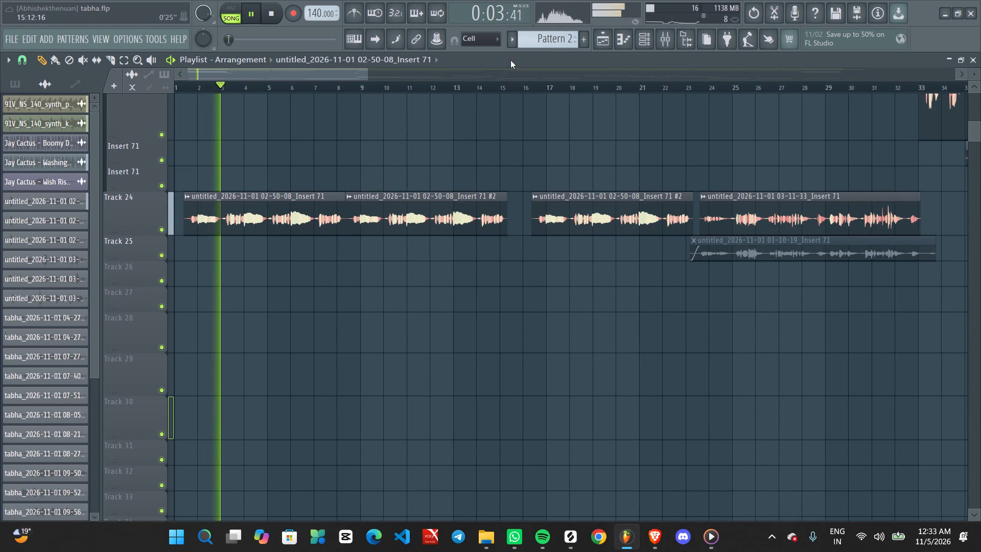
# Bring up the Mixer, select the empty track Insert 76, and stop playback.
pyautogui.click(662, 39)
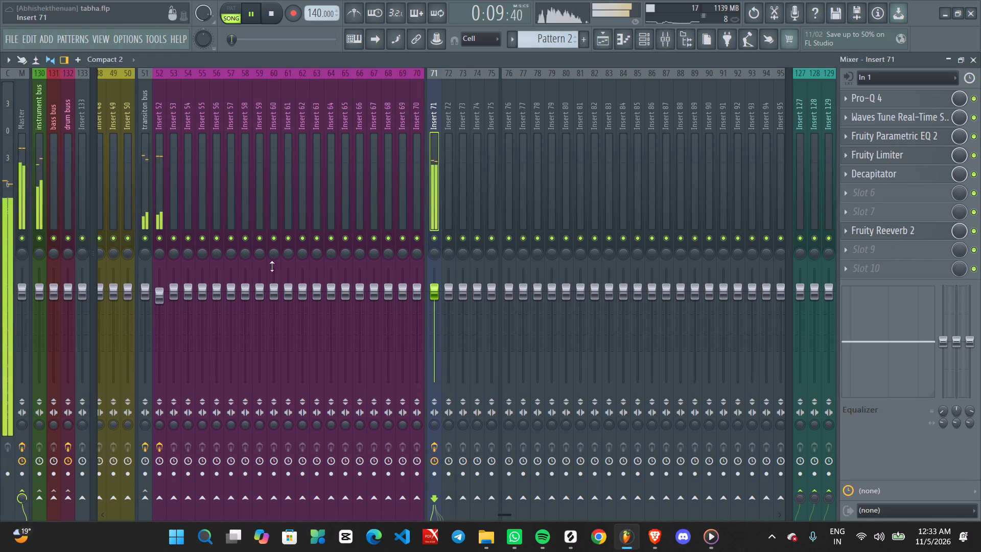
pyautogui.click(510, 140)
pyautogui.press('space')
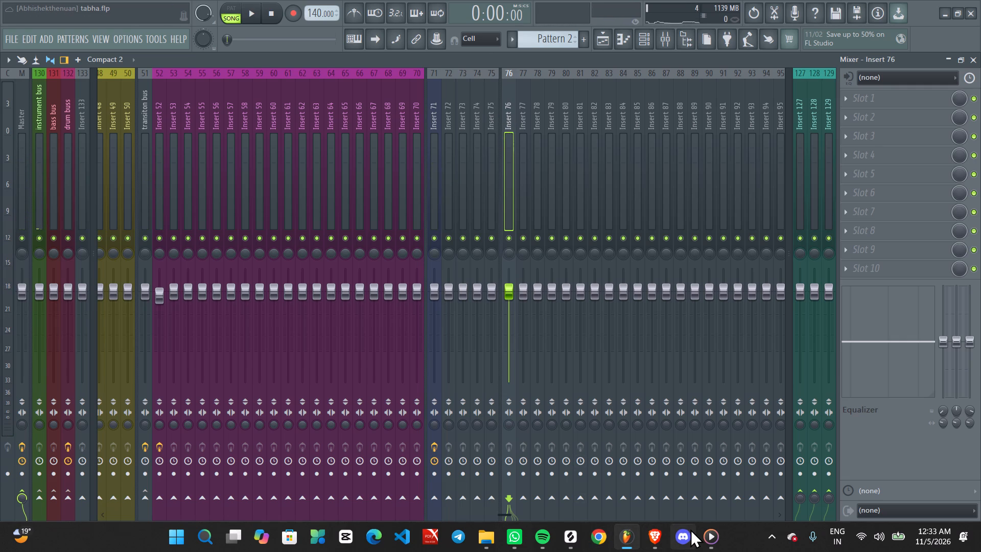
# Recheck tabha.mp3's key in the Brave browser's Key BPM Finder and return to FL Studio.
pyautogui.click(663, 535)
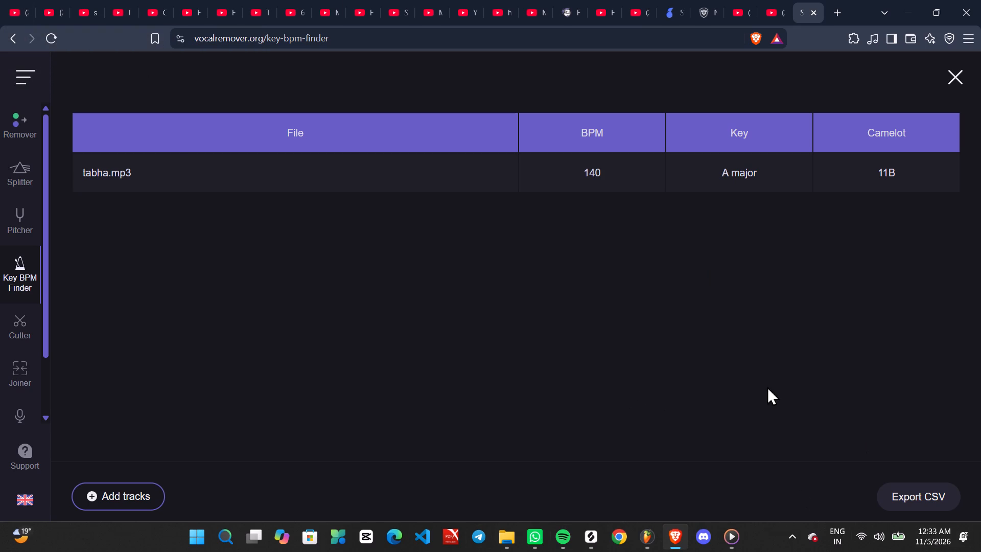
pyautogui.click(651, 537)
# Play the song, bring up the Playlist, and move playback to bar 17.
pyautogui.press('space')
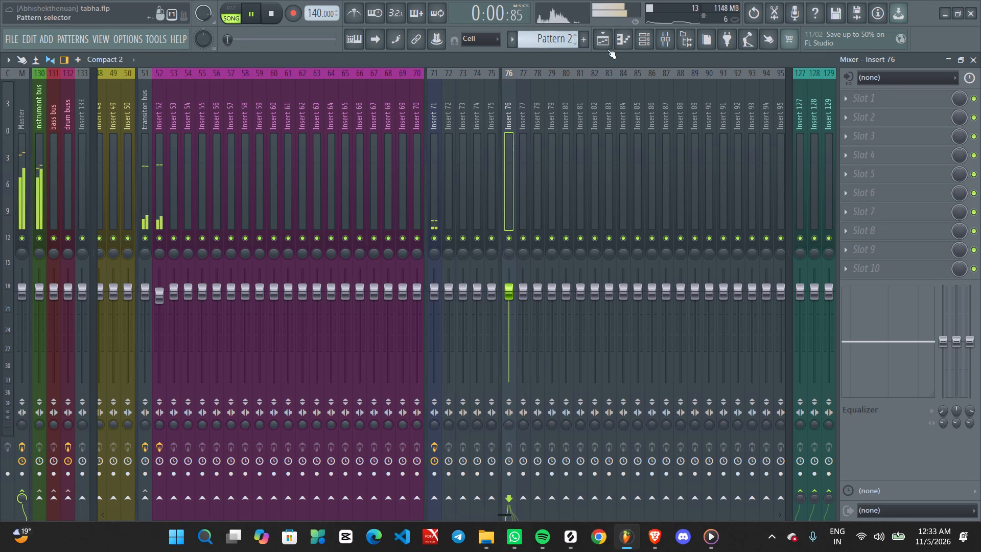
pyautogui.press('space')
pyautogui.press('space')
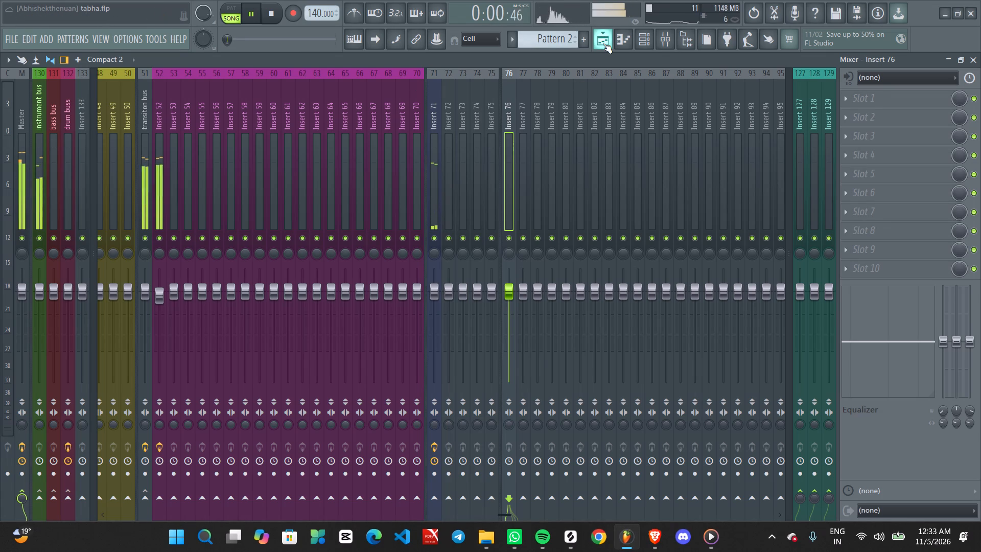
pyautogui.click(603, 43)
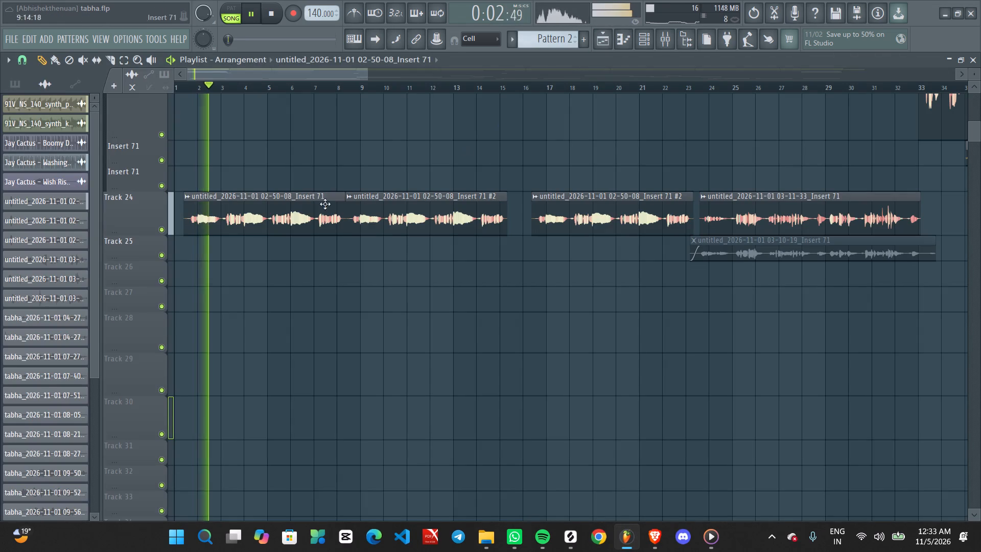
pyautogui.click(547, 84)
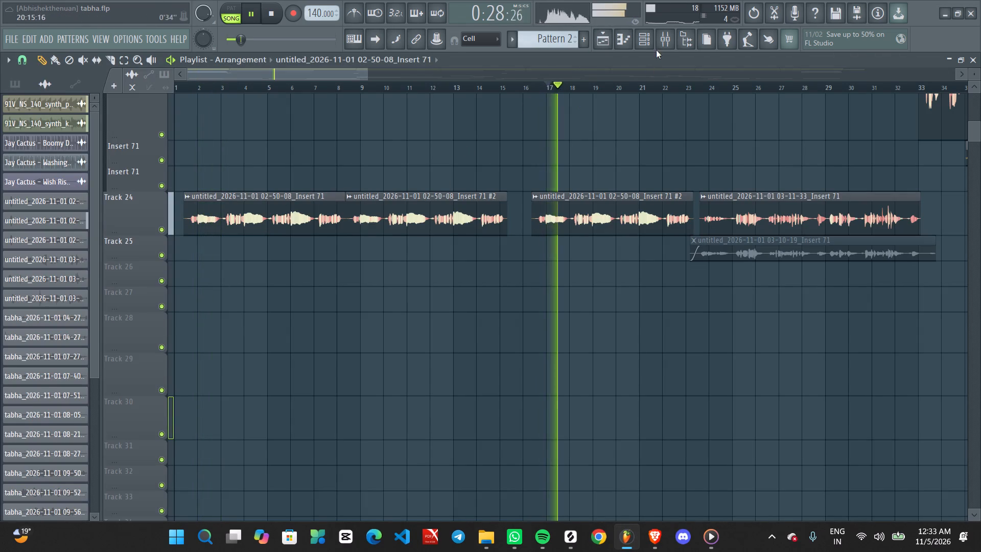
# In the Mixer, open Waves Tune Real-Time on Insert 71 and set its scale to Major with root A.
pyautogui.click(664, 37)
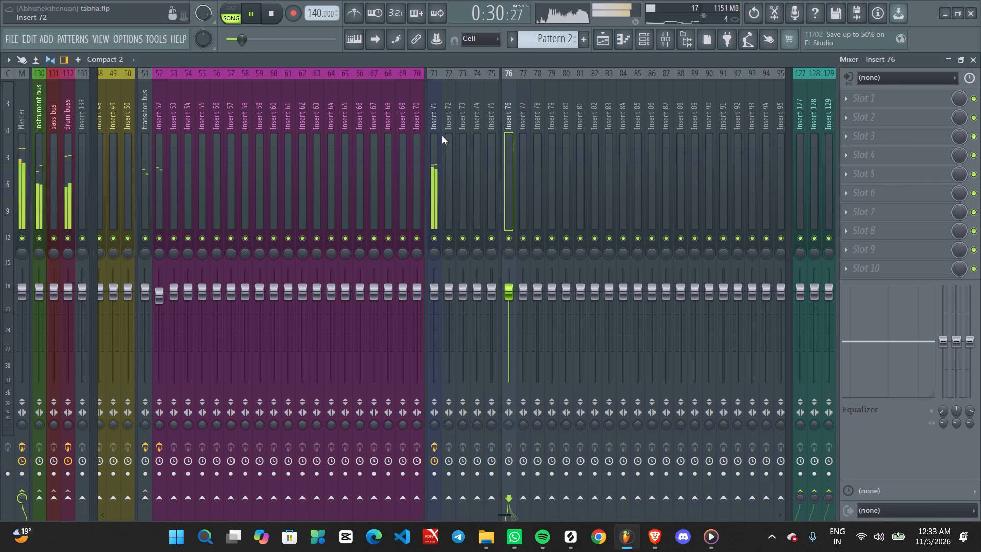
pyautogui.click(437, 136)
pyautogui.click(894, 116)
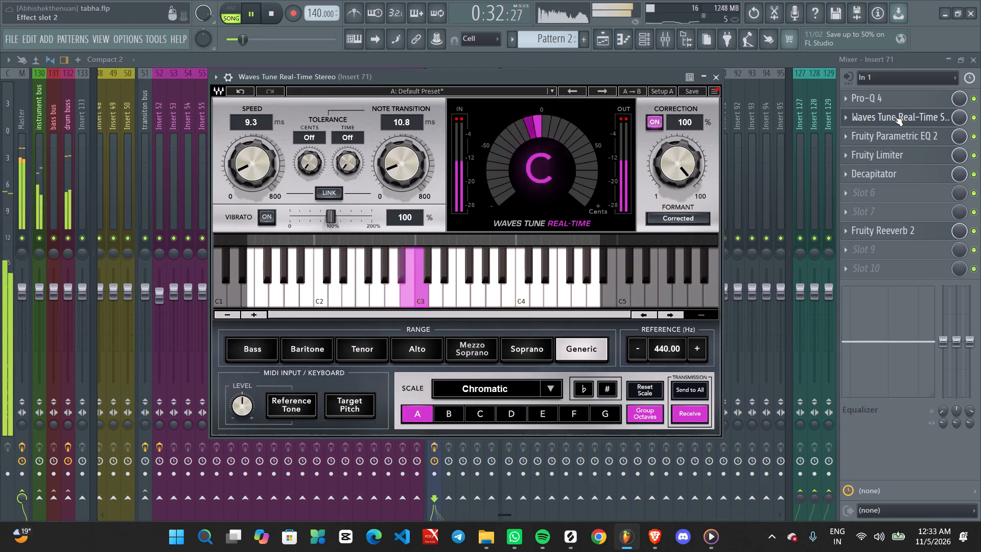
pyautogui.press('space')
pyautogui.click(509, 394)
pyautogui.press('space')
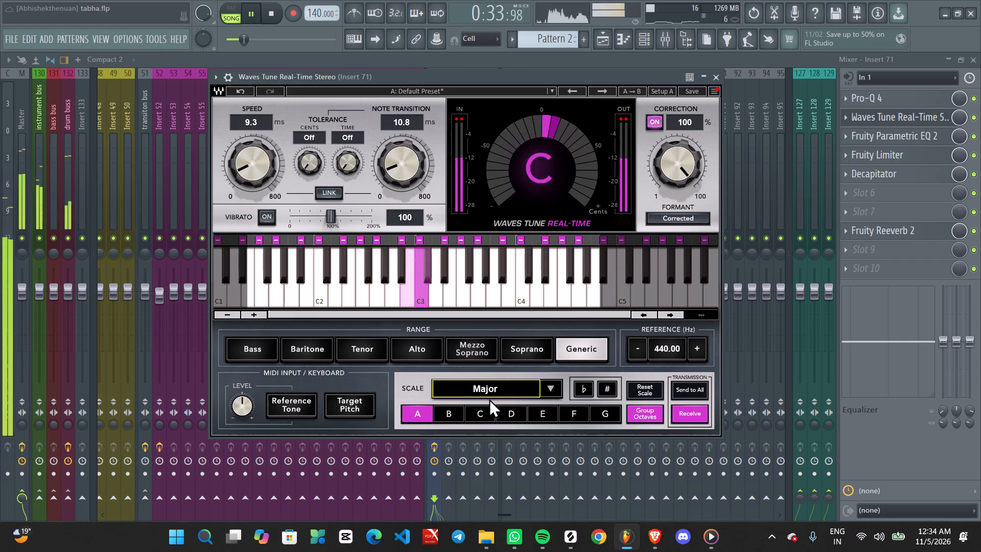
# Replay the vocal passage from bar 17 to audition the Major-scale pitch correction, and close Waves Tune Real-Time.
pyautogui.press('space')
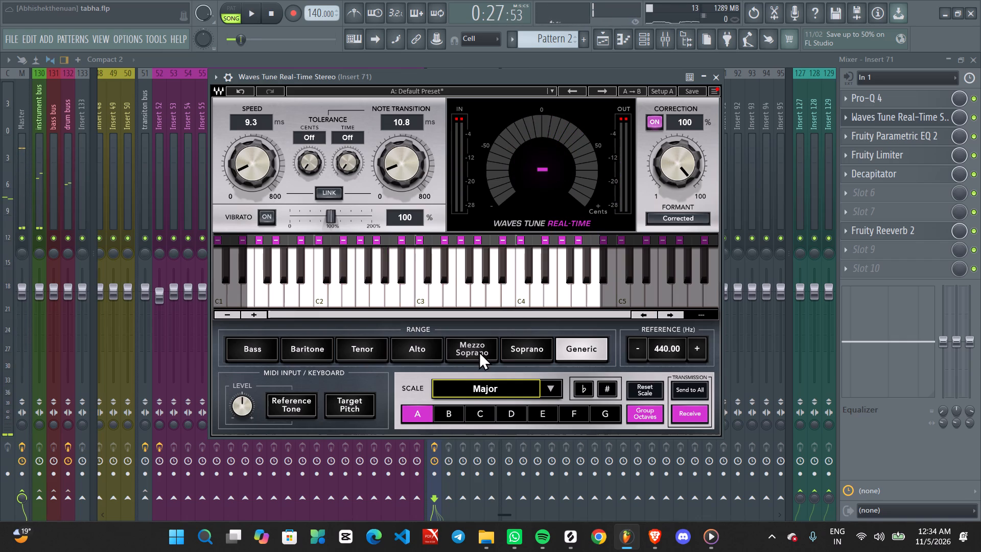
pyautogui.press('space')
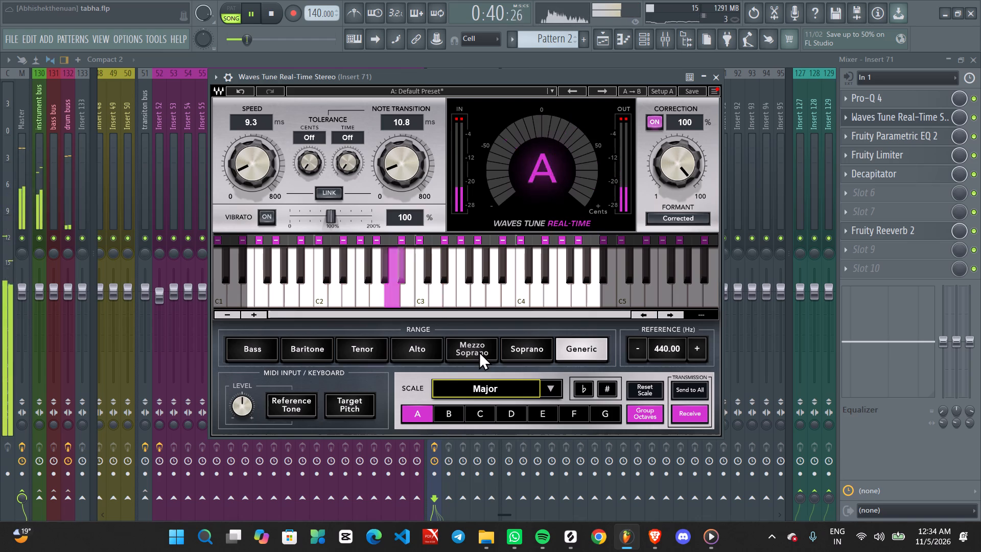
pyautogui.press('space')
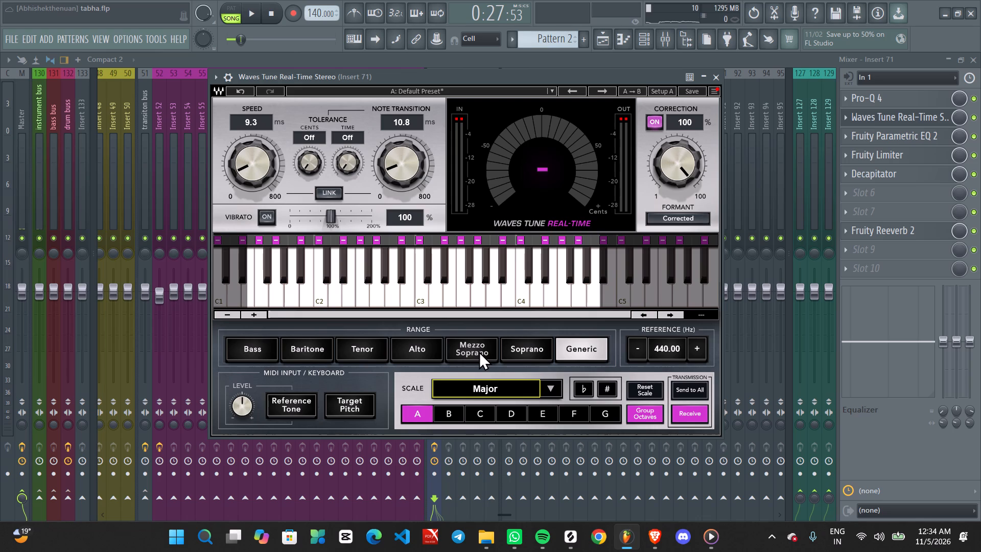
pyautogui.press('space')
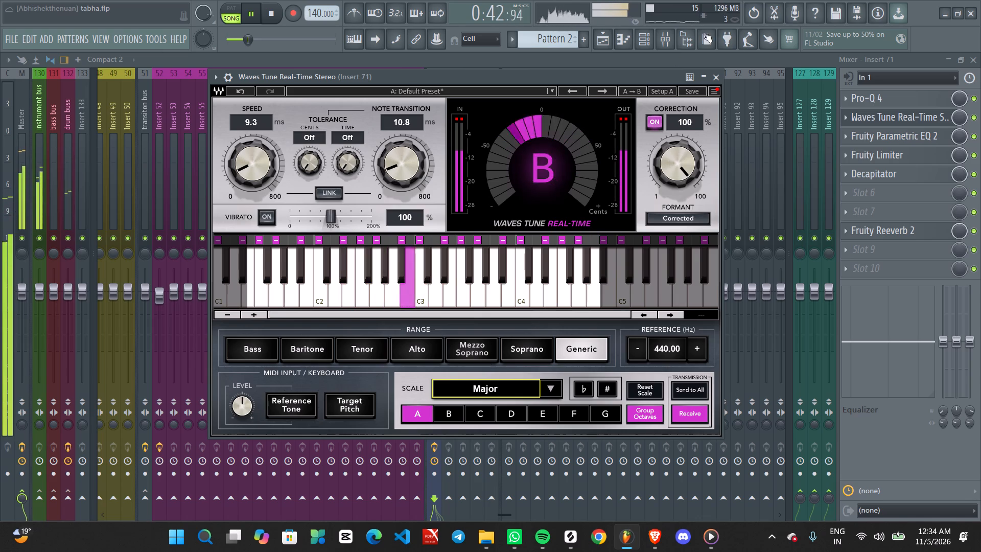
pyautogui.click(714, 74)
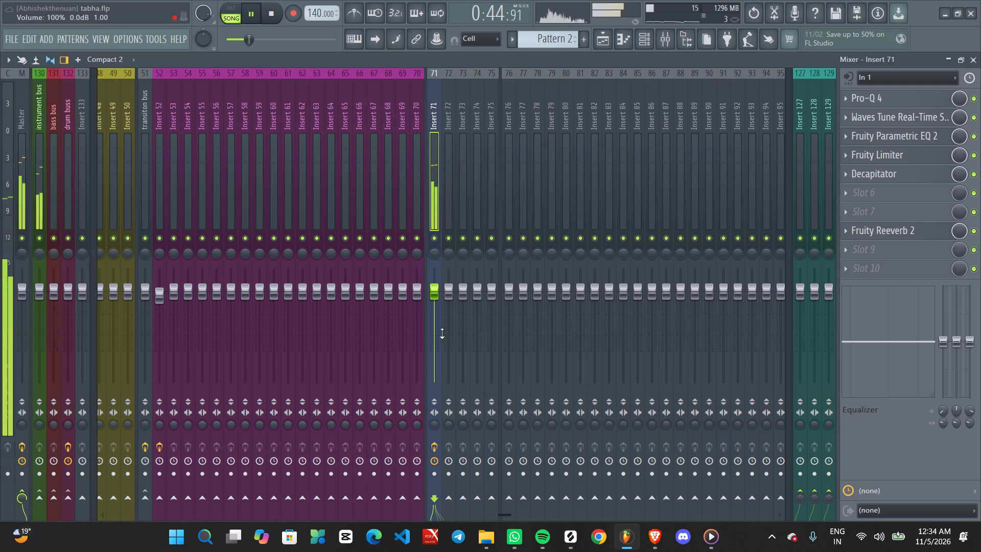
# Rename the empty mixer track Insert 76 as main hoook.
pyautogui.click(513, 137)
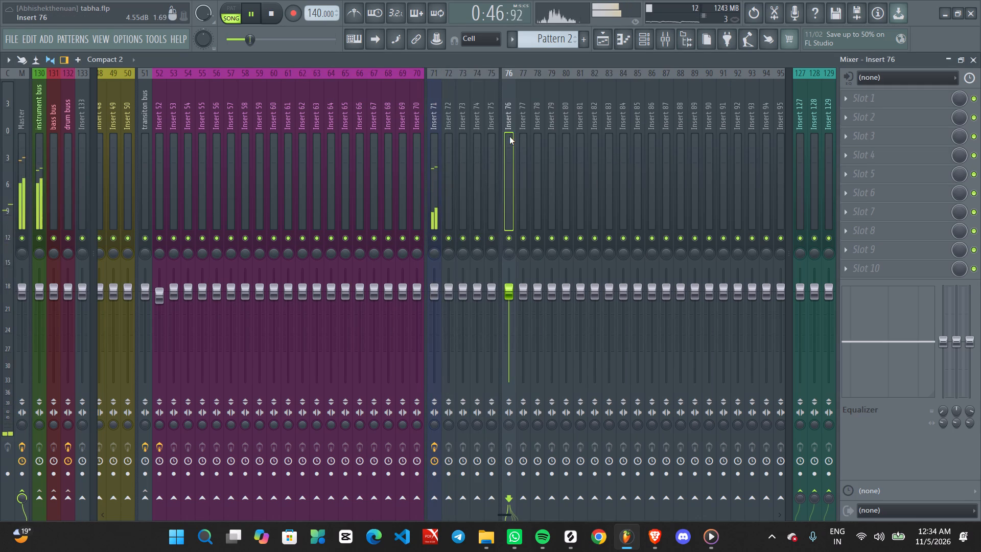
pyautogui.keyDown('shift'); pyautogui.click(509, 136); pyautogui.keyUp('shift')
pyautogui.press(',')
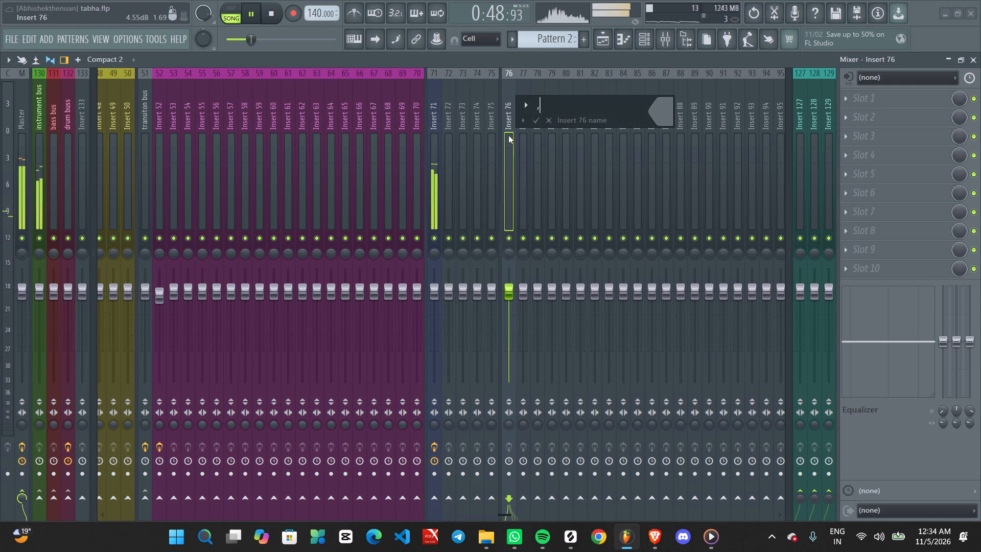
pyautogui.press('BackSpace')
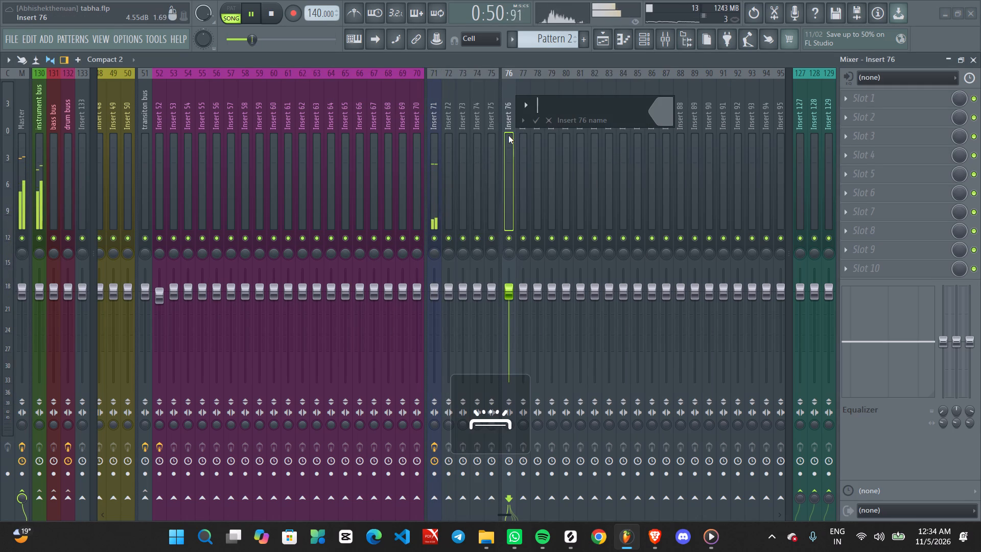
pyautogui.write('main hoook')
pyautogui.press('Return')
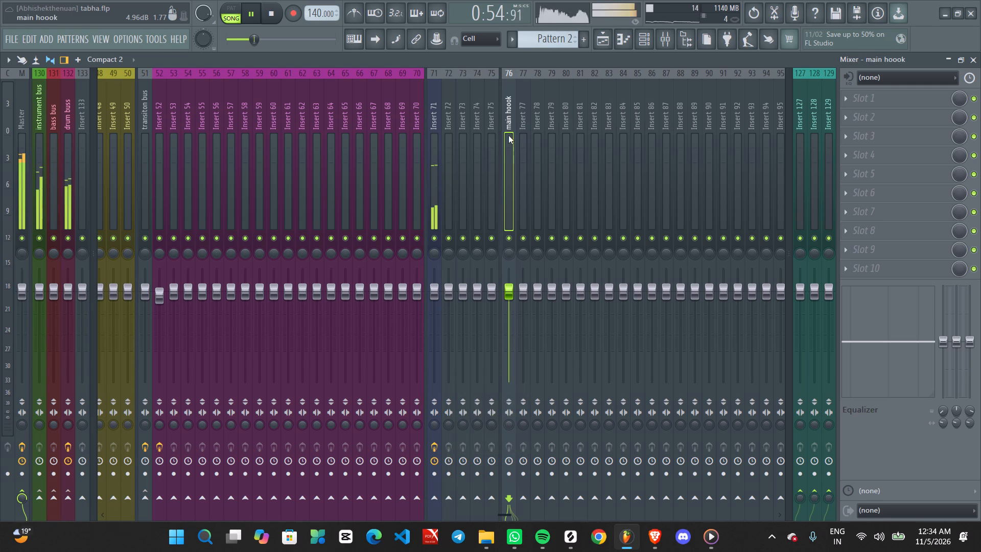
# In the Playlist, make Track 29 an audio track assigned to mixer insert 76, main hoook.
pyautogui.click(598, 34)
pyautogui.scroll(-1, 160, 328)
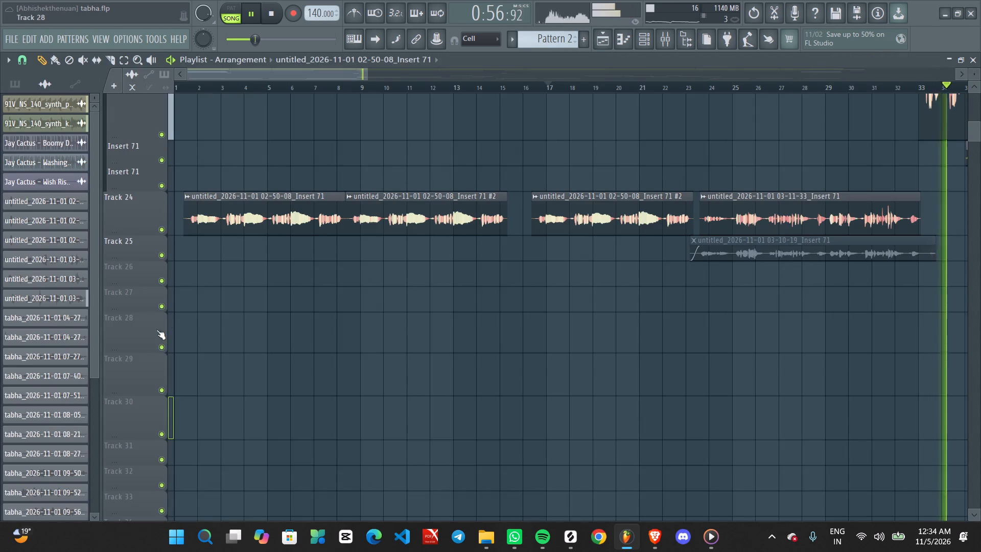
pyautogui.scroll(-3, 156, 330)
pyautogui.rightClick(144, 277)
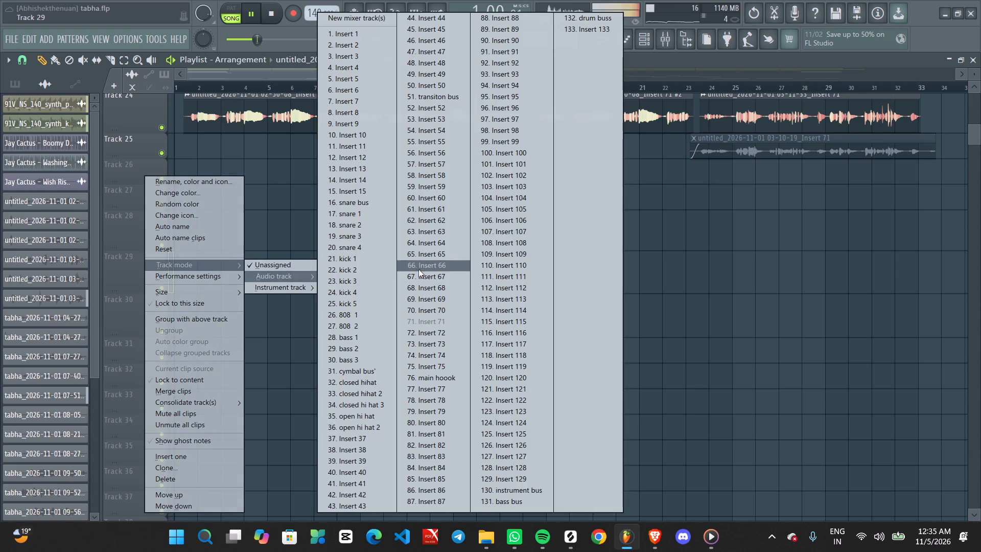
pyautogui.click(442, 378)
# Examine the layout of the vocal clips along Tracks 24 and 25 while the song plays.
pyautogui.keyDown('shift'); pyautogui.scroll(1, 252, 319); pyautogui.keyUp('shift')
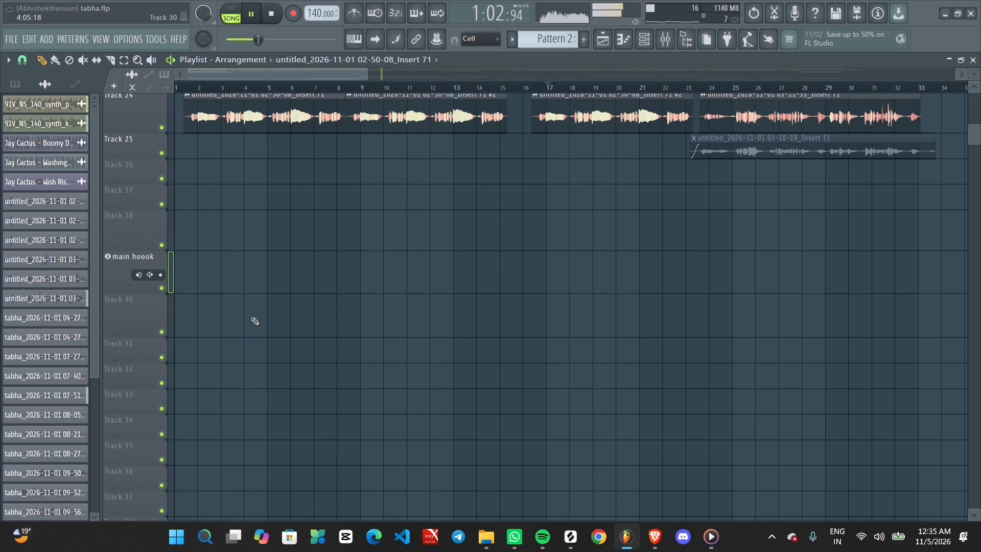
pyautogui.keyDown('ctrl'); pyautogui.scroll(1, 250, 316); pyautogui.keyUp('ctrl')
pyautogui.moveTo(231, 319); pyautogui.dragTo(385, 319, button='middle')
pyautogui.scroll(1, 385, 319)
pyautogui.keyDown('ctrl'); pyautogui.scroll(-3, 366, 309); pyautogui.keyUp('ctrl')
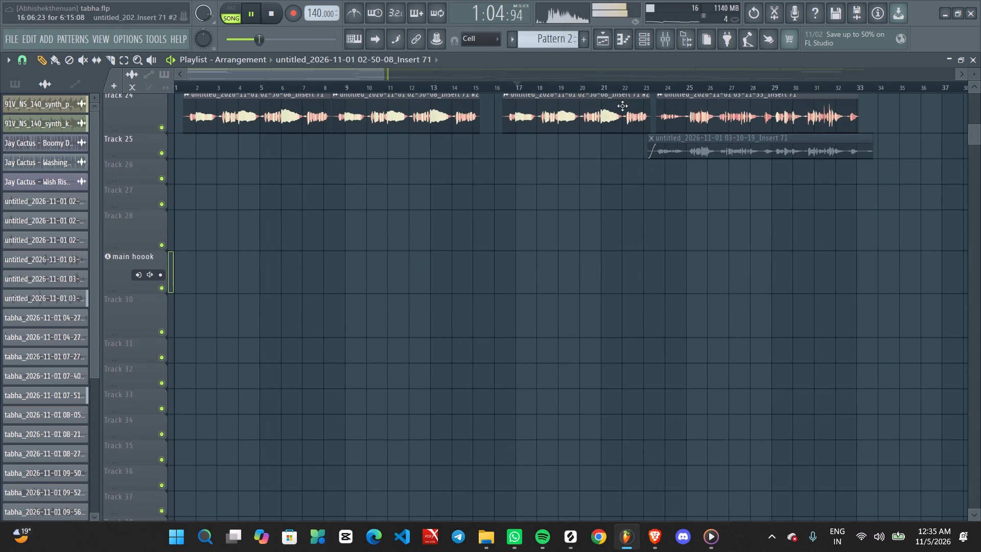
pyautogui.keyDown('ctrl'); pyautogui.scroll(2, 329, 309); pyautogui.keyUp('ctrl')
pyautogui.moveTo(254, 332); pyautogui.dragTo(465, 363, button='middle')
pyautogui.keyDown('ctrl'); pyautogui.scroll(-4, 220, 365); pyautogui.keyUp('ctrl')
pyautogui.keyDown('ctrl'); pyautogui.scroll(2, 207, 372); pyautogui.keyUp('ctrl')
pyautogui.moveTo(219, 376); pyautogui.dragTo(410, 366, button='middle')
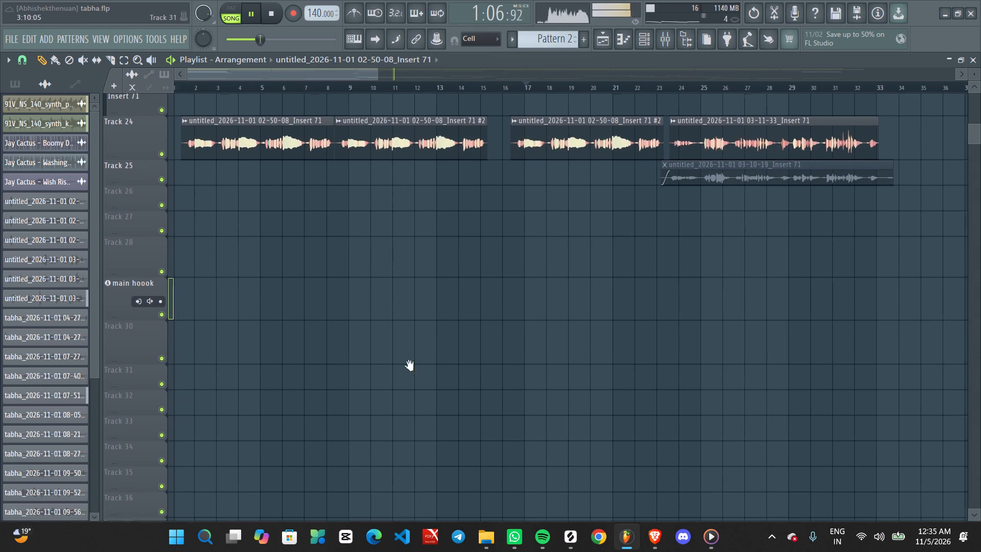
pyautogui.moveTo(410, 366); pyautogui.dragTo(454, 365, button='middle')
pyautogui.keyDown('ctrl'); pyautogui.scroll(-8, 390, 346); pyautogui.keyUp('ctrl')
pyautogui.keyDown('ctrl'); pyautogui.scroll(-5, 497, 337); pyautogui.keyUp('ctrl')
pyautogui.scroll(3, 462, 358)
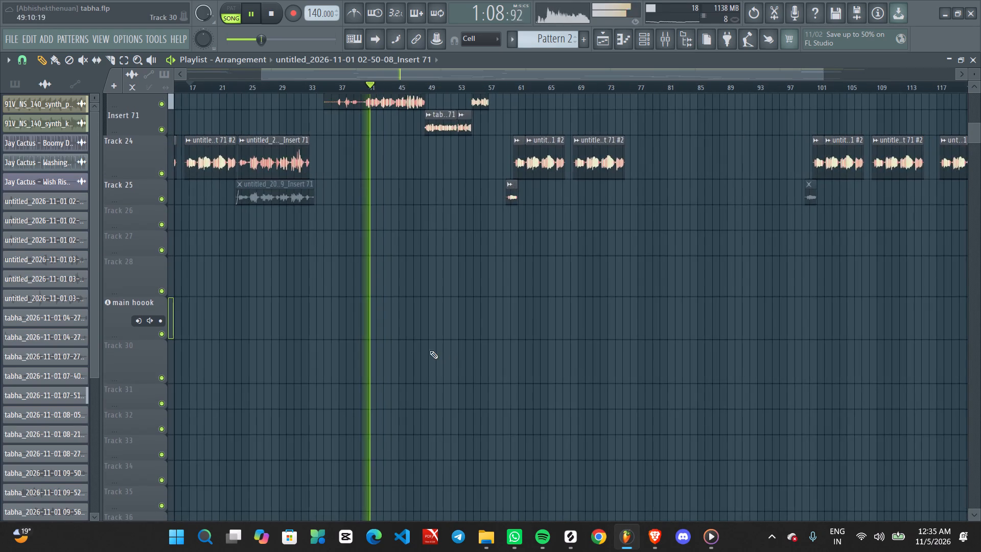
pyautogui.keyDown('alt'); pyautogui.scroll(-7, 410, 339); pyautogui.keyUp('alt')
pyautogui.keyDown('ctrl'); pyautogui.scroll(2, 351, 348); pyautogui.keyUp('ctrl')
pyautogui.moveTo(320, 372); pyautogui.dragTo(524, 372, button='middle')
pyautogui.keyDown('alt'); pyautogui.scroll(4, 301, 372); pyautogui.keyUp('alt')
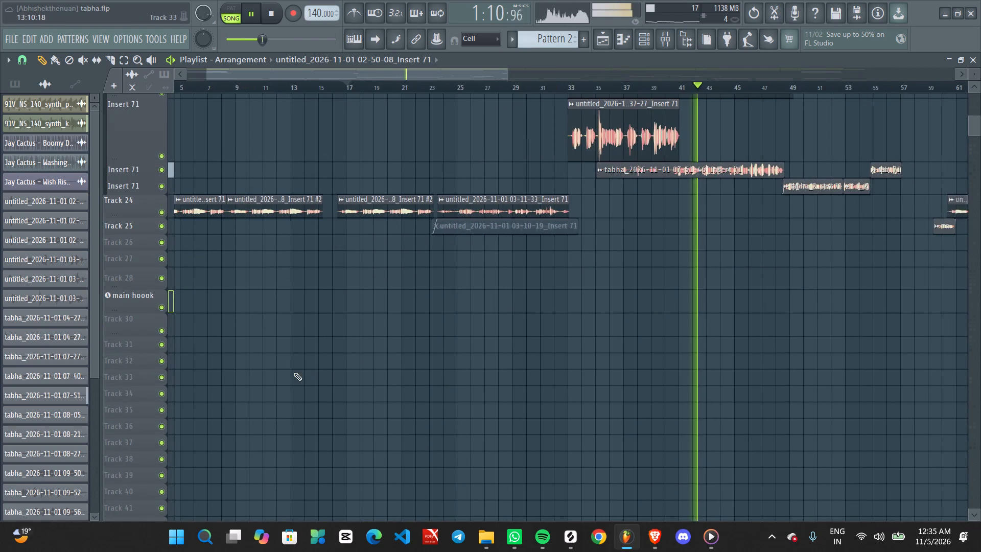
pyautogui.moveTo(320, 377); pyautogui.dragTo(669, 377, button='middle')
pyautogui.keyDown('ctrl'); pyautogui.scroll(-5, 447, 339); pyautogui.keyUp('ctrl')
pyautogui.keyDown('ctrl'); pyautogui.scroll(2, 460, 344); pyautogui.keyUp('ctrl')
pyautogui.keyDown('alt'); pyautogui.scroll(5, 533, 344); pyautogui.keyUp('alt')
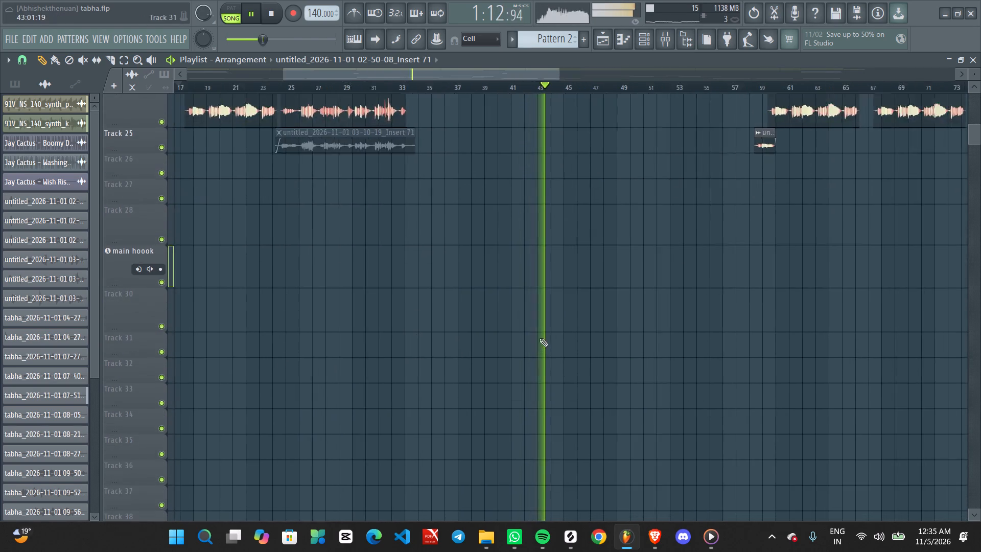
pyautogui.keyDown('alt'); pyautogui.scroll(1, 540, 338); pyautogui.keyUp('alt')
# Increase the heights of the two Insert 71 vocal tracks directly above Track 24.
pyautogui.moveTo(533, 247); pyautogui.dragTo(542, 455, button='middle')
pyautogui.keyDown('ctrl'); pyautogui.scroll(-3, 493, 355); pyautogui.keyUp('ctrl')
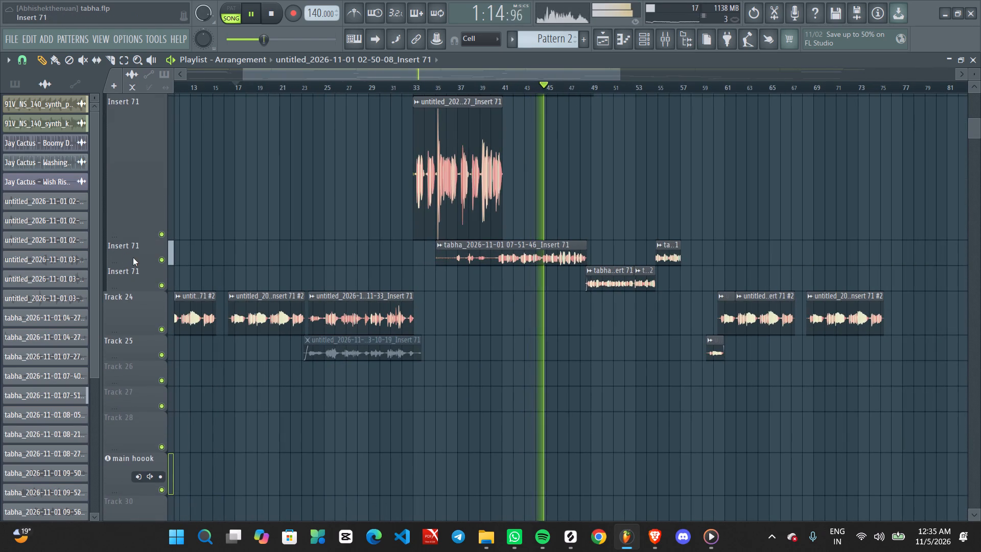
pyautogui.moveTo(135, 261); pyautogui.dragTo(136, 282)
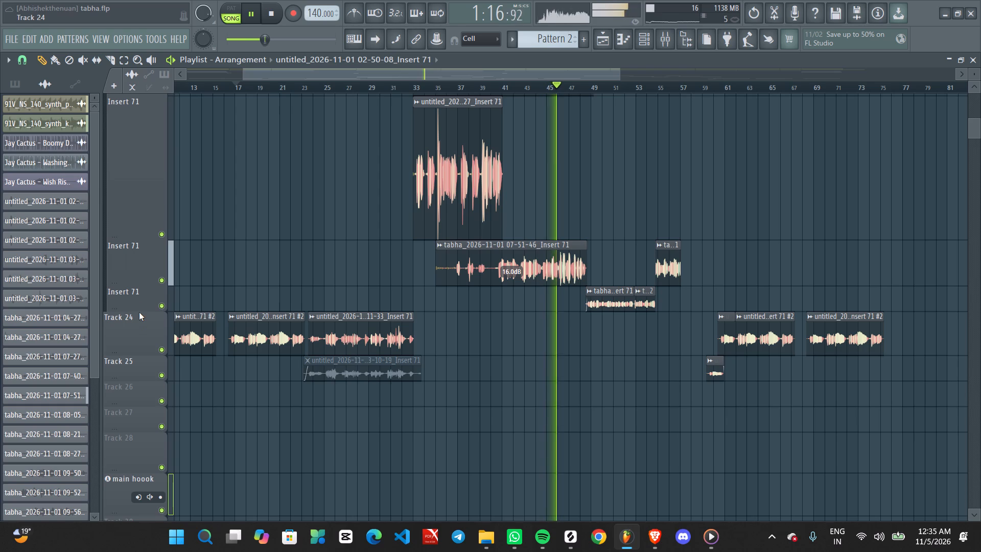
pyautogui.moveTo(139, 311); pyautogui.dragTo(139, 331)
# Follow playback through the grouped Insert 71 vocal clips between bars 33 and 57, examining their waveforms up close.
pyautogui.scroll(9, 454, 324)
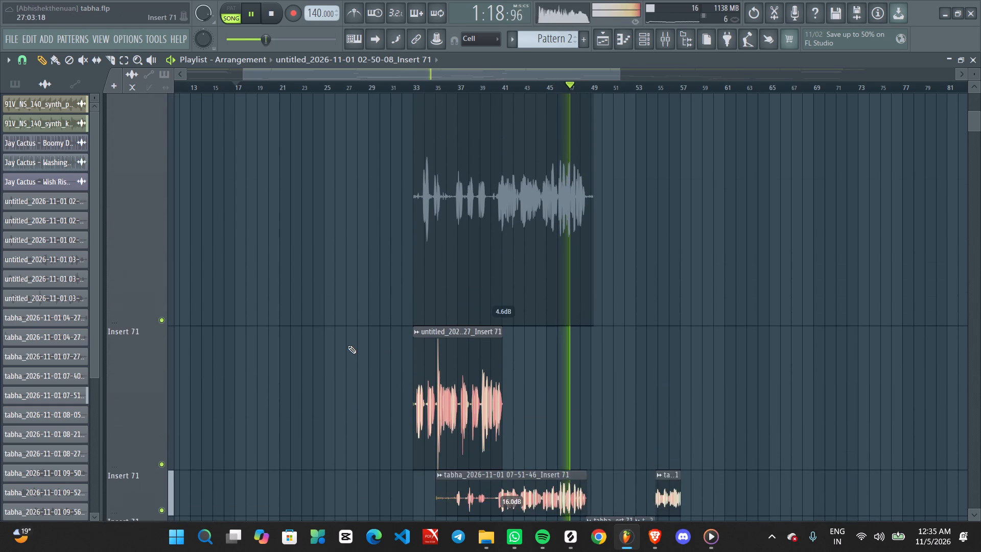
pyautogui.keyDown('alt'); pyautogui.scroll(-6, 348, 346); pyautogui.keyUp('alt')
pyautogui.keyDown('ctrl'); pyautogui.scroll(2, 445, 341); pyautogui.keyUp('ctrl')
pyautogui.moveTo(463, 343); pyautogui.dragTo(640, 343, button='middle')
pyautogui.keyDown('ctrl'); pyautogui.scroll(-4, 407, 337); pyautogui.keyUp('ctrl')
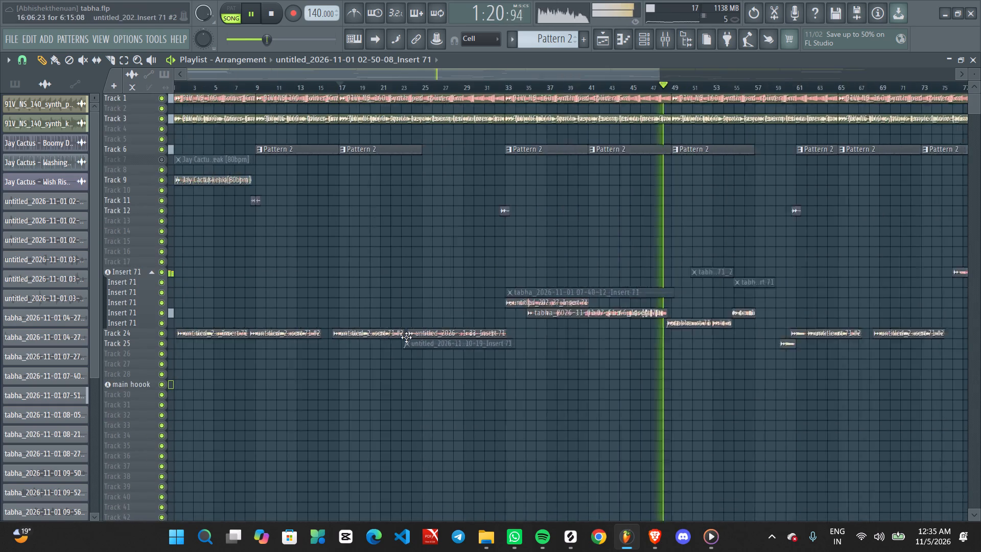
pyautogui.keyDown('ctrl'); pyautogui.scroll(-3, 406, 337); pyautogui.keyUp('ctrl')
pyautogui.keyDown('ctrl'); pyautogui.scroll(4, 477, 366); pyautogui.keyUp('ctrl')
pyautogui.keyDown('alt'); pyautogui.scroll(5, 501, 367); pyautogui.keyUp('alt')
pyautogui.keyDown('ctrl'); pyautogui.scroll(3, 501, 365); pyautogui.keyUp('ctrl')
pyautogui.moveTo(544, 331); pyautogui.dragTo(532, 337, button='middle')
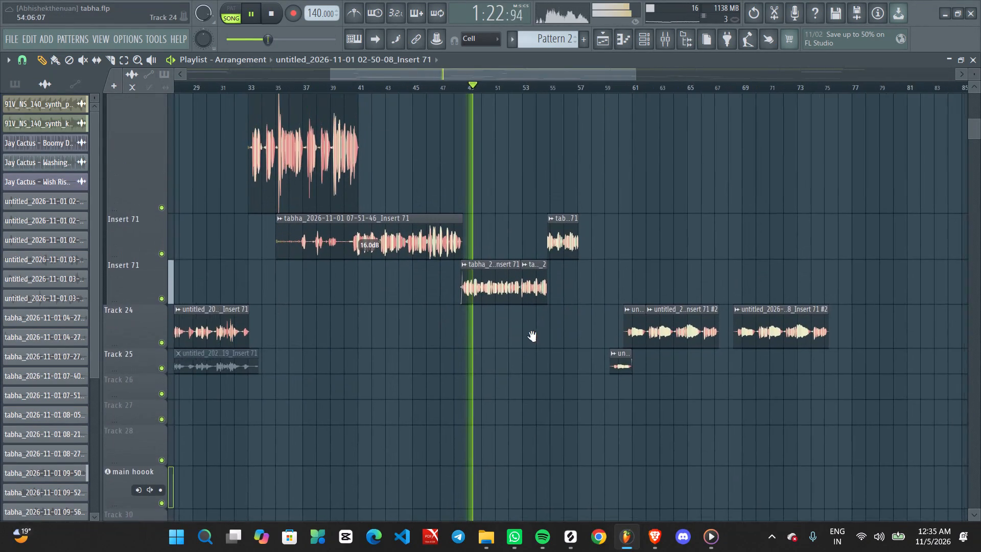
pyautogui.moveTo(532, 337); pyautogui.dragTo(509, 348, button='middle')
pyautogui.keyDown('ctrl'); pyautogui.scroll(4, 462, 361); pyautogui.keyUp('ctrl')
pyautogui.moveTo(485, 366); pyautogui.dragTo(489, 316, button='middle')
pyautogui.keyDown('alt'); pyautogui.scroll(-2, 482, 320); pyautogui.keyUp('alt')
pyautogui.scroll(2, 481, 322)
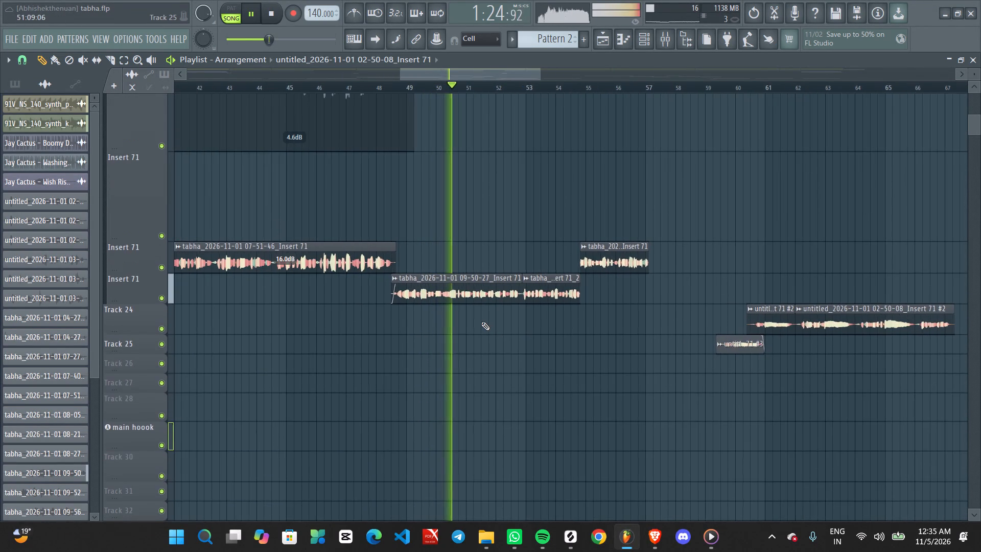
pyautogui.moveTo(495, 333); pyautogui.dragTo(432, 349, button='middle')
pyautogui.keyDown('alt'); pyautogui.scroll(4, 431, 349); pyautogui.keyUp('alt')
pyautogui.moveTo(441, 349); pyautogui.dragTo(395, 350, button='middle')
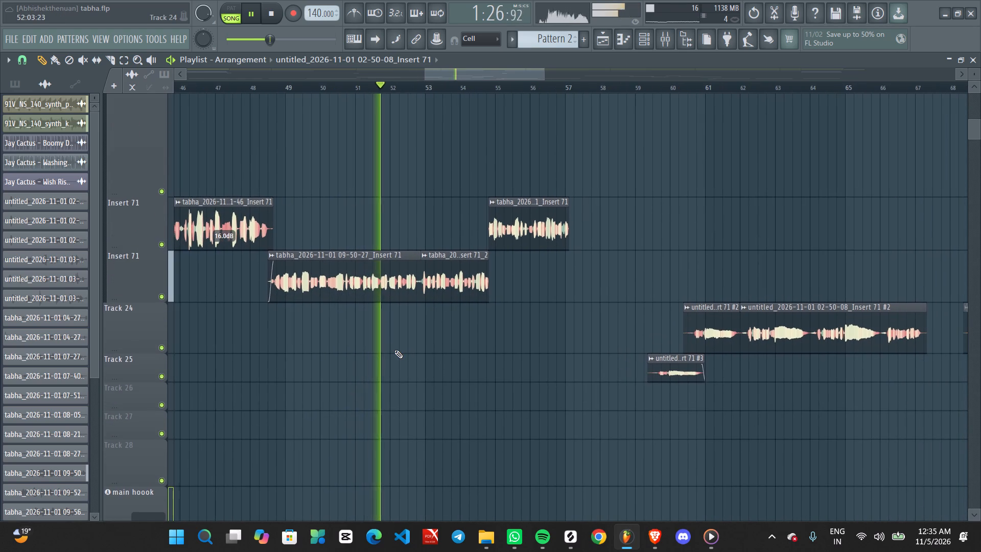
pyautogui.keyDown('ctrl'); pyautogui.scroll(2, 393, 350); pyautogui.keyUp('ctrl')
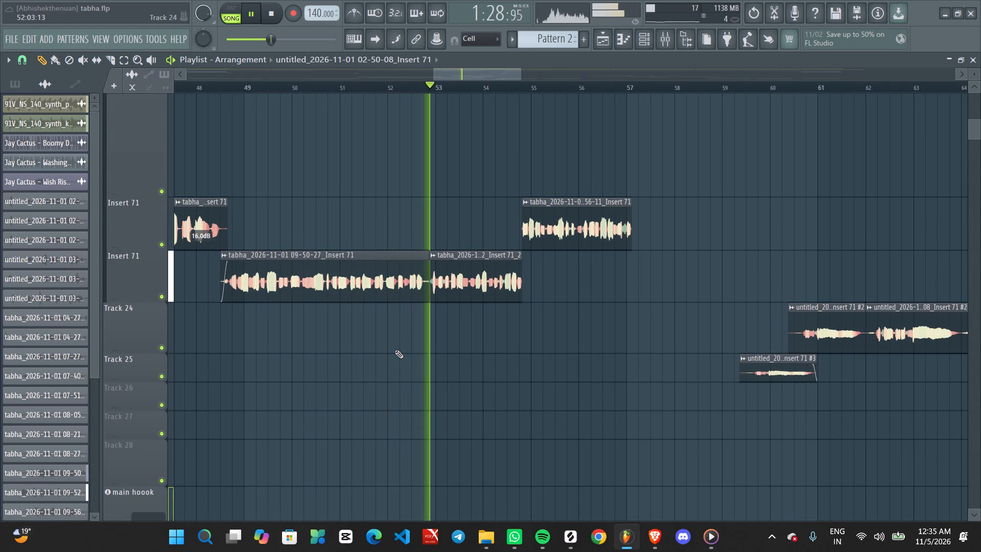
pyautogui.keyDown('ctrl'); pyautogui.scroll(-5, 396, 350); pyautogui.keyUp('ctrl')
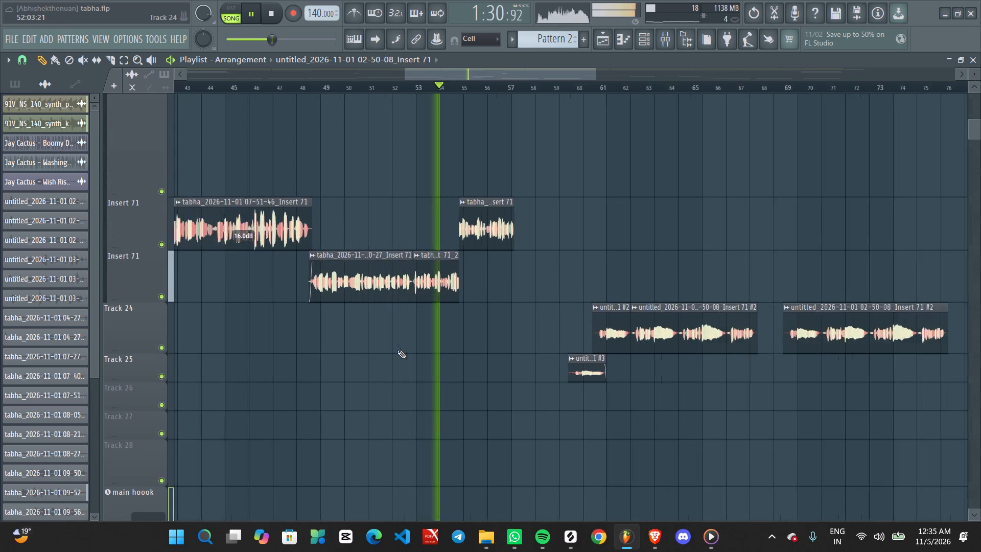
pyautogui.keyDown('ctrl'); pyautogui.scroll(2, 429, 343); pyautogui.keyUp('ctrl')
pyautogui.keyDown('ctrl'); pyautogui.scroll(-1, 429, 343); pyautogui.keyUp('ctrl')
pyautogui.keyDown('ctrl'); pyautogui.scroll(5, 429, 343); pyautogui.keyUp('ctrl')
pyautogui.keyDown('ctrl'); pyautogui.scroll(3, 506, 330); pyautogui.keyUp('ctrl')
pyautogui.moveTo(512, 328); pyautogui.dragTo(504, 321, button='middle')
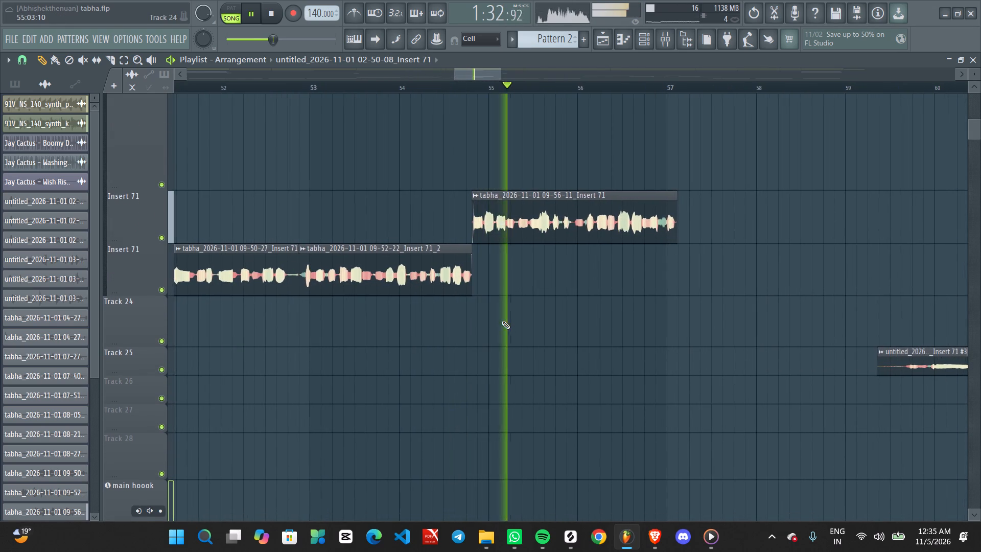
pyautogui.keyDown('ctrl'); pyautogui.scroll(-8, 502, 321); pyautogui.keyUp('ctrl')
pyautogui.keyDown('ctrl'); pyautogui.scroll(4, 514, 321); pyautogui.keyUp('ctrl')
pyautogui.scroll(1, 569, 310)
pyautogui.moveTo(565, 310); pyautogui.dragTo(445, 328, button='middle')
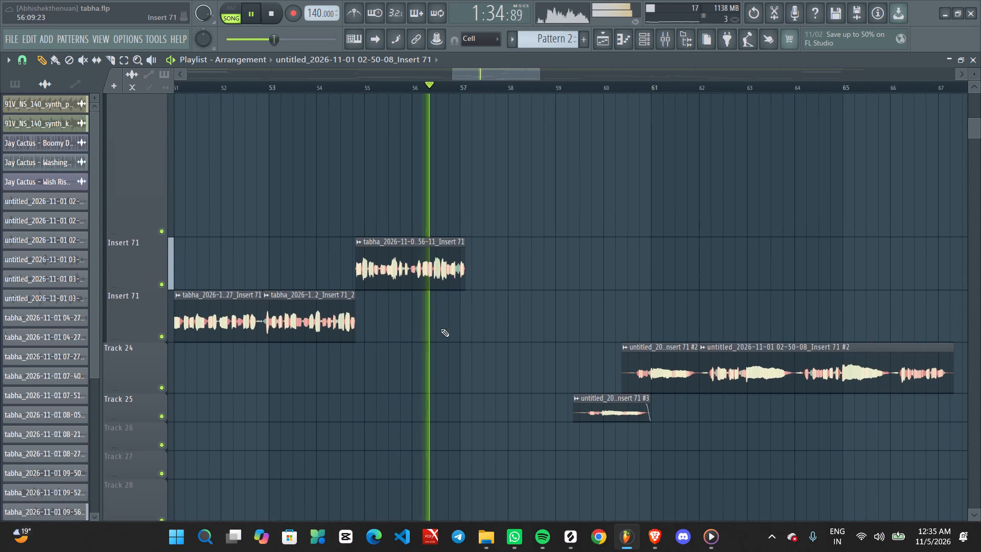
# Examine the vocal clips in the Playlist during playback, from the Insert 71 tracks to the empty main hoook track.
pyautogui.keyDown('ctrl'); pyautogui.scroll(1, 471, 327); pyautogui.keyUp('ctrl')
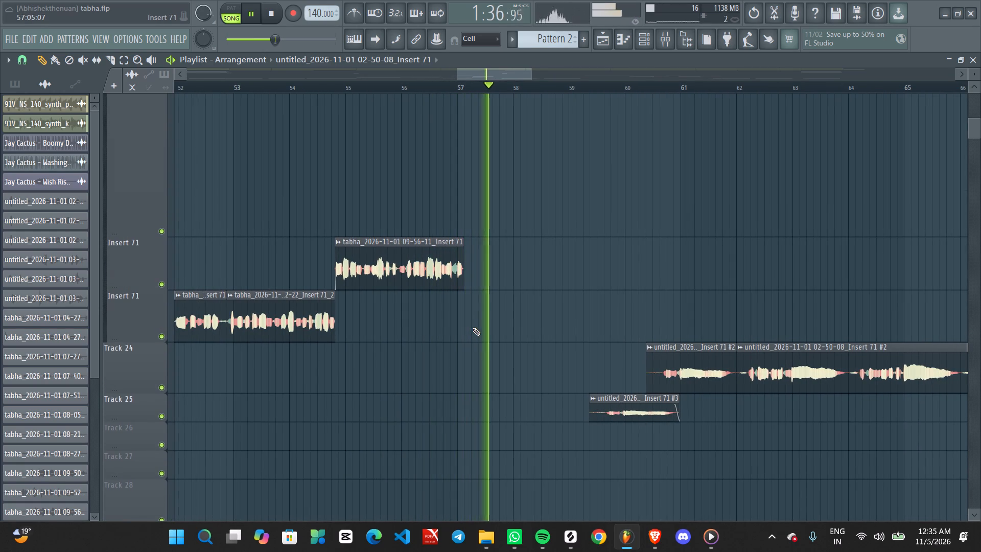
pyautogui.keyDown('ctrl'); pyautogui.scroll(-14, 472, 328); pyautogui.keyUp('ctrl')
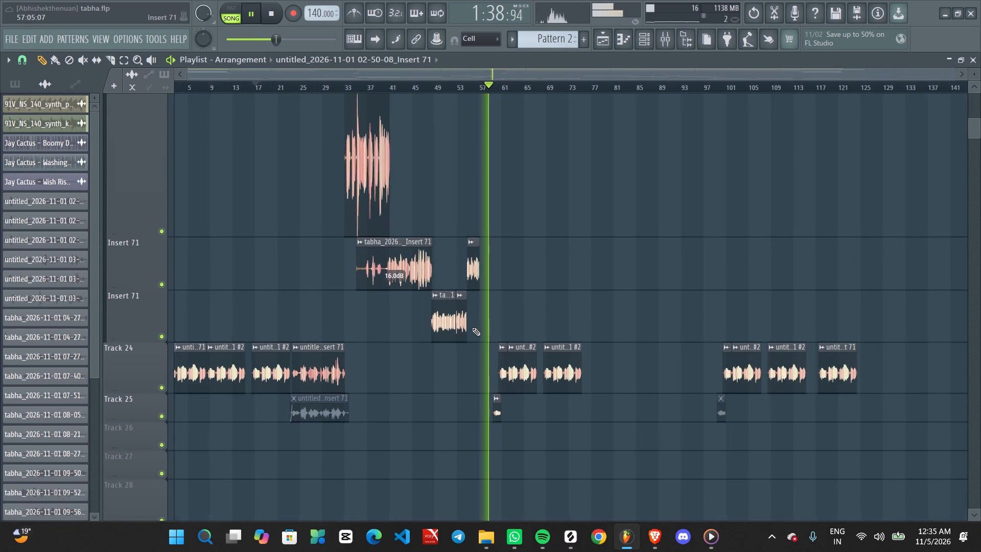
pyautogui.keyDown('ctrl'); pyautogui.scroll(-7, 472, 328); pyautogui.keyUp('ctrl')
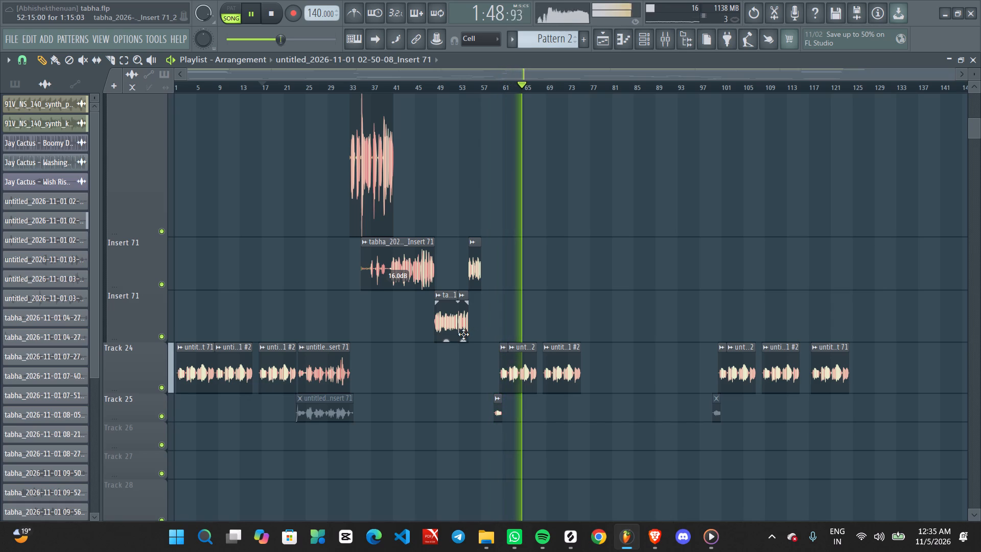
pyautogui.keyDown('ctrl'); pyautogui.scroll(2, 506, 352); pyautogui.keyUp('ctrl')
pyautogui.moveTo(330, 411); pyautogui.dragTo(660, 222, button='middle')
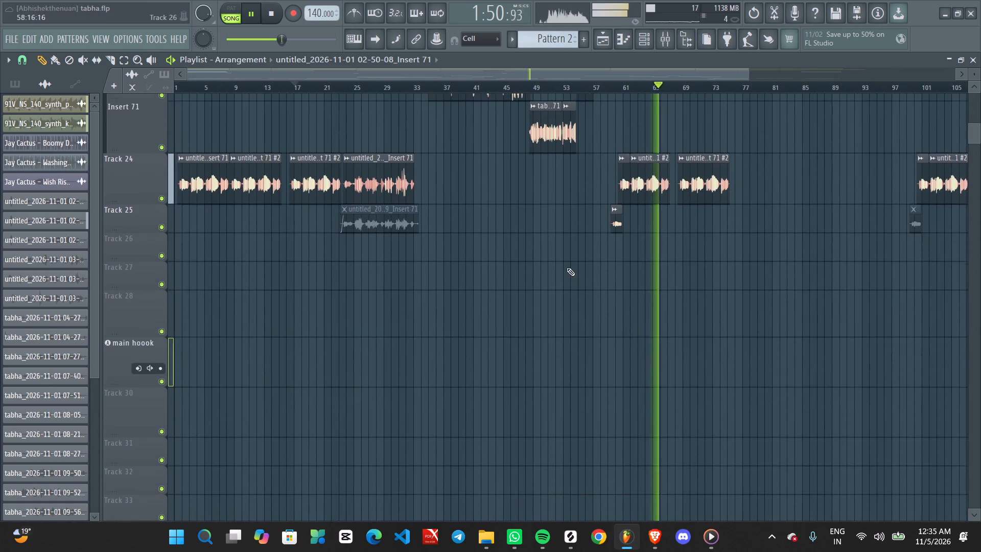
pyautogui.keyDown('ctrl'); pyautogui.scroll(1, 346, 363); pyautogui.keyUp('ctrl')
pyautogui.moveTo(338, 376); pyautogui.dragTo(677, 296, button='middle')
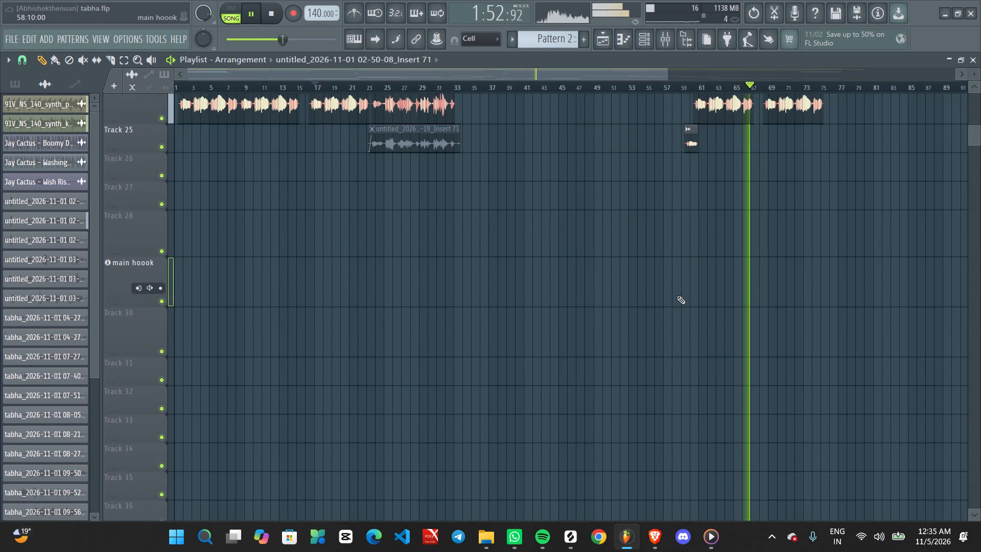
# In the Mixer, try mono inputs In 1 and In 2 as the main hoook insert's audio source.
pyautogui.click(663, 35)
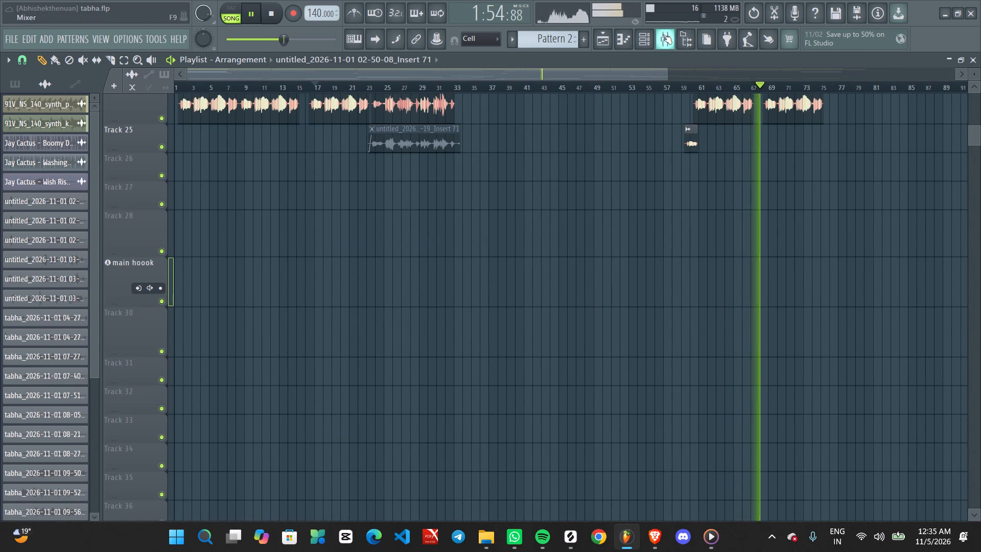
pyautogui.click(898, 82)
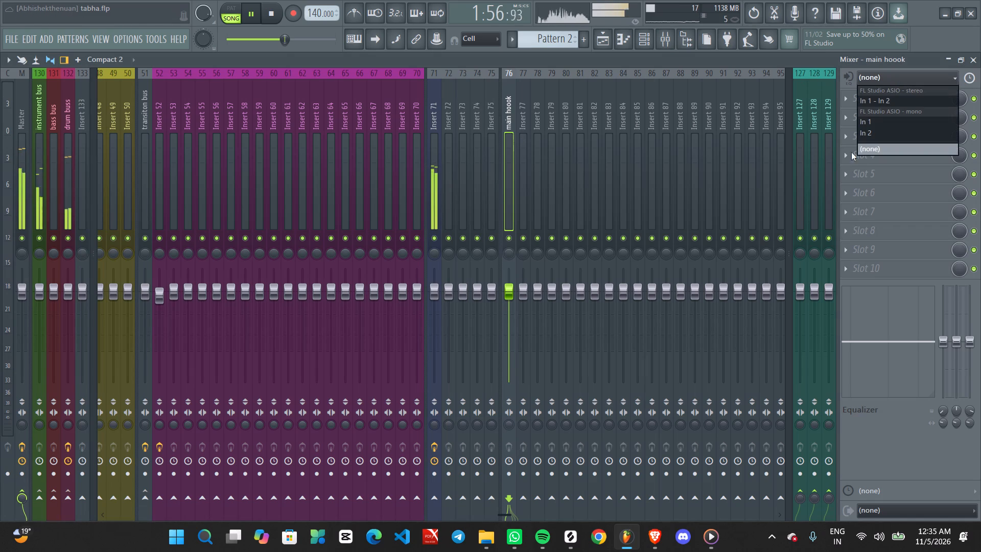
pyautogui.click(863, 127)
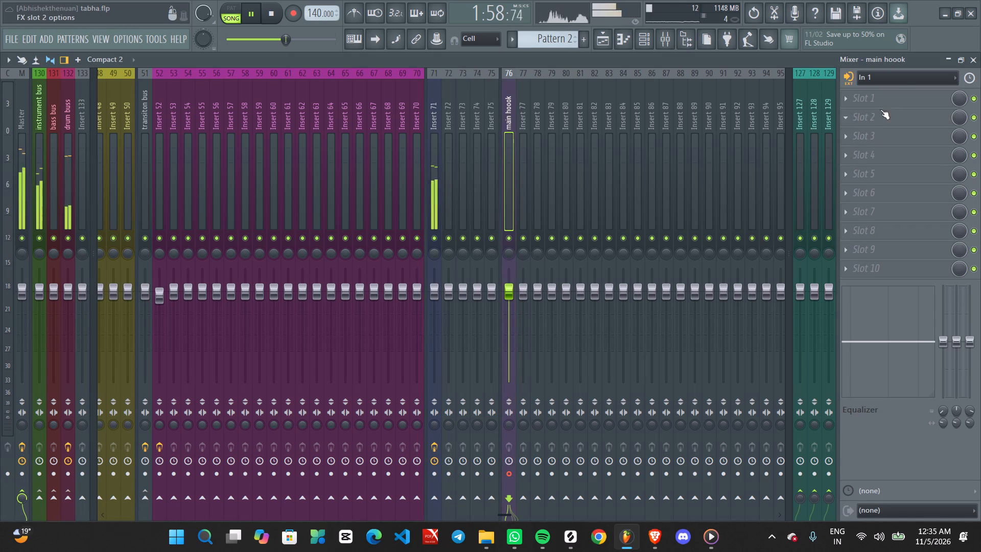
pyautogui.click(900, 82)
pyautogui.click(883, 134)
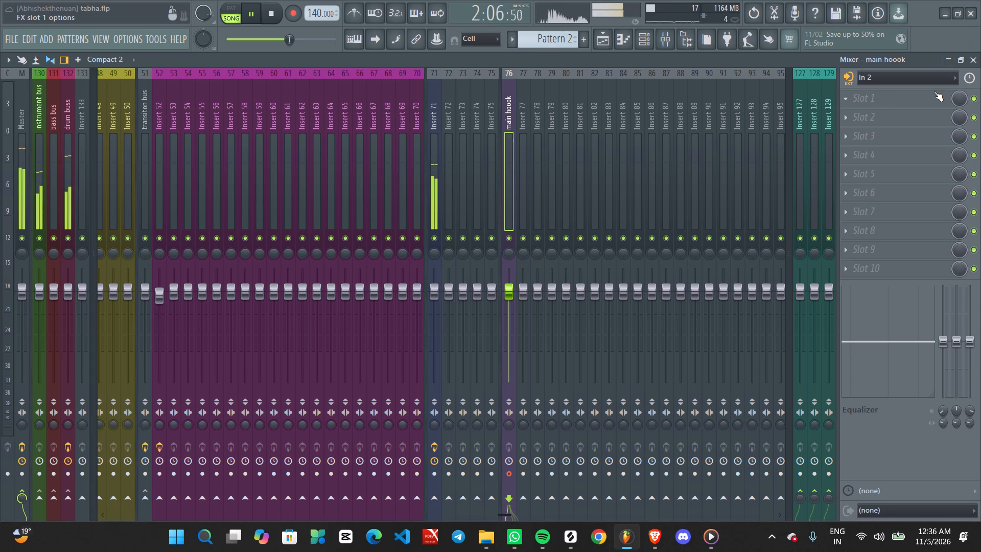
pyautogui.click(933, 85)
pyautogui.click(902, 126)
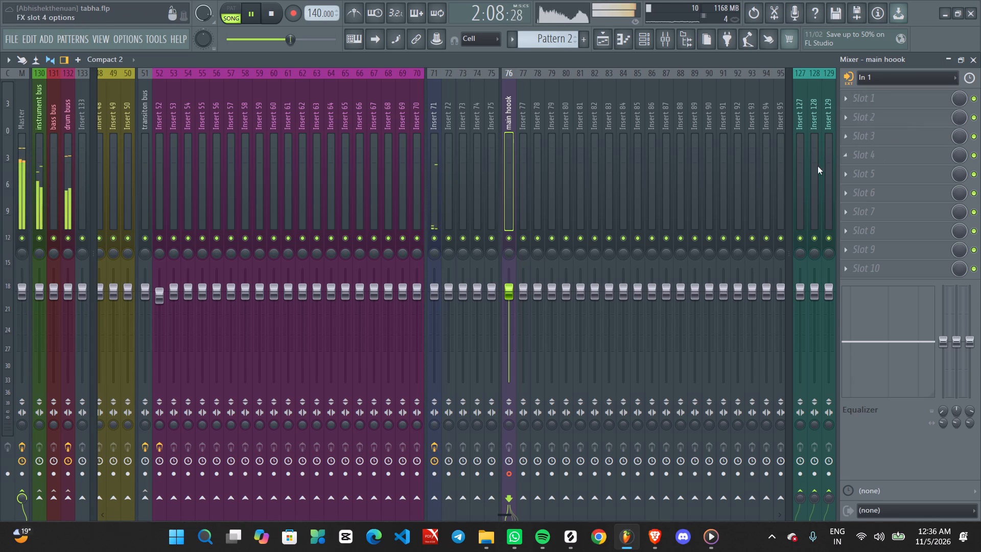
# Change the audio output device in the settings to Audient USB Audio ASIO Driver.
pyautogui.click(122, 40)
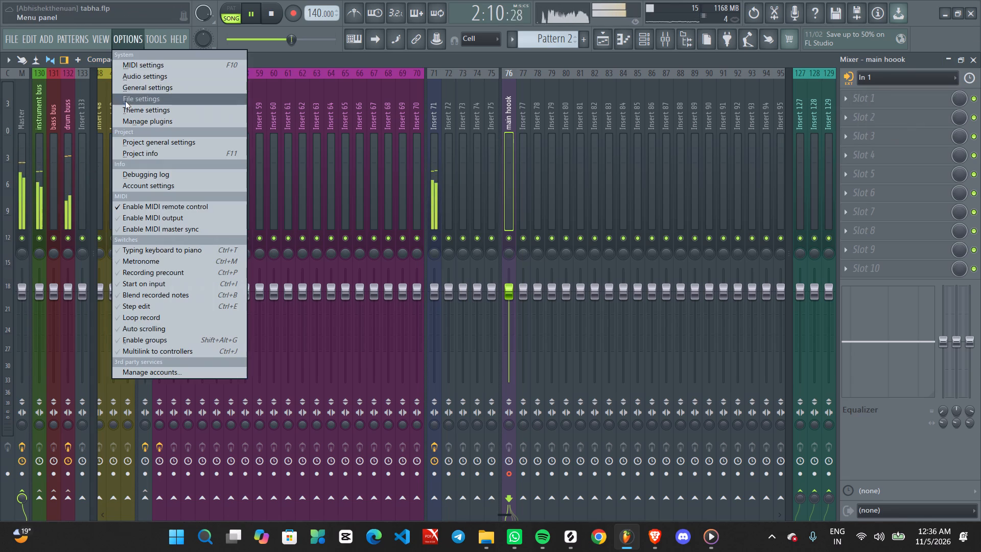
pyautogui.click(133, 81)
pyautogui.click(335, 99)
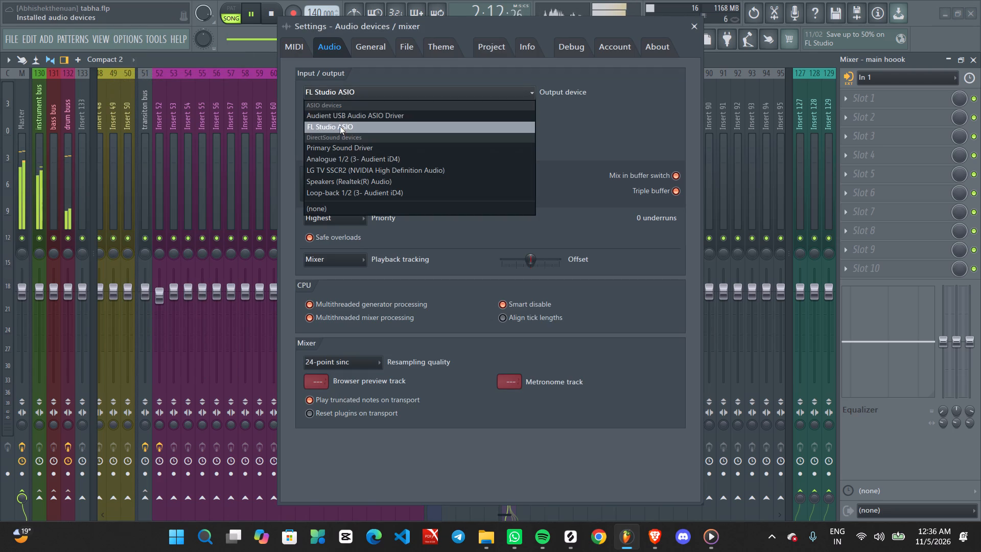
pyautogui.click(348, 111)
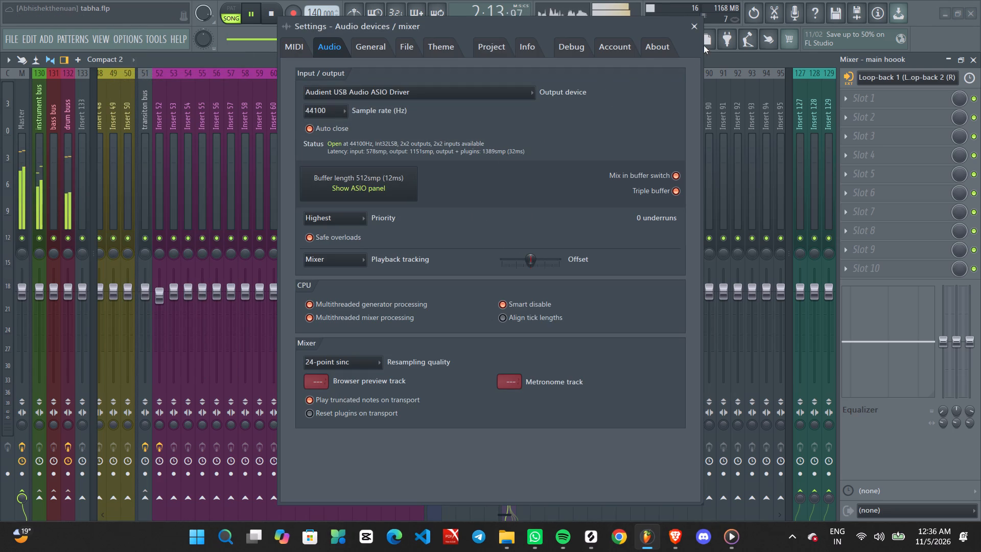
pyautogui.click(696, 26)
# Set the main hoook insert's audio input to the mono channel Analogue 1.
pyautogui.click(896, 76)
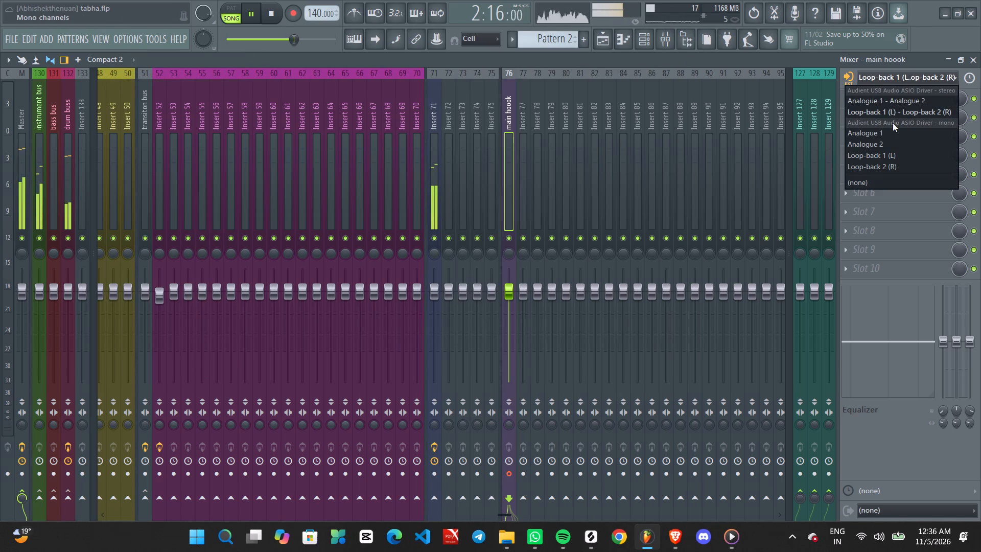
pyautogui.click(893, 130)
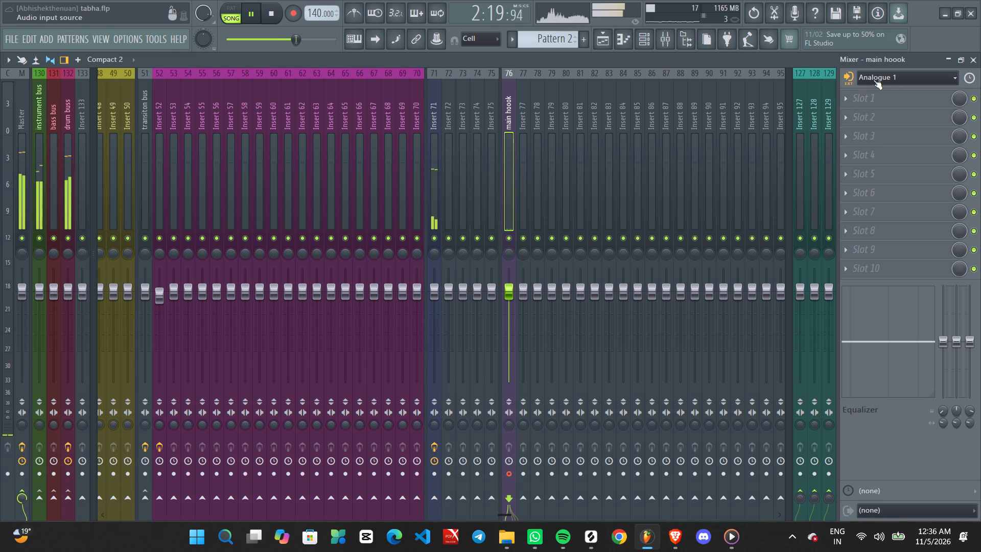
pyautogui.click(845, 78)
pyautogui.click(860, 185)
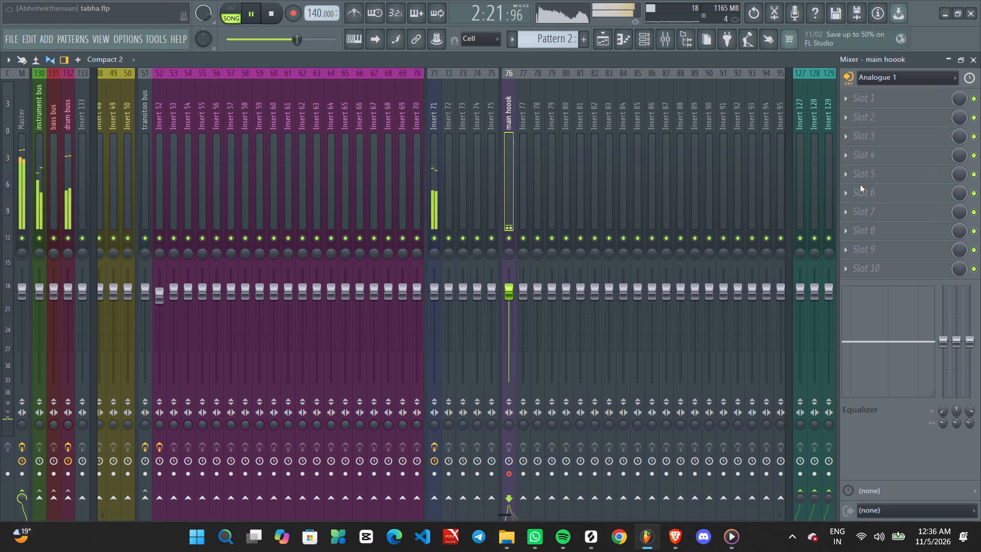
# Go back to the Playlist and view the main hoook track across the arrangement.
pyautogui.click(599, 44)
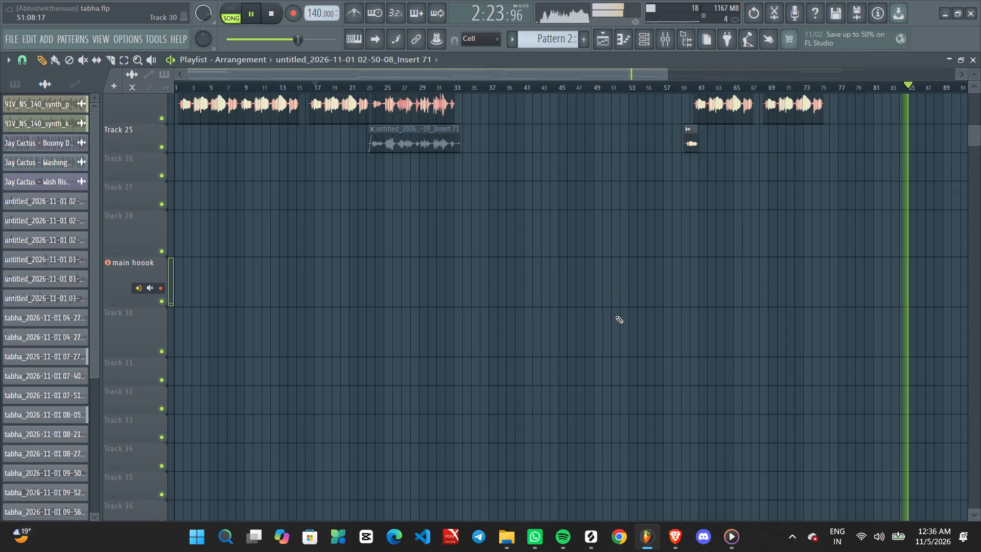
pyautogui.keyDown('ctrl'); pyautogui.scroll(-8, 613, 272); pyautogui.keyUp('ctrl')
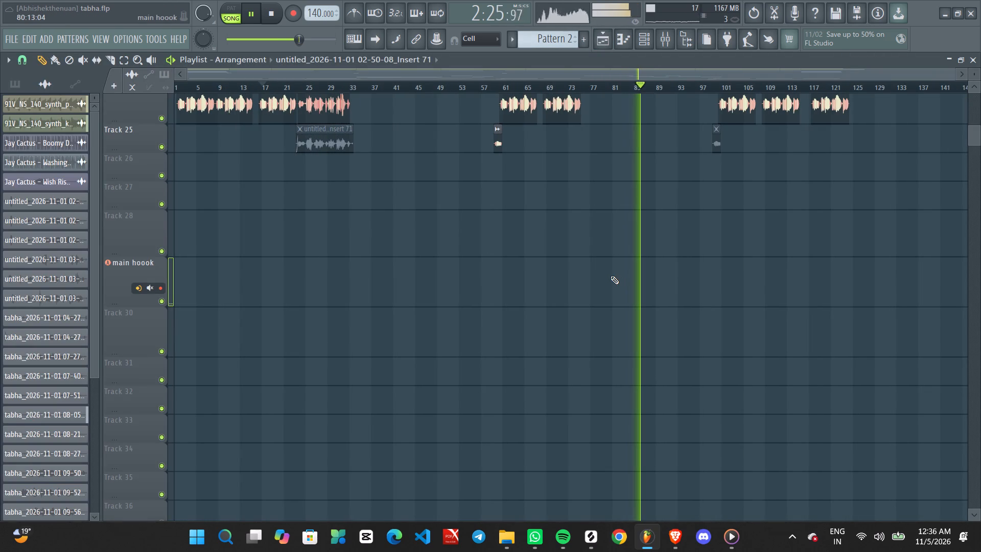
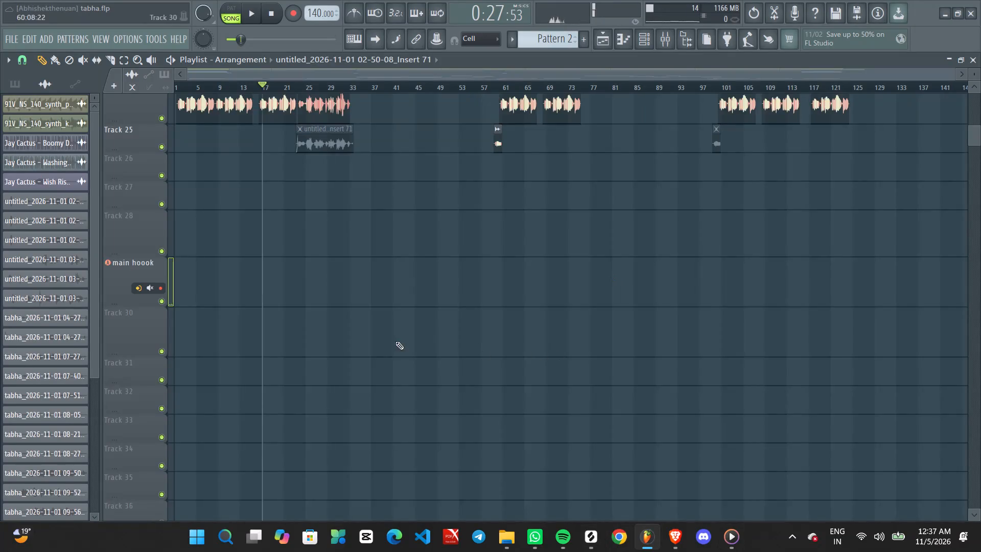
# Look over the clips and tracks across the whole arrangement in the Playlist.
pyautogui.scroll(6, 230, 259)
pyautogui.scroll(4, 351, 316)
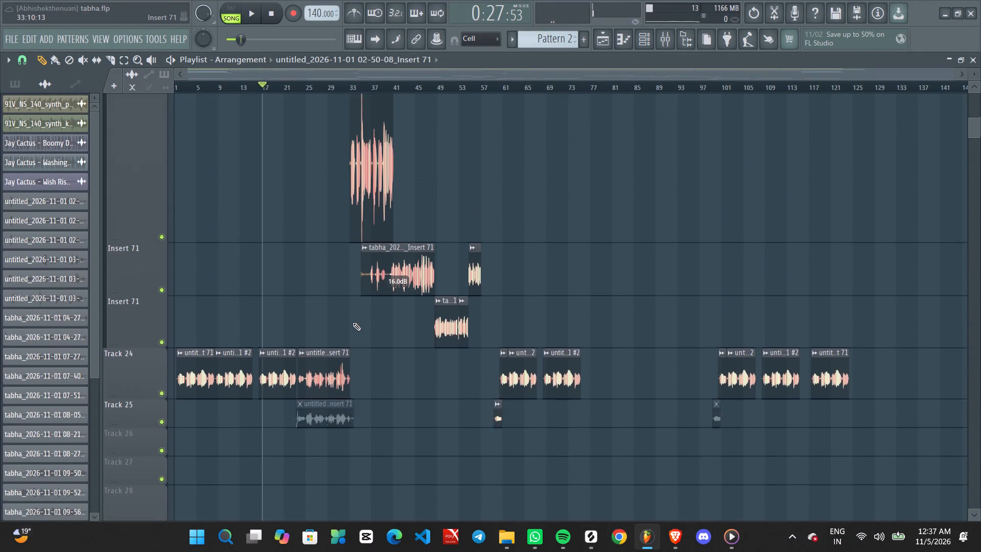
pyautogui.scroll(2, 353, 323)
pyautogui.keyDown('ctrl'); pyautogui.scroll(2, 315, 335); pyautogui.keyUp('ctrl')
pyautogui.moveTo(272, 364); pyautogui.dragTo(604, 323, button='middle')
pyautogui.scroll(8, 463, 325)
pyautogui.keyDown('ctrl'); pyautogui.scroll(-8, 399, 352); pyautogui.keyUp('ctrl')
pyautogui.scroll(1, 263, 355)
pyautogui.keyDown('alt'); pyautogui.scroll(-7, 236, 336); pyautogui.keyUp('alt')
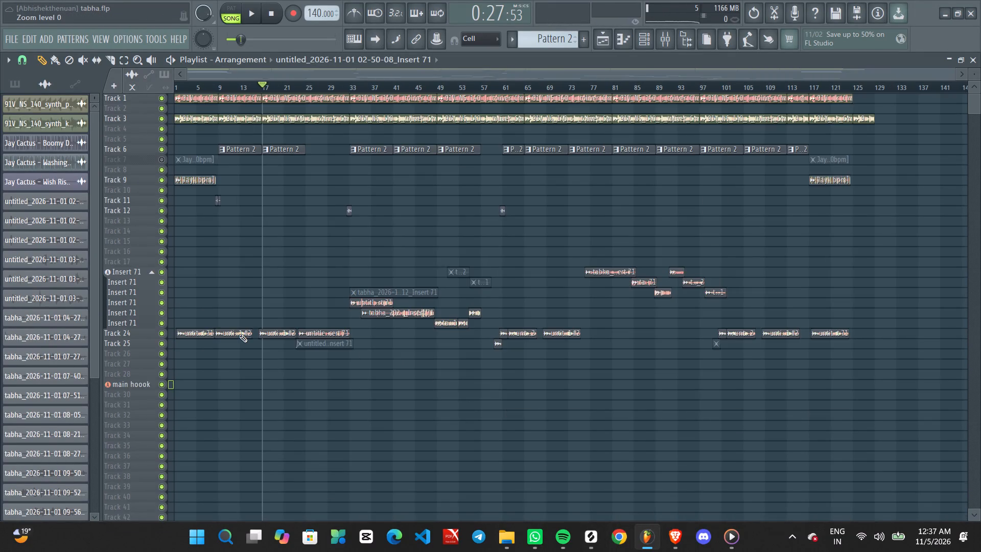
# Increase the height of the main hoook track and the empty Tracks 30 to 33 below it.
pyautogui.keyDown('ctrl'); pyautogui.scroll(2, 191, 315); pyautogui.keyUp('ctrl')
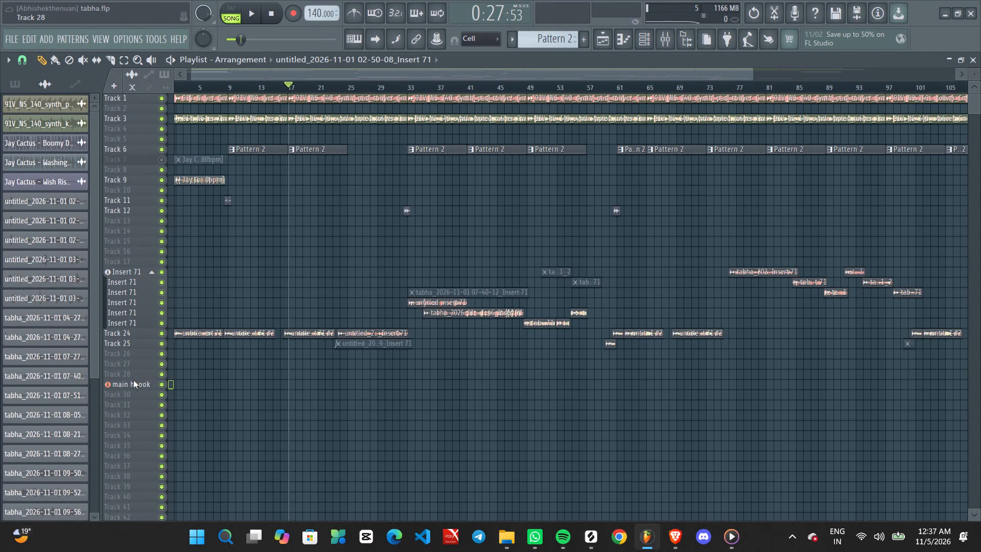
pyautogui.keyDown('ctrl'); pyautogui.scroll(4, 139, 389); pyautogui.keyUp('ctrl')
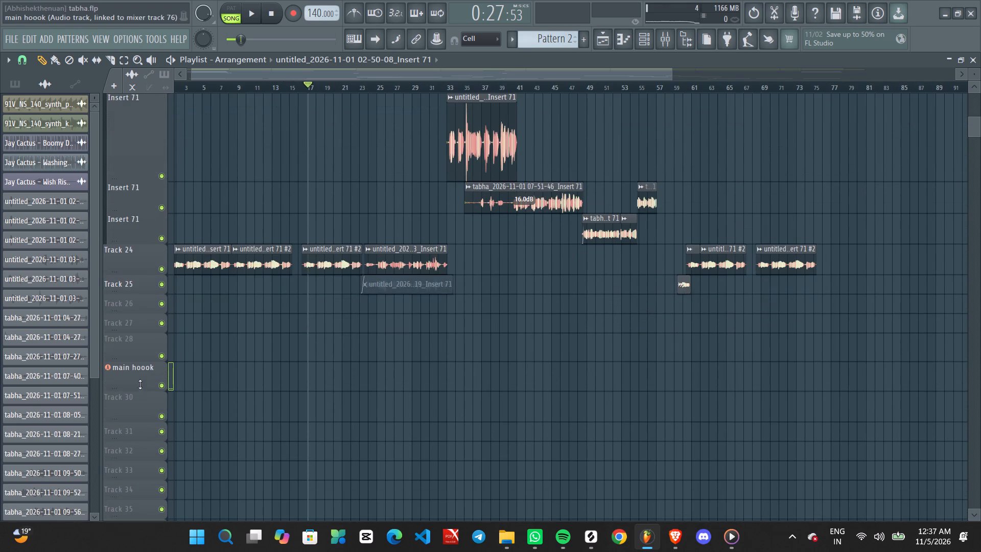
pyautogui.moveTo(142, 392); pyautogui.dragTo(145, 409)
pyautogui.moveTo(145, 389); pyautogui.dragTo(147, 407)
pyautogui.moveTo(140, 439); pyautogui.dragTo(142, 452)
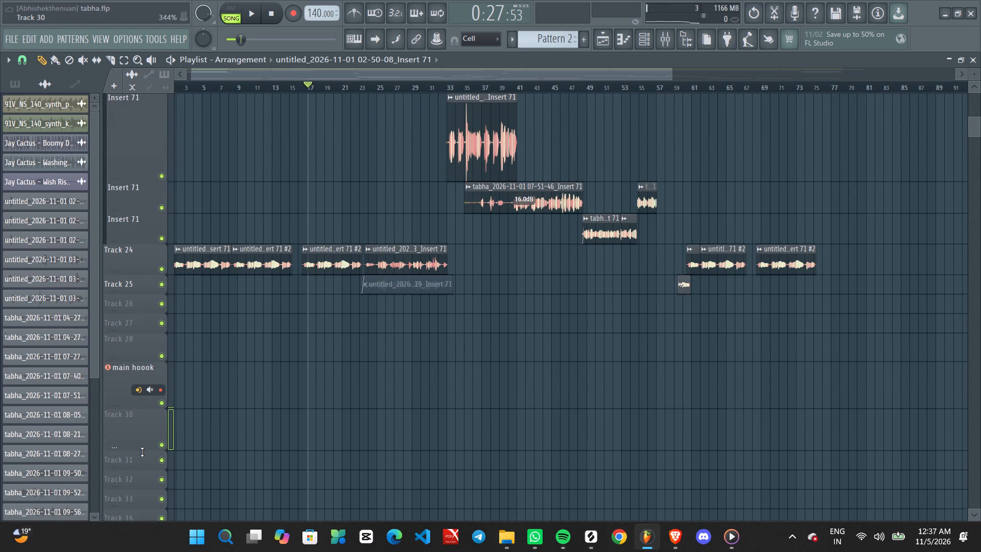
pyautogui.moveTo(142, 452); pyautogui.dragTo(142, 453)
pyautogui.moveTo(142, 472); pyautogui.dragTo(144, 478)
pyautogui.moveTo(142, 472); pyautogui.dragTo(143, 476)
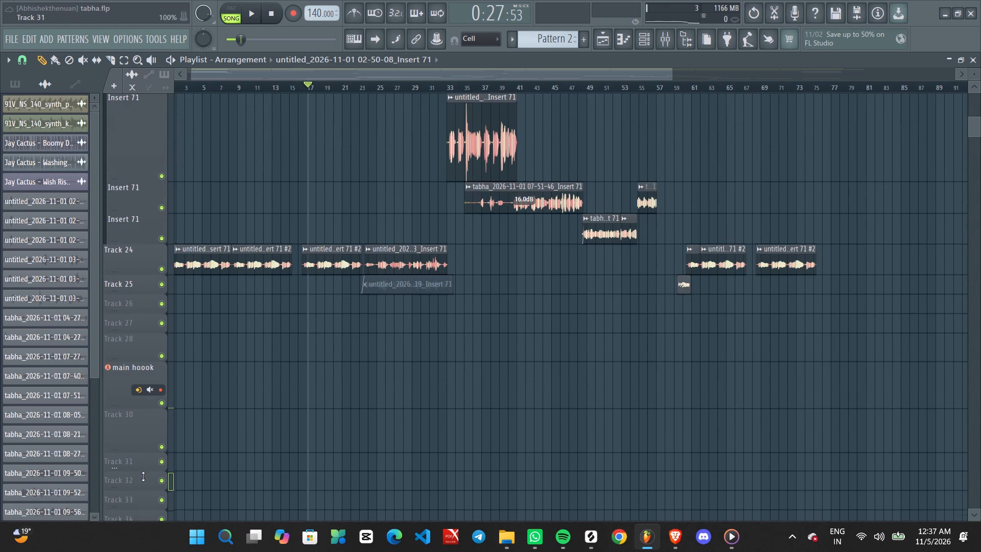
pyautogui.moveTo(143, 476); pyautogui.dragTo(149, 493)
pyautogui.scroll(-3, 237, 400)
pyautogui.moveTo(128, 453); pyautogui.dragTo(130, 455)
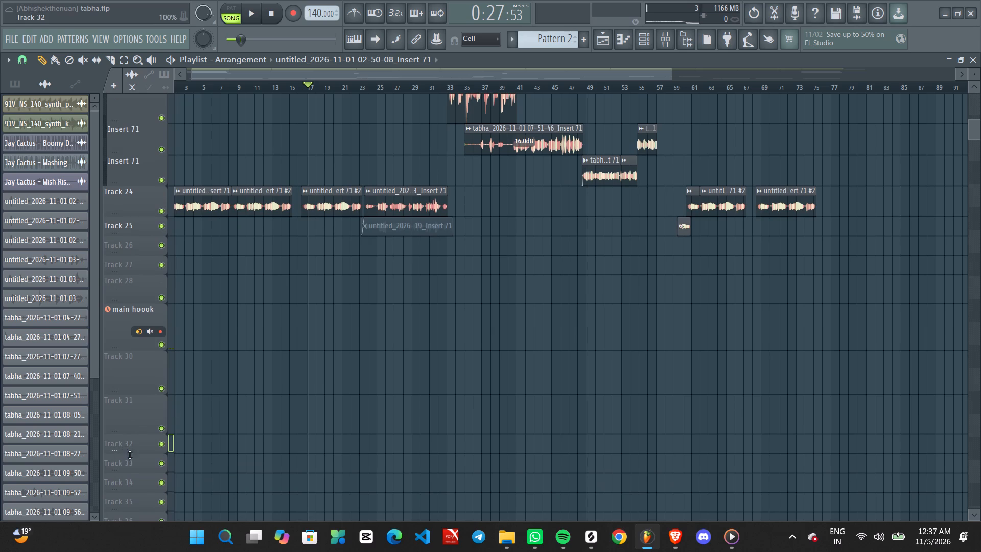
pyautogui.moveTo(130, 455); pyautogui.dragTo(131, 477)
pyautogui.scroll(-4, 242, 383)
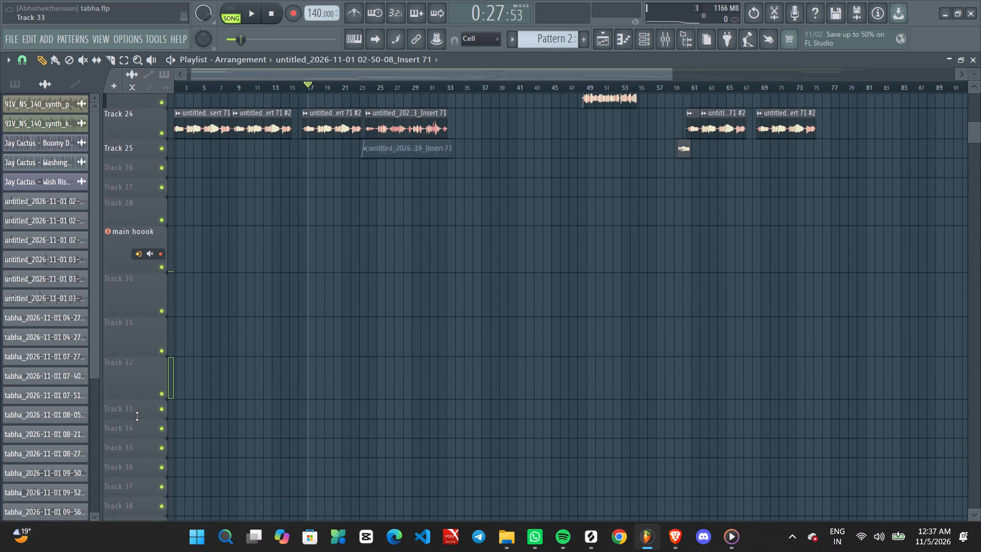
pyautogui.moveTo(138, 416); pyautogui.dragTo(142, 440)
# Listen briefly to the song around bar 16 and from its start, and leave the playhead at about bar 16.
pyautogui.keyDown('ctrl'); pyautogui.scroll(2, 248, 325); pyautogui.keyUp('ctrl')
pyautogui.moveTo(427, 430); pyautogui.dragTo(532, 448, button='middle')
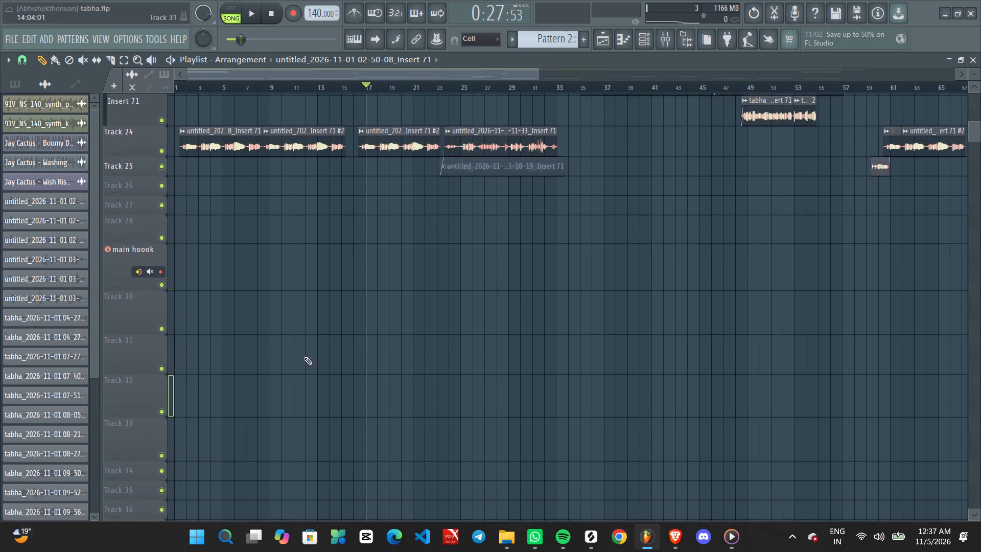
pyautogui.scroll(6, 144, 302)
pyautogui.keyDown('ctrl'); pyautogui.scroll(2, 302, 311); pyautogui.keyUp('ctrl')
pyautogui.keyDown('ctrl'); pyautogui.scroll(-3, 303, 311); pyautogui.keyUp('ctrl')
pyautogui.press('space')
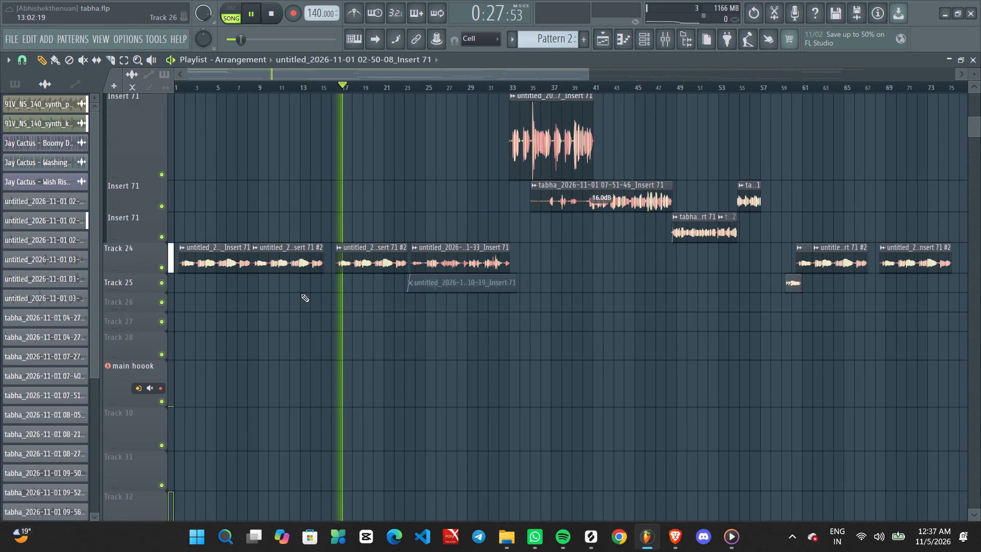
pyautogui.press('space')
pyautogui.click(330, 85)
pyautogui.press('space')
pyautogui.keyDown('ctrl'); pyautogui.scroll(1, 355, 355); pyautogui.keyUp('ctrl')
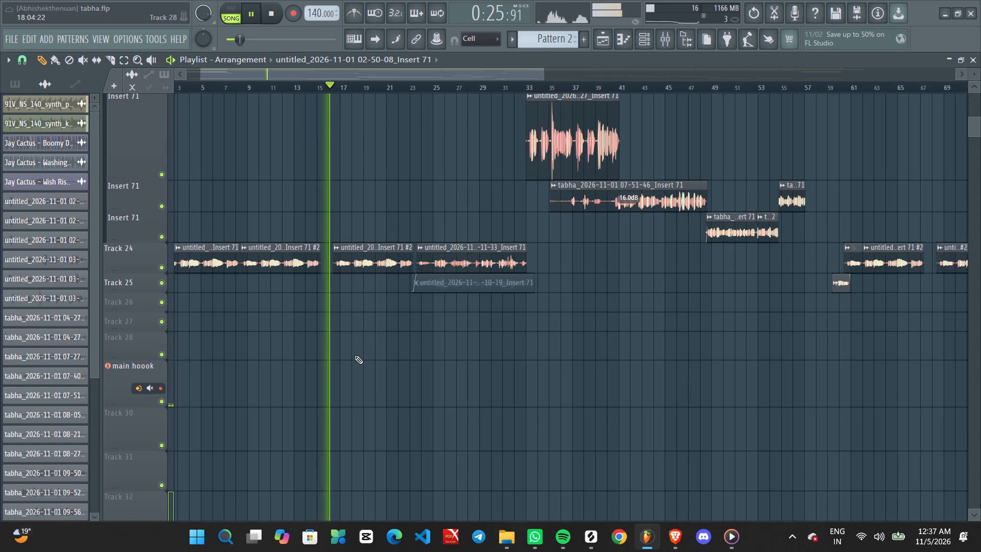
pyautogui.moveTo(329, 355); pyautogui.dragTo(390, 367, button='middle')
pyautogui.scroll(1, 332, 356)
pyautogui.press('space')
pyautogui.click(182, 91)
pyautogui.press('space')
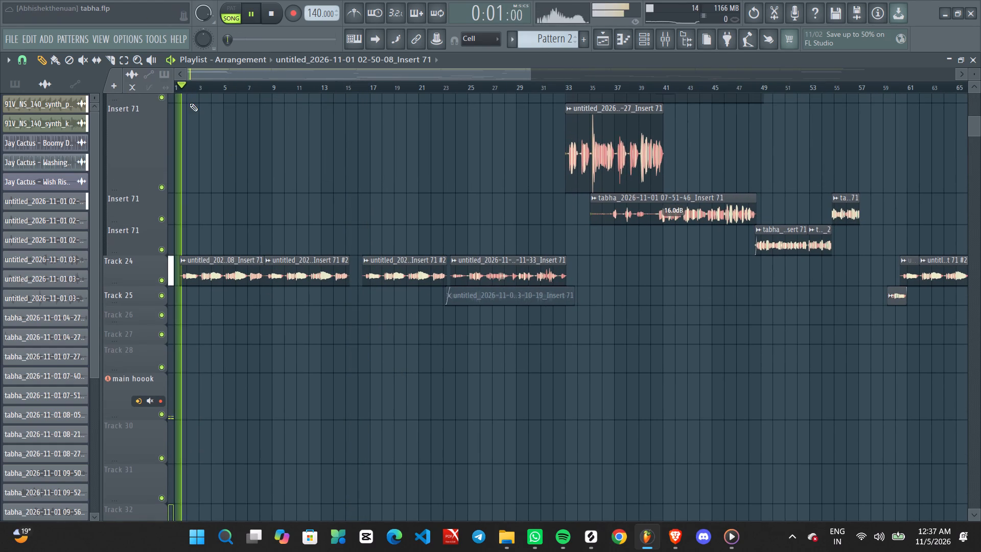
pyautogui.press('space')
pyautogui.click(359, 87)
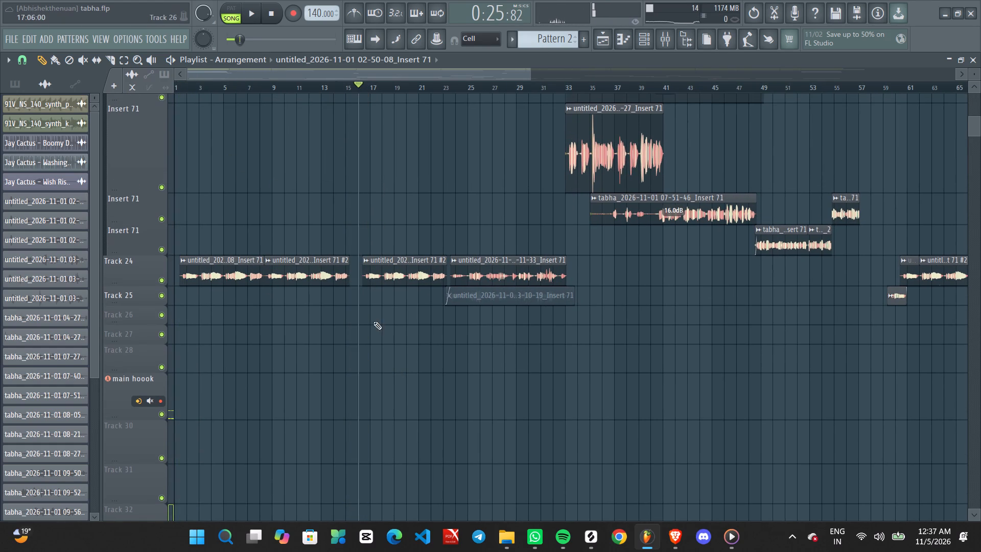
# Mute Track 24 and all six Insert 71 vocal tracks in the Playlist.
pyautogui.keyDown('ctrl'); pyautogui.scroll(1, 375, 325); pyautogui.keyUp('ctrl')
pyautogui.moveTo(389, 331); pyautogui.dragTo(403, 335, button='middle')
pyautogui.keyDown('ctrl'); pyautogui.scroll(-3, 323, 312); pyautogui.keyUp('ctrl')
pyautogui.click(163, 283)
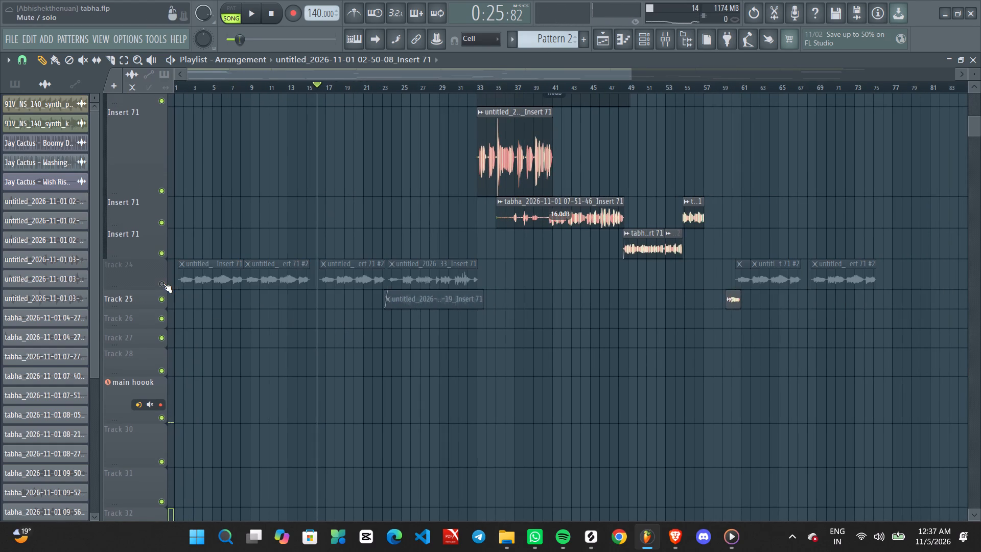
pyautogui.click(162, 248)
pyautogui.click(163, 220)
pyautogui.scroll(2, 166, 223)
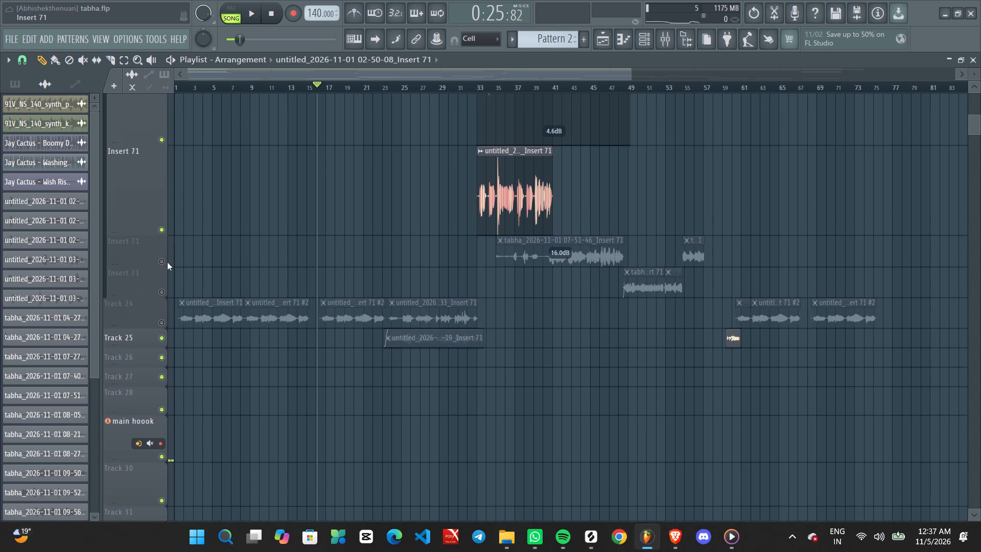
pyautogui.click(163, 230)
pyautogui.scroll(6, 165, 251)
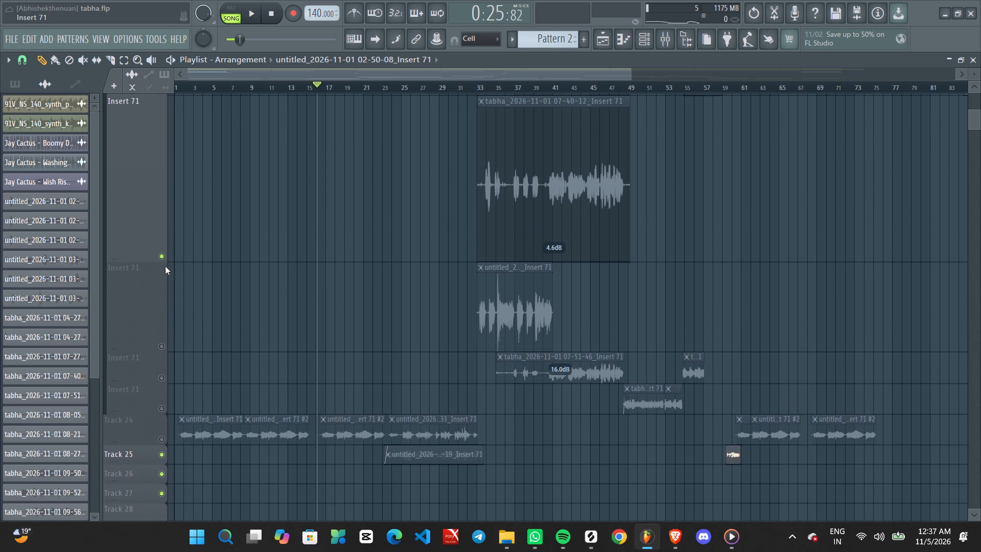
pyautogui.scroll(6, 165, 266)
pyautogui.keyDown('ctrl'); pyautogui.scroll(-2, 160, 215); pyautogui.keyUp('ctrl')
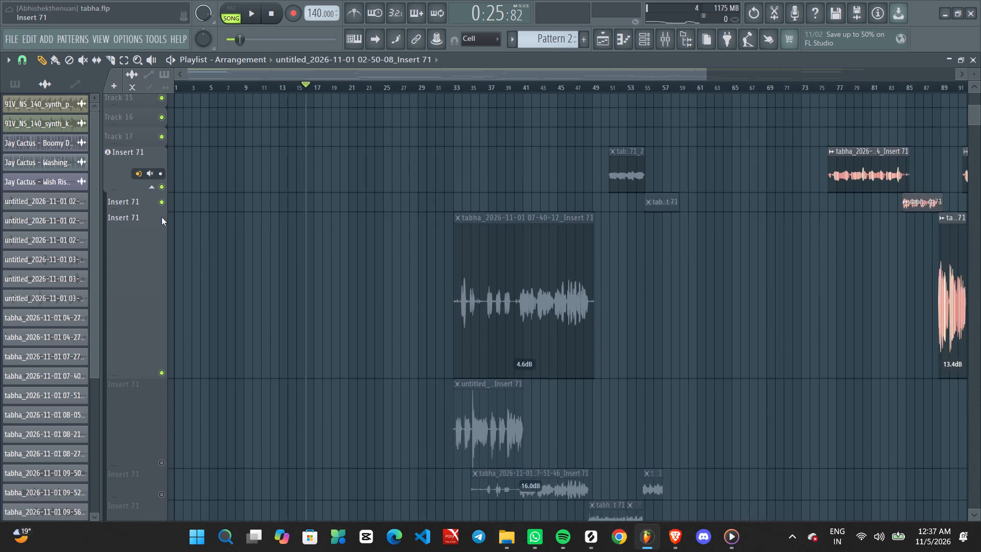
pyautogui.keyDown('ctrl'); pyautogui.scroll(-5, 161, 217); pyautogui.keyUp('ctrl')
pyautogui.click(159, 184)
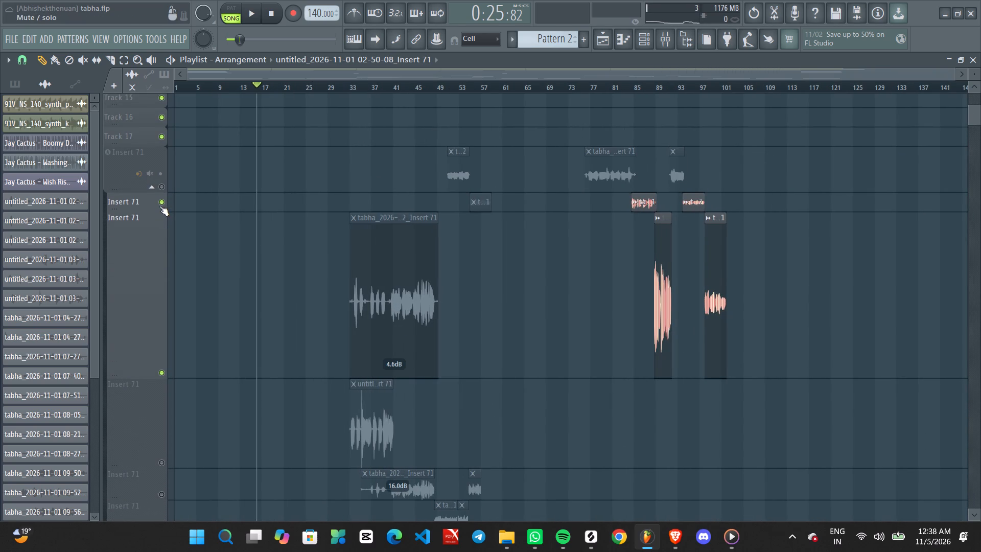
pyautogui.click(161, 204)
pyautogui.click(163, 367)
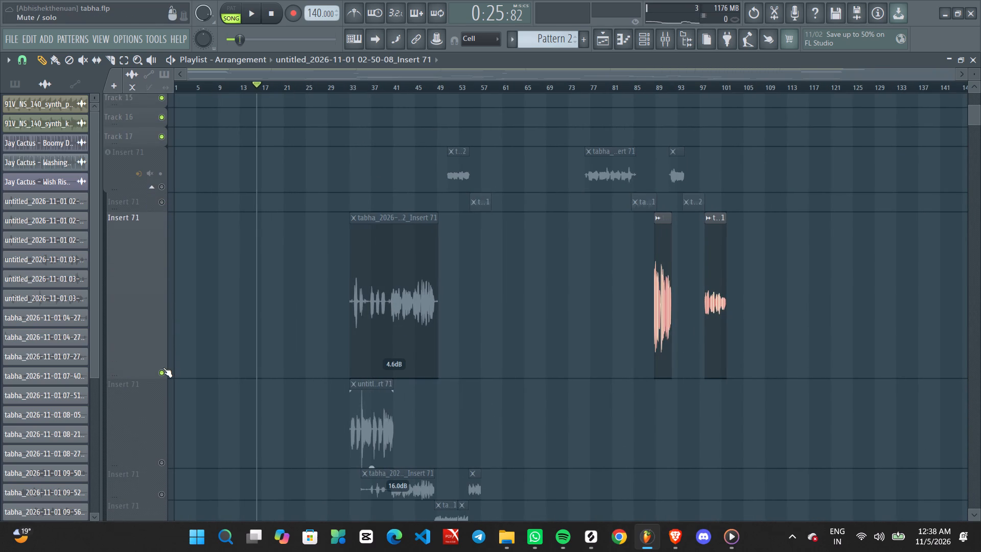
# In the Mixer, set the main hoook insert's external input monitoring to When armed.
pyautogui.scroll(-8, 303, 318)
pyautogui.scroll(-6, 290, 275)
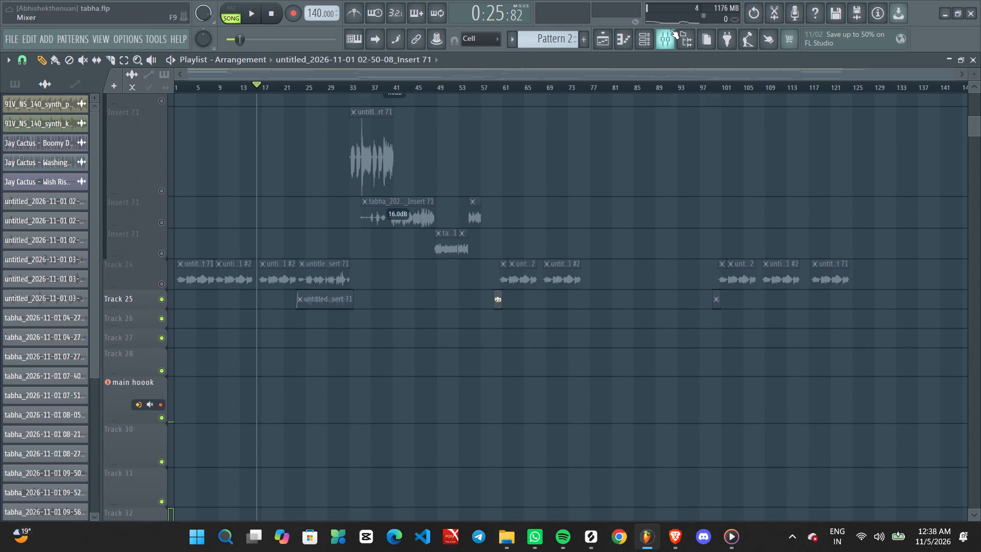
pyautogui.click(670, 29)
pyautogui.click(845, 78)
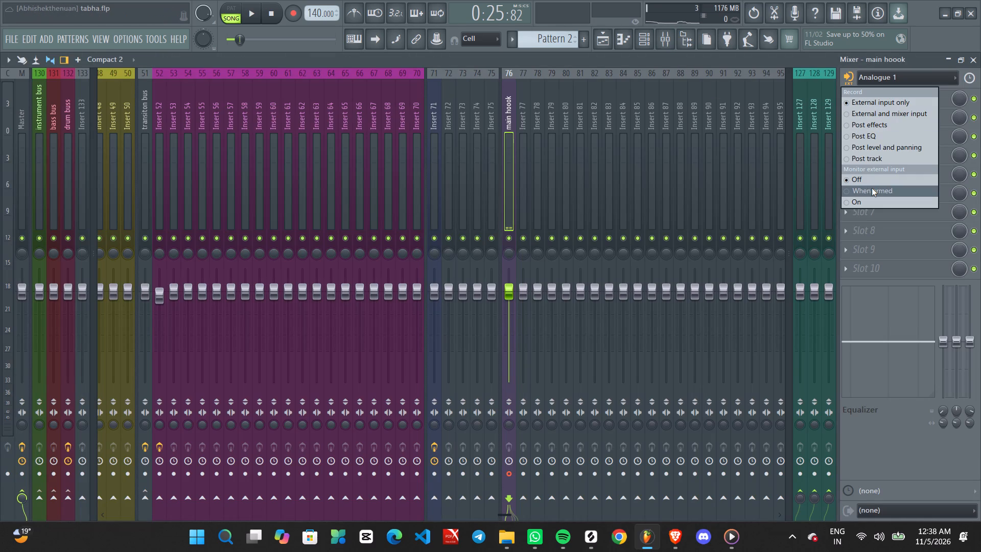
pyautogui.click(870, 187)
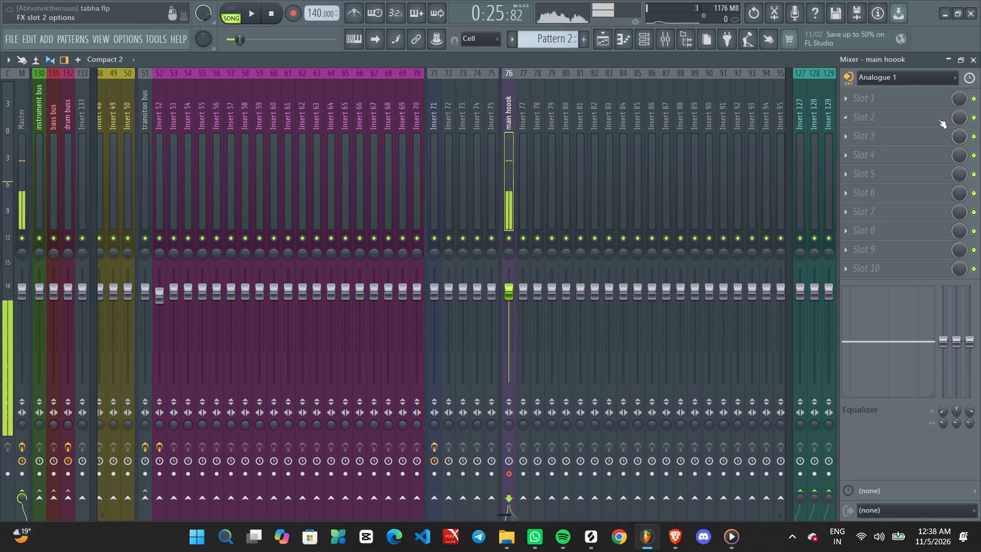
# Add Fruity Parametric EQ 2 in main hoook's slot 1 with the 20Hz + 18kHz cut preset and its high-pass raised to about 78 Hz.
pyautogui.click(885, 99)
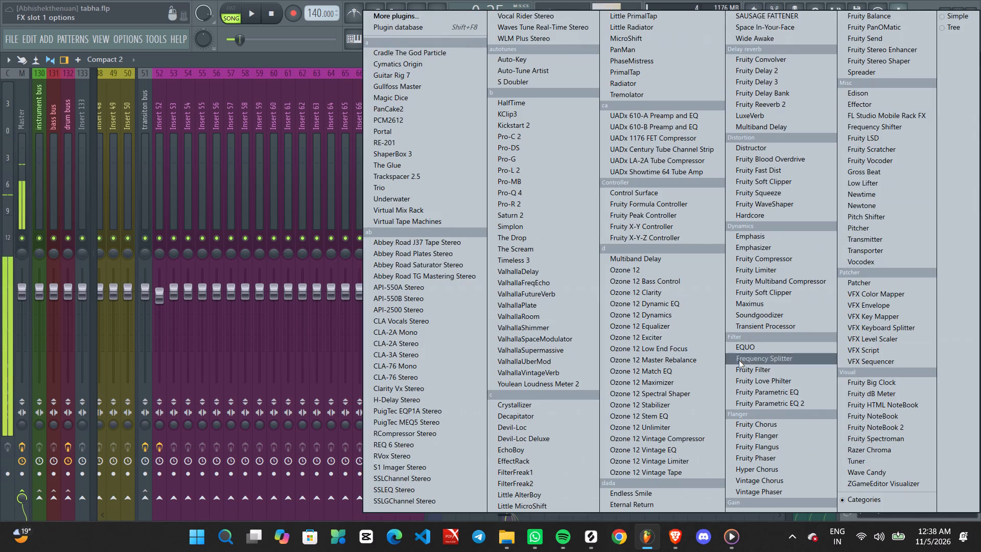
pyautogui.click(791, 402)
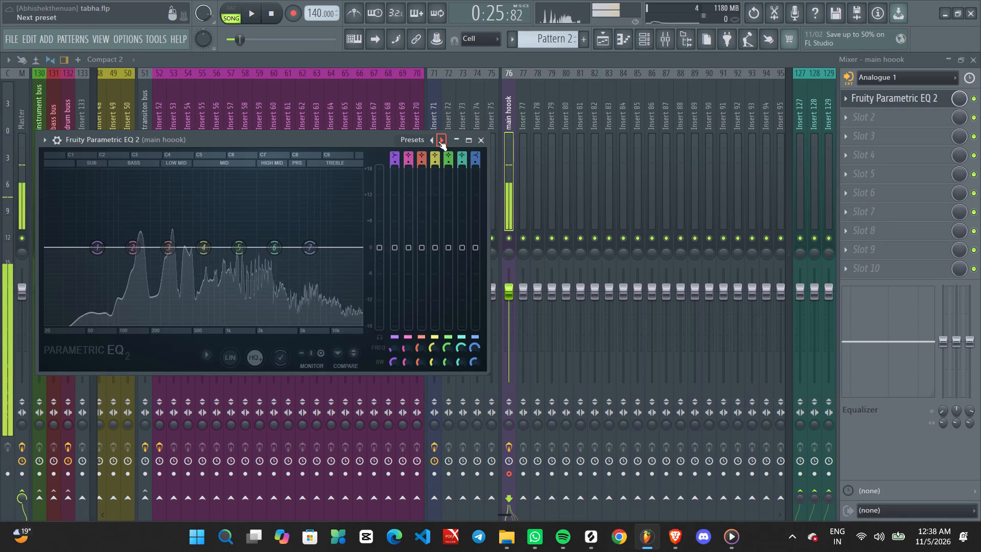
pyautogui.doubleClick(438, 141)
pyautogui.moveTo(49, 255); pyautogui.dragTo(148, 263)
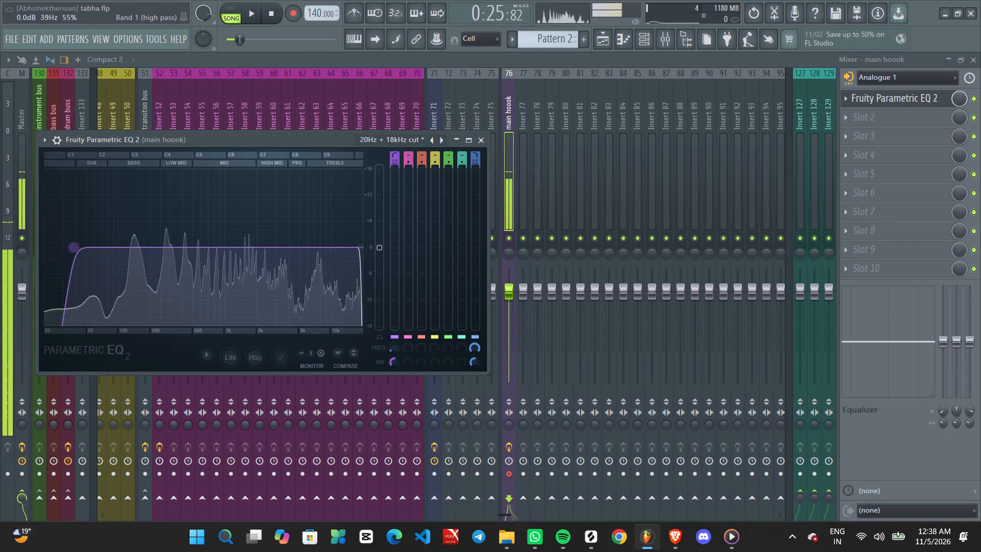
pyautogui.moveTo(148, 263); pyautogui.dragTo(252, 300)
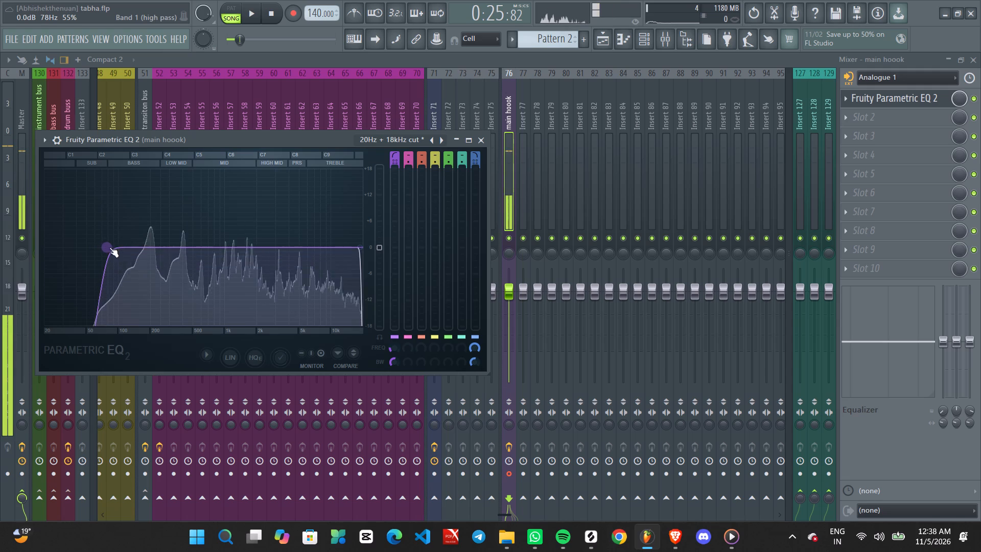
pyautogui.click(480, 139)
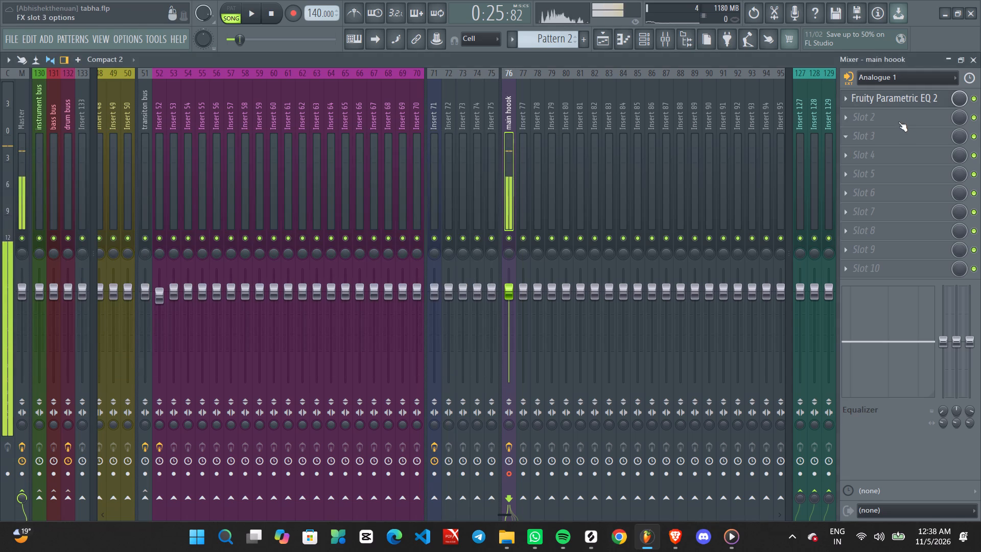
# Add Waves Tune Real-Time Stereo in main hoook's slot 2 and set its scale to A Major.
pyautogui.click(897, 118)
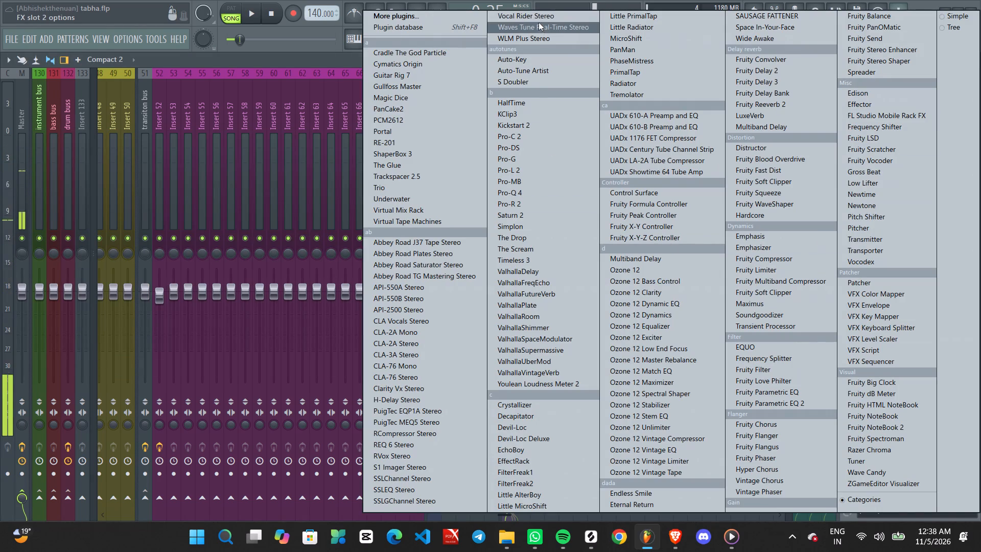
pyautogui.click(539, 27)
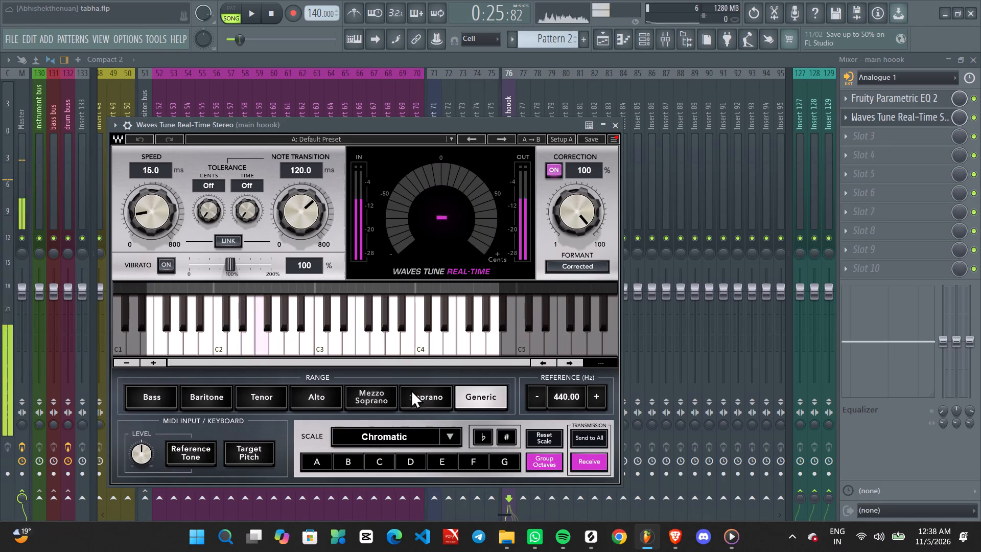
pyautogui.click(312, 460)
pyautogui.click(403, 434)
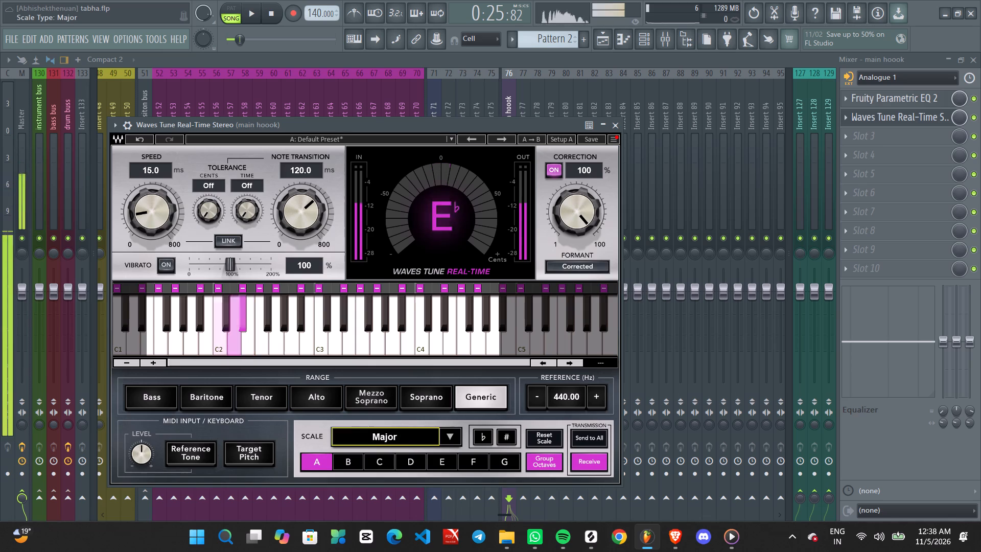
pyautogui.press('space')
pyautogui.press('space')
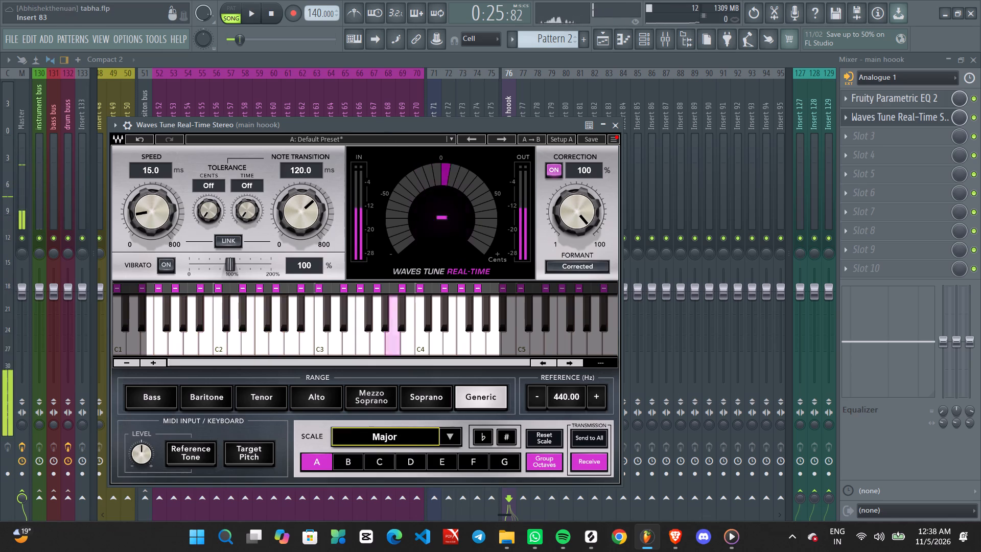
# In Waves Tune Real-Time, lower Note Transition to about 15.4 ms and reduce the correction Speed.
pyautogui.moveTo(313, 205); pyautogui.dragTo(308, 258)
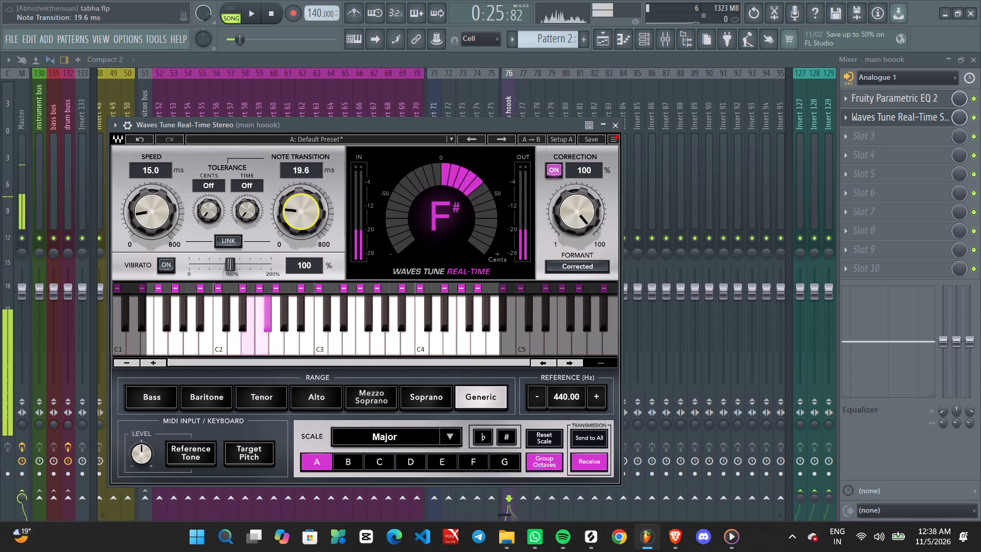
pyautogui.moveTo(313, 205); pyautogui.dragTo(314, 208)
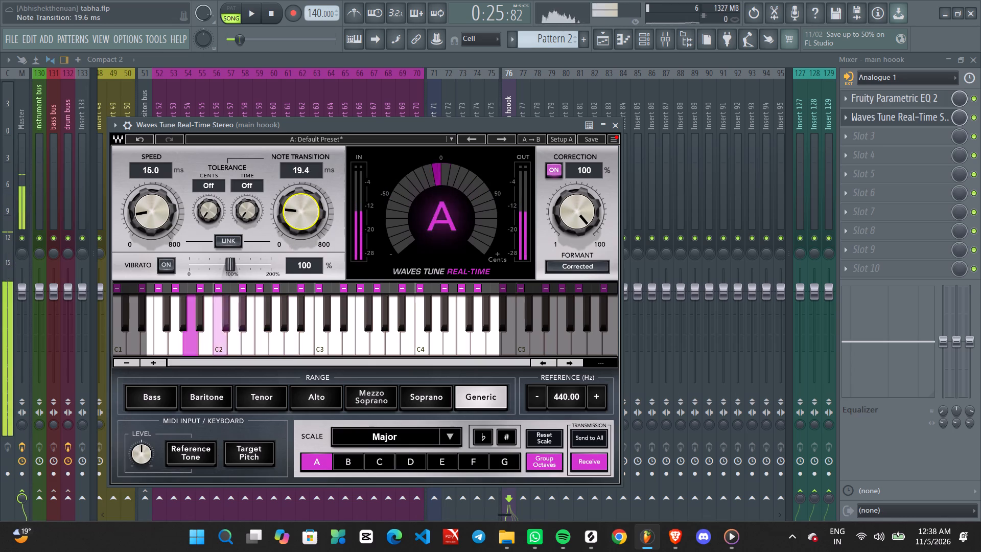
pyautogui.moveTo(314, 208); pyautogui.dragTo(315, 248)
pyautogui.moveTo(148, 204); pyautogui.dragTo(150, 208)
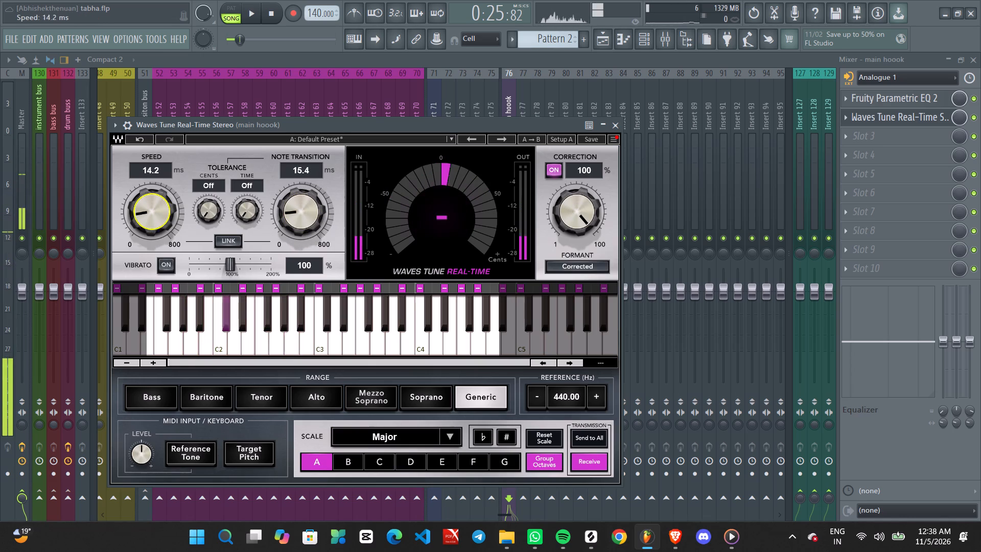
pyautogui.moveTo(150, 208); pyautogui.dragTo(158, 217)
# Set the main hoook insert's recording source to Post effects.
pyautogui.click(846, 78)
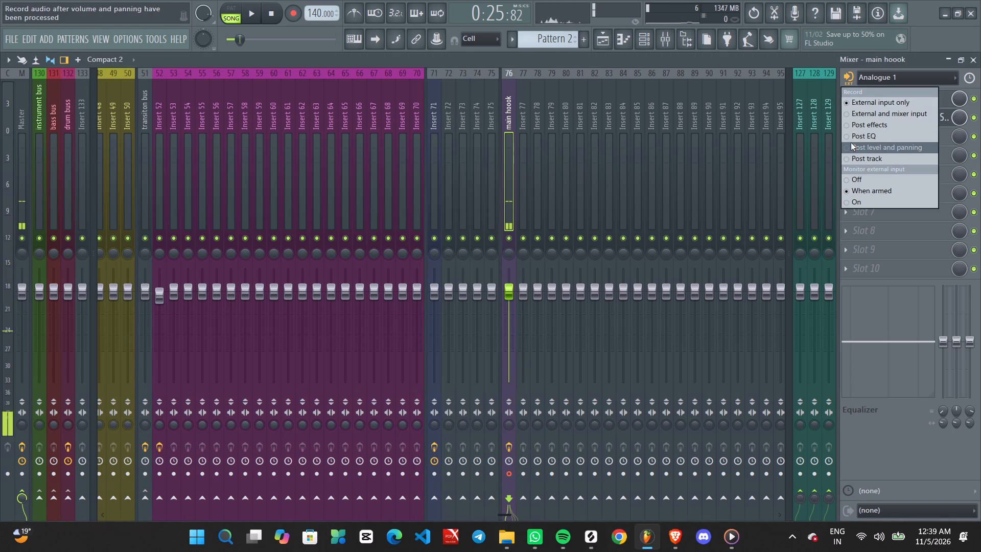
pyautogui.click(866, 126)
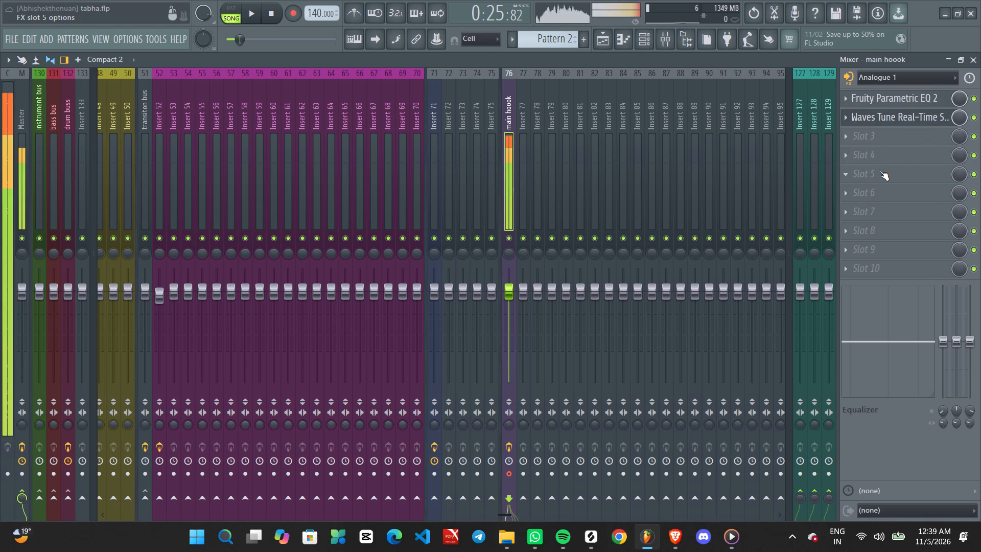
# Add Fruity Limiter in slot 4 of the main hoook insert, leaving slot 3 empty.
pyautogui.click(874, 135)
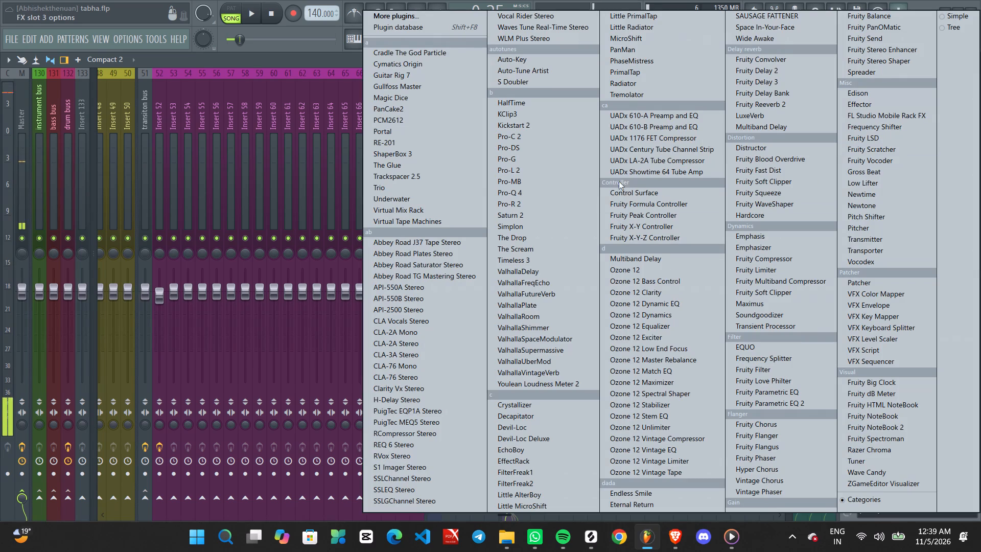
pyautogui.click(327, 58)
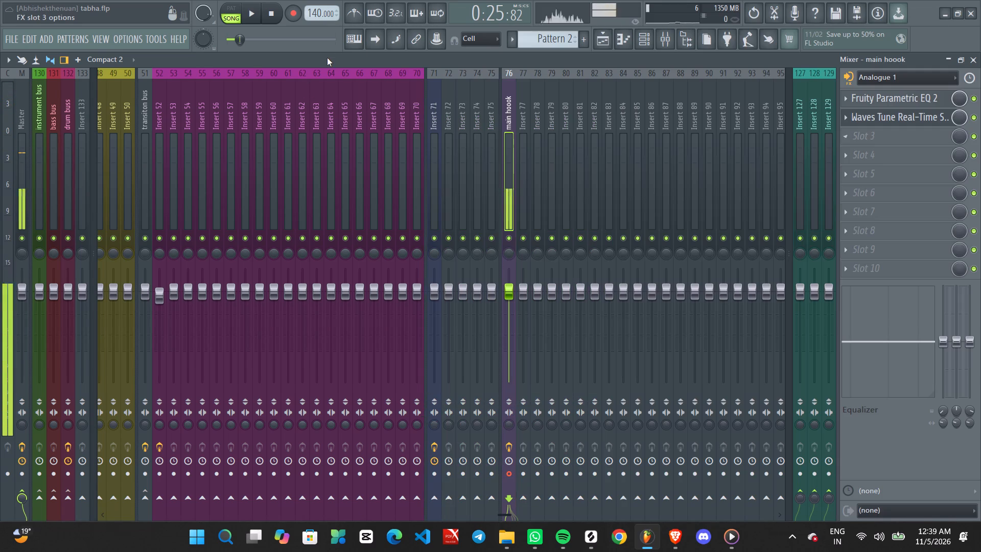
pyautogui.click(863, 155)
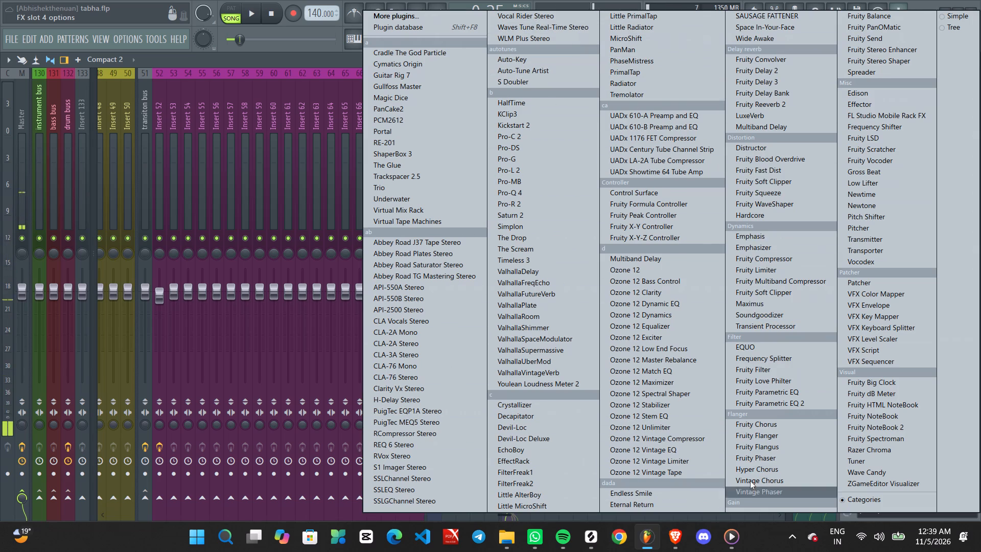
pyautogui.click(765, 272)
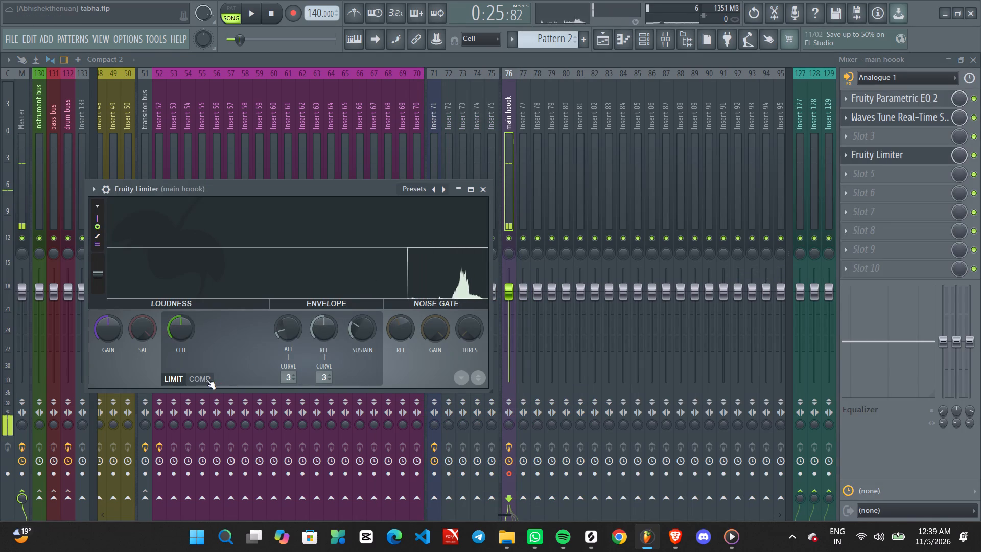
# Switch Fruity Limiter to compressor mode, lower the threshold to about -10.7 dB, raise the ratio, and close the plugin.
pyautogui.click(206, 380)
pyautogui.scroll(-11, 192, 331)
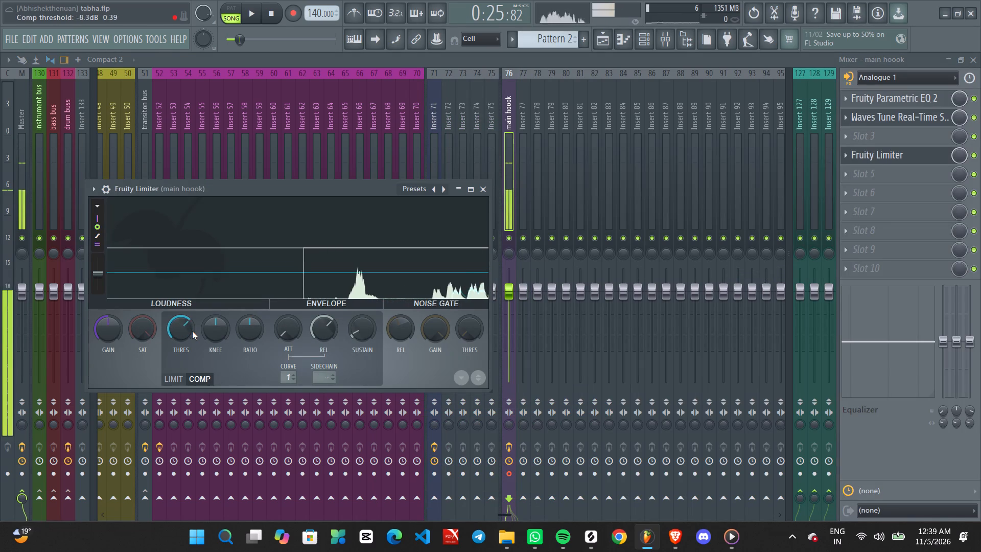
pyautogui.scroll(-4, 192, 331)
pyautogui.scroll(9, 248, 333)
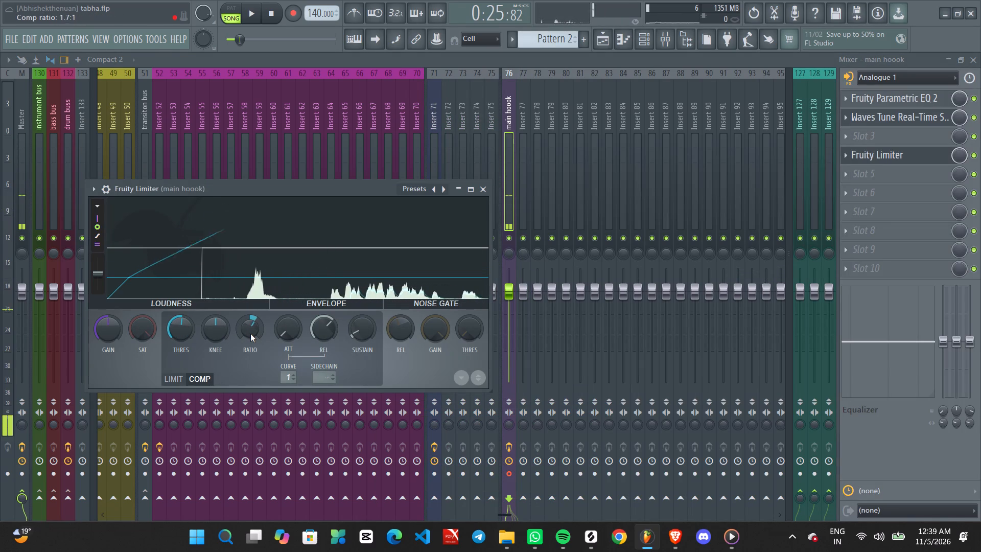
pyautogui.scroll(2, 250, 334)
pyautogui.scroll(-1, 251, 334)
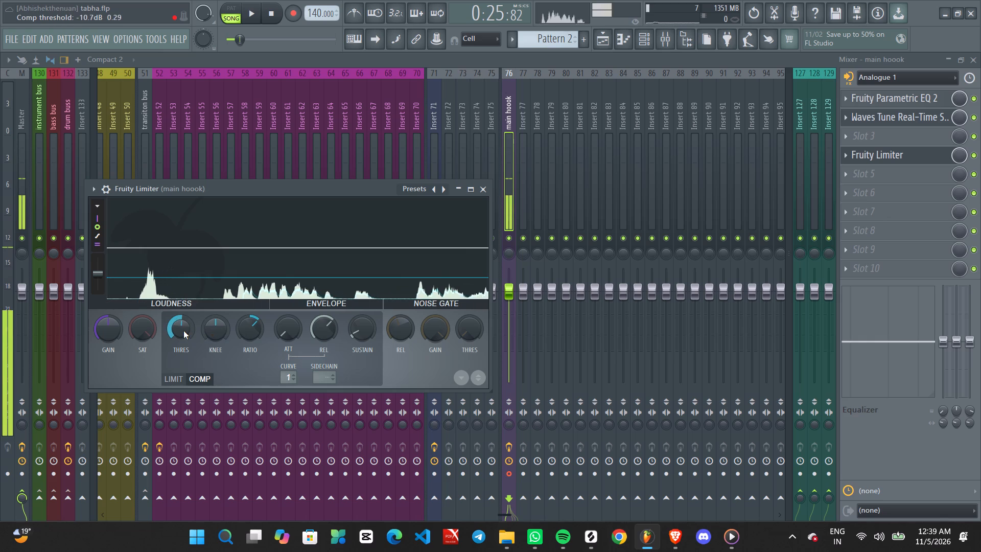
pyautogui.scroll(-2, 183, 331)
pyautogui.scroll(2, 183, 331)
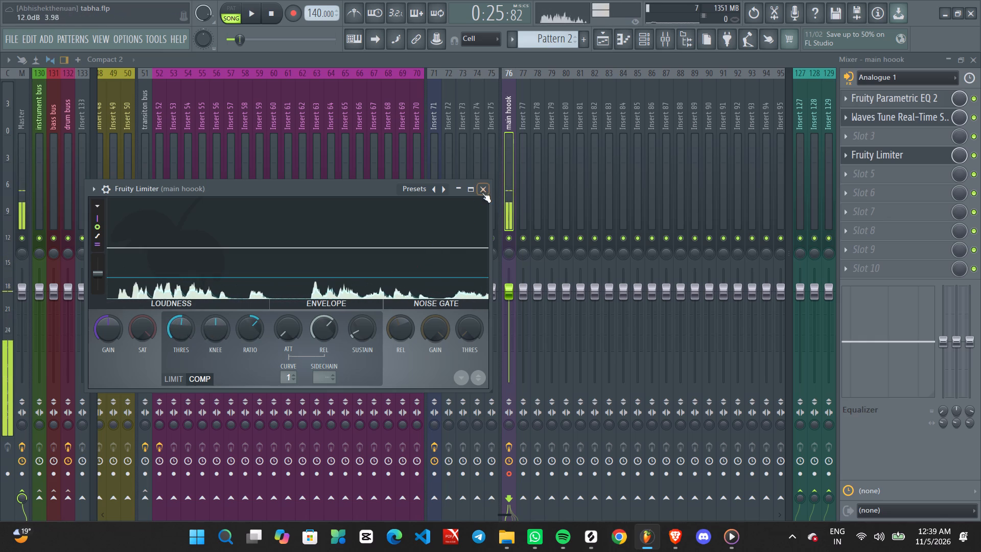
pyautogui.click(482, 190)
# Set the main hoook insert's recording source to External input only.
pyautogui.click(849, 81)
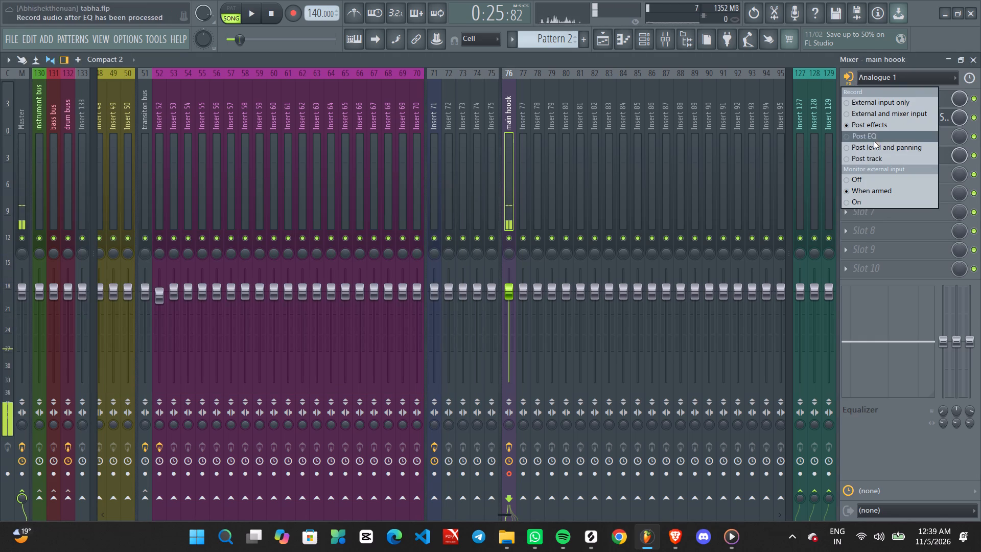
pyautogui.click(879, 108)
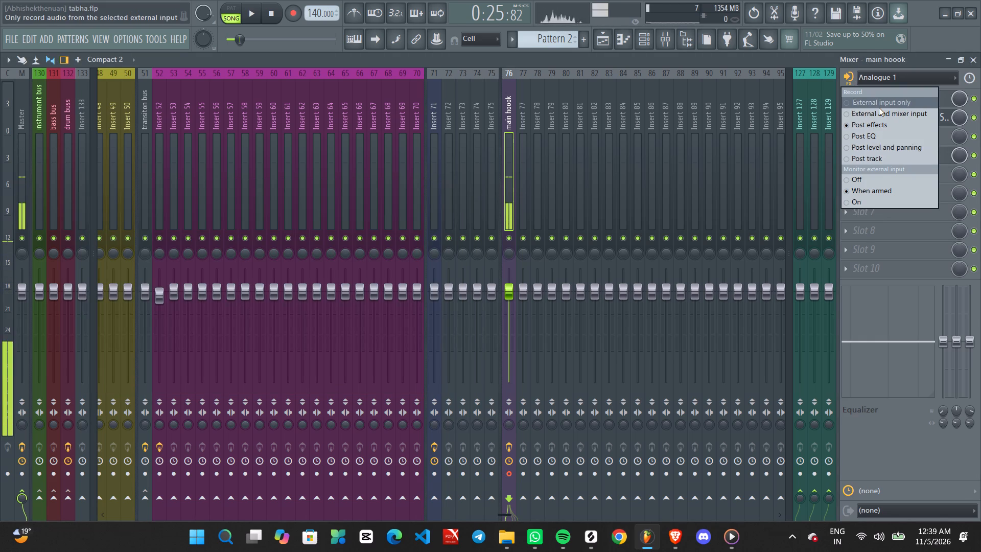
# Open the Playlist and briefly play the arrangement from bar 13.
pyautogui.click(603, 43)
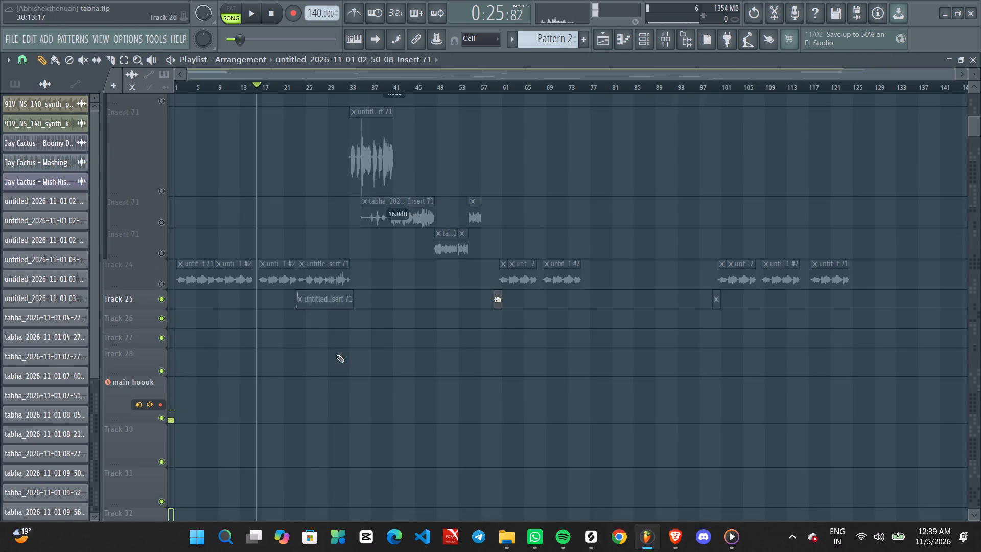
pyautogui.keyDown('ctrl'); pyautogui.scroll(2, 336, 355); pyautogui.keyUp('ctrl')
pyautogui.moveTo(335, 366); pyautogui.dragTo(556, 364, button='middle')
pyautogui.press('space')
pyautogui.press('space')
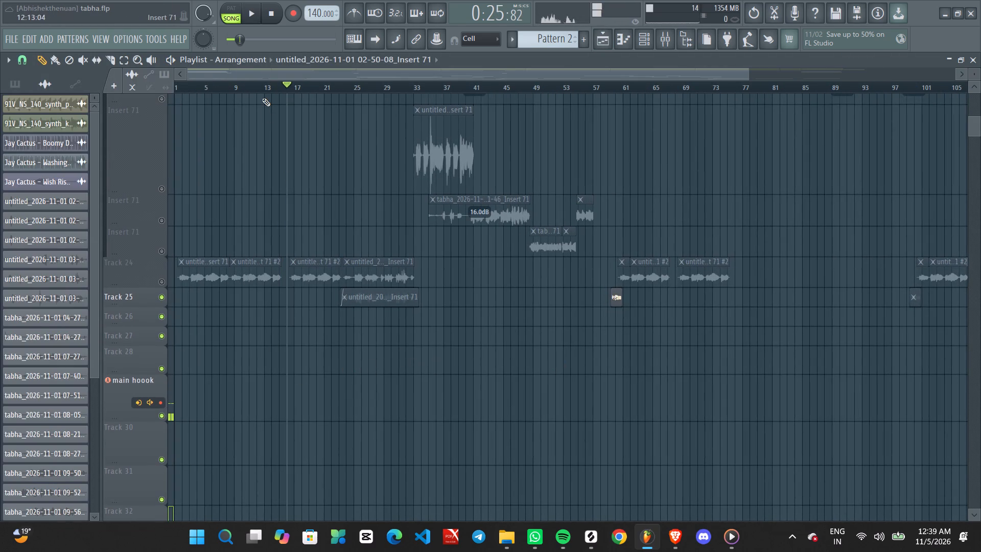
pyautogui.click(266, 84)
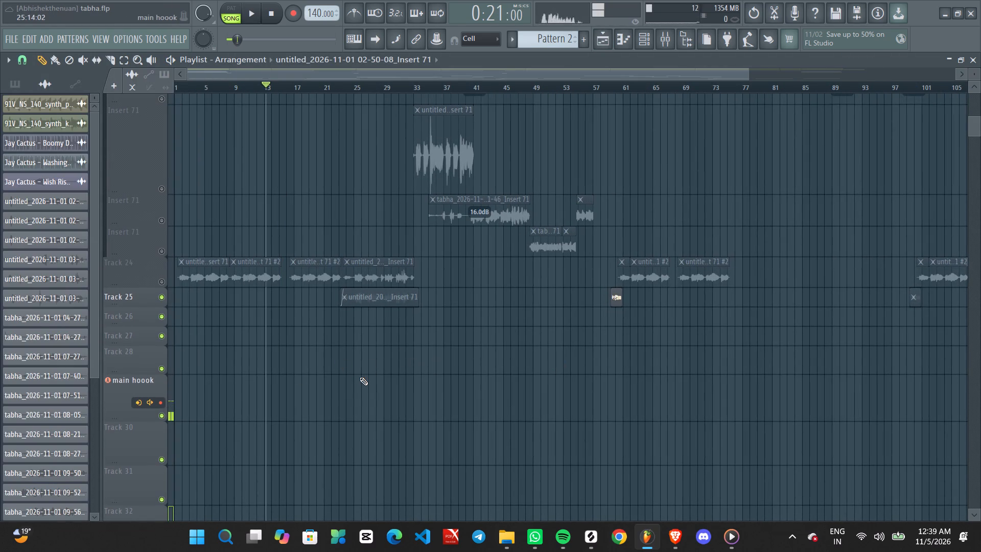
pyautogui.keyDown('ctrl'); pyautogui.scroll(1, 360, 377); pyautogui.keyUp('ctrl')
pyautogui.moveTo(357, 384); pyautogui.dragTo(508, 388, button='middle')
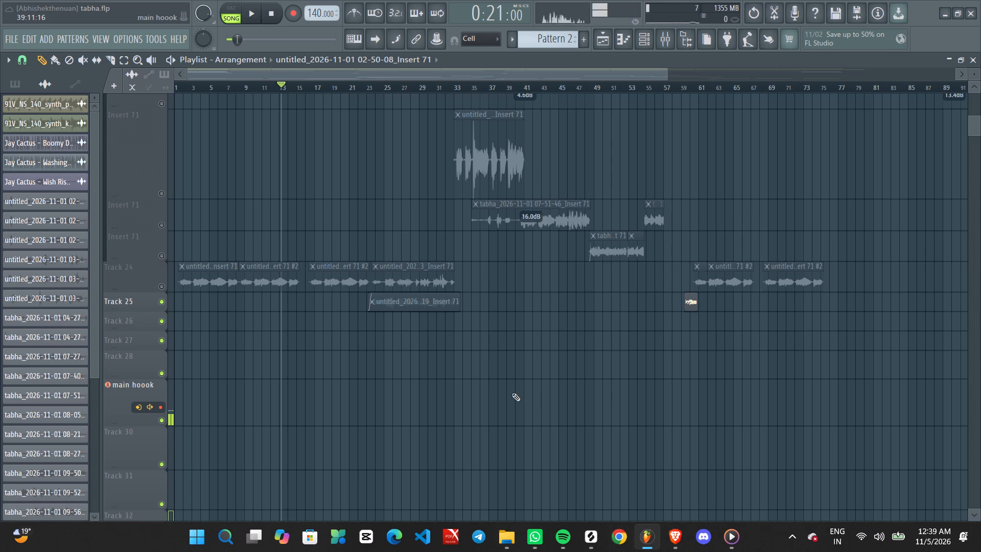
pyautogui.press('space')
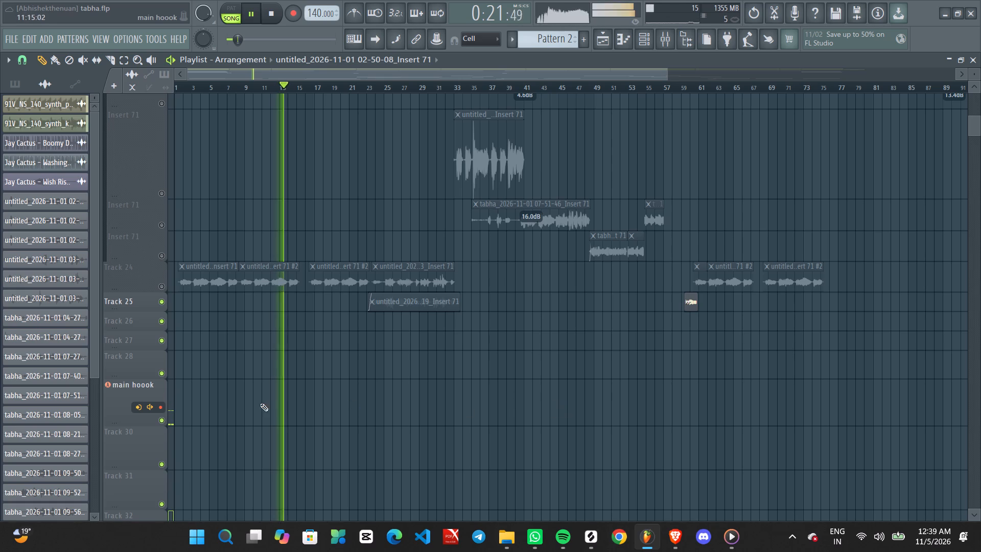
pyautogui.keyDown('ctrl'); pyautogui.scroll(2, 219, 421); pyautogui.keyUp('ctrl')
pyautogui.moveTo(265, 429); pyautogui.dragTo(668, 432, button='middle')
pyautogui.press('space')
# Return the playhead to the song start, enable audio recording, and record a very short take on the main hoook track.
pyautogui.moveTo(192, 89); pyautogui.dragTo(138, 93)
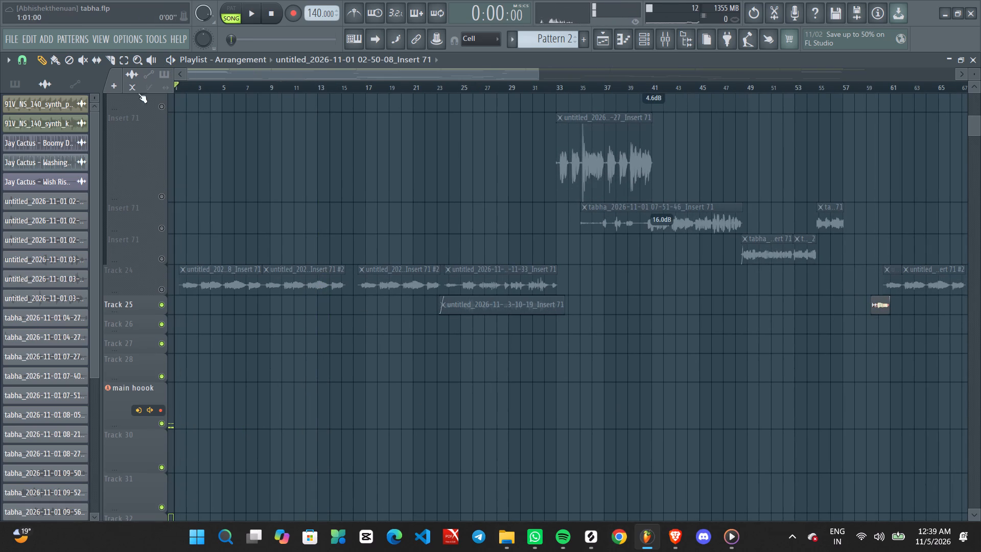
pyautogui.moveTo(138, 93); pyautogui.dragTo(108, 99)
pyautogui.keyDown('ctrl'); pyautogui.scroll(2, 339, 223); pyautogui.keyUp('ctrl')
pyautogui.moveTo(319, 236); pyautogui.dragTo(540, 237, button='middle')
pyautogui.click(288, 11)
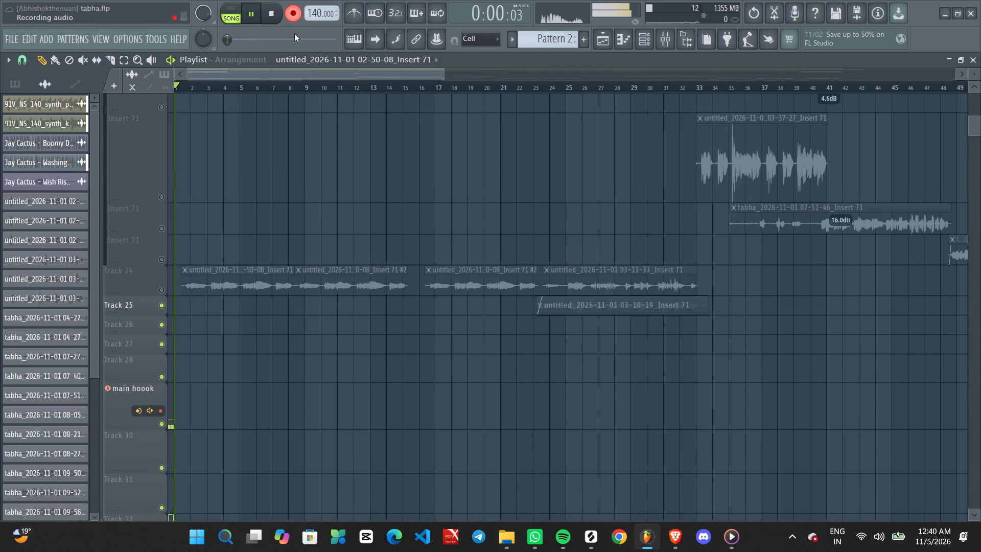
pyautogui.press('space')
# Delete the short recorded clip at the start of the main hoook track.
pyautogui.moveTo(188, 404); pyautogui.dragTo(177, 404, button='right')
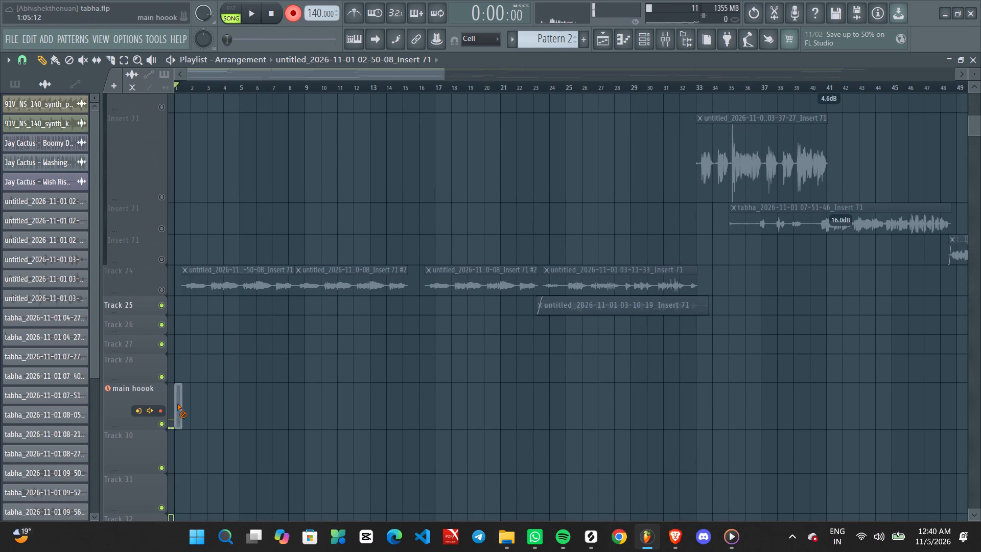
pyautogui.moveTo(177, 404); pyautogui.dragTo(168, 405, button='right')
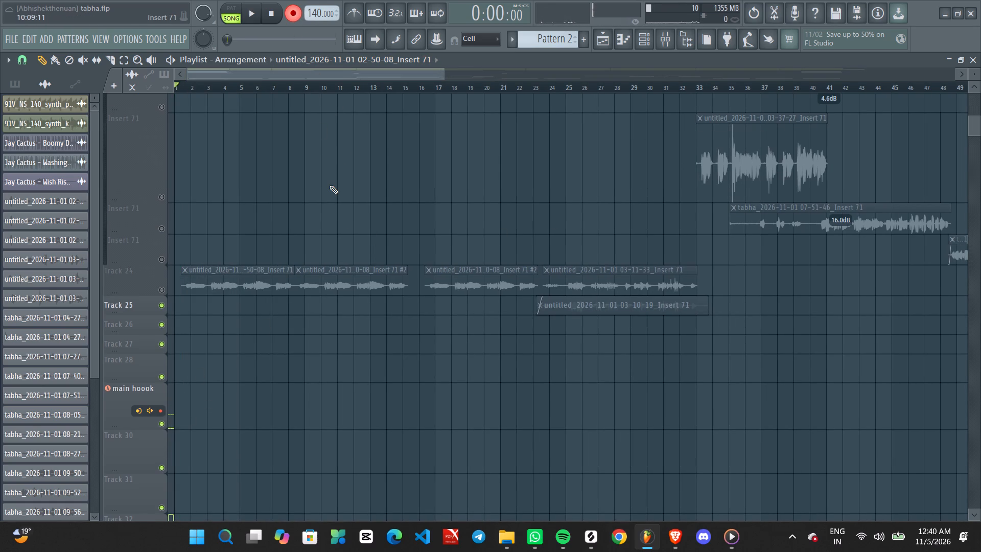
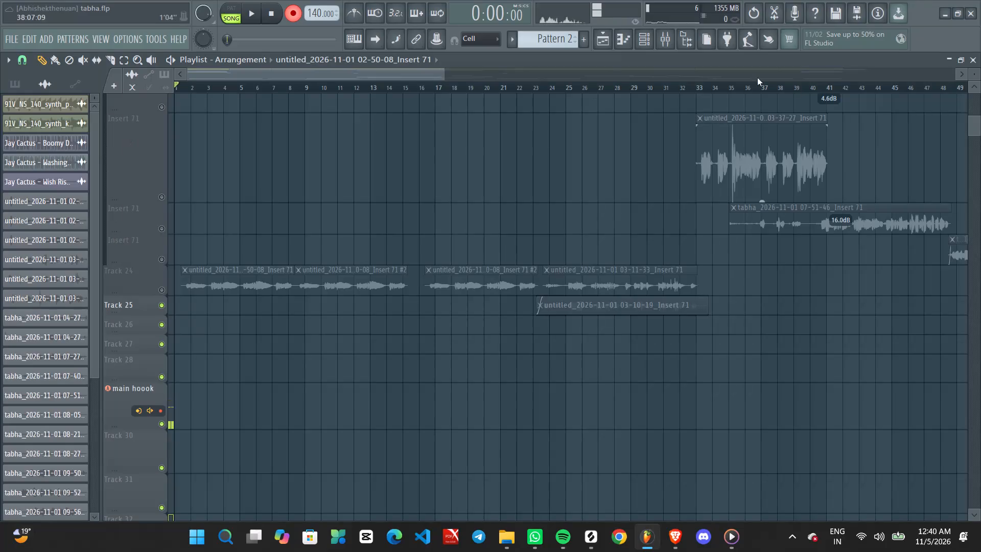
# Check the main hoook insert's recording source and monitoring options in the Mixer.
pyautogui.click(666, 36)
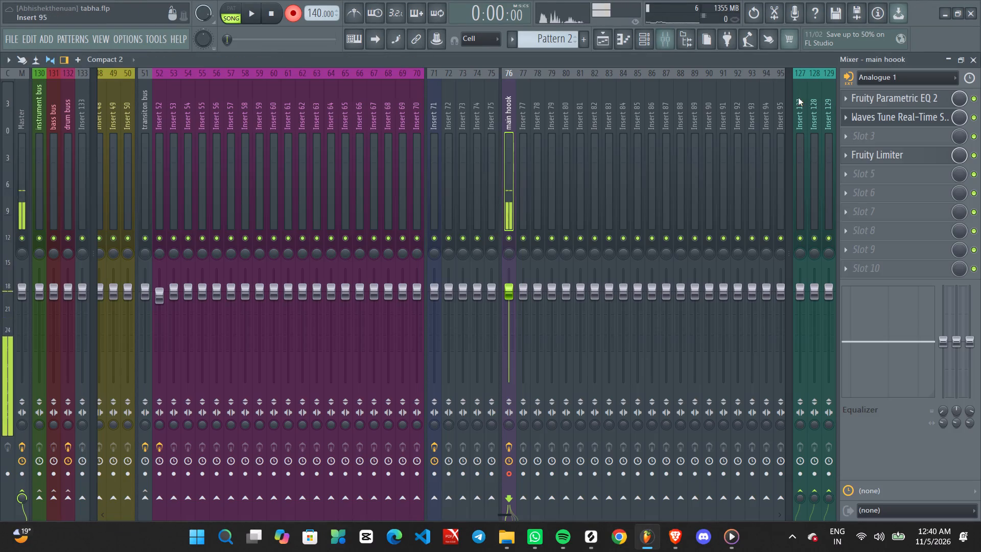
pyautogui.click(844, 79)
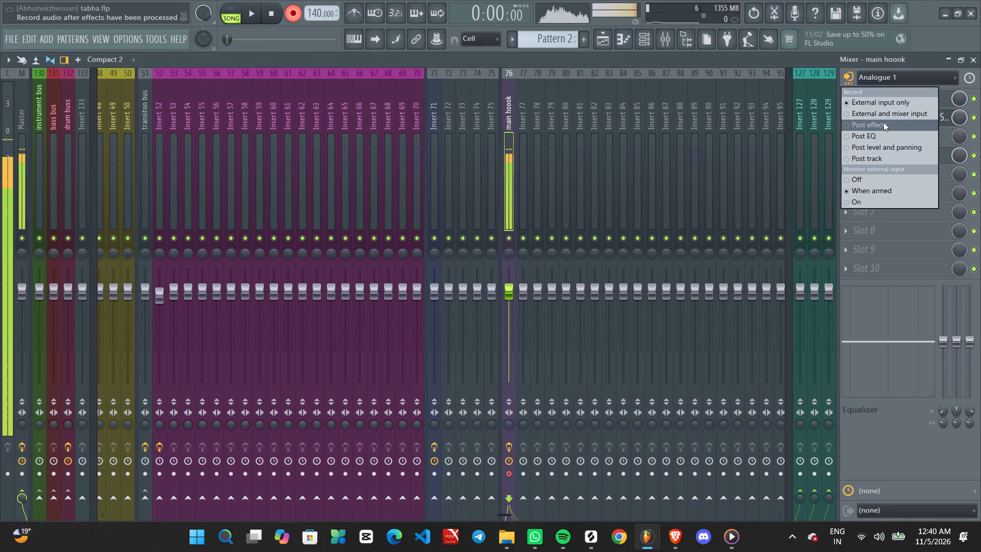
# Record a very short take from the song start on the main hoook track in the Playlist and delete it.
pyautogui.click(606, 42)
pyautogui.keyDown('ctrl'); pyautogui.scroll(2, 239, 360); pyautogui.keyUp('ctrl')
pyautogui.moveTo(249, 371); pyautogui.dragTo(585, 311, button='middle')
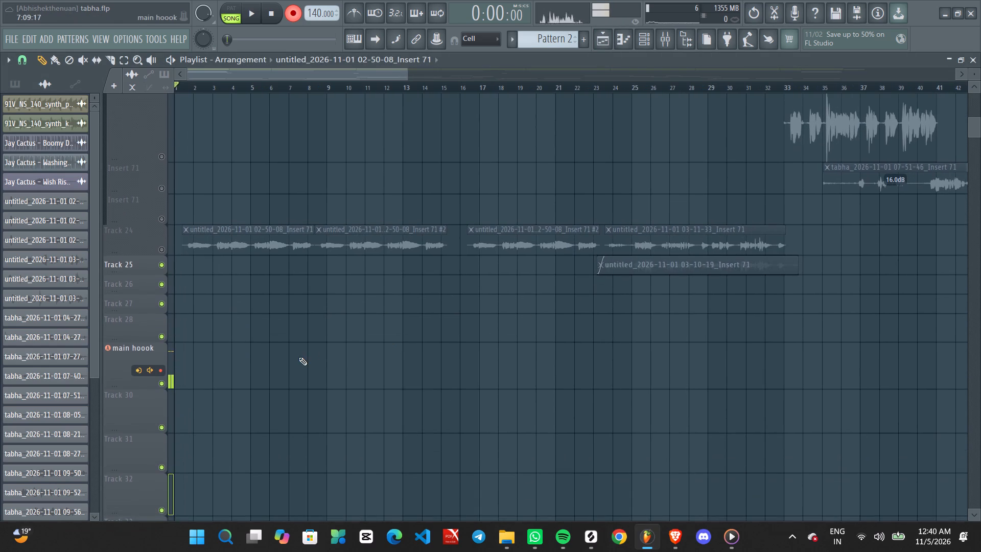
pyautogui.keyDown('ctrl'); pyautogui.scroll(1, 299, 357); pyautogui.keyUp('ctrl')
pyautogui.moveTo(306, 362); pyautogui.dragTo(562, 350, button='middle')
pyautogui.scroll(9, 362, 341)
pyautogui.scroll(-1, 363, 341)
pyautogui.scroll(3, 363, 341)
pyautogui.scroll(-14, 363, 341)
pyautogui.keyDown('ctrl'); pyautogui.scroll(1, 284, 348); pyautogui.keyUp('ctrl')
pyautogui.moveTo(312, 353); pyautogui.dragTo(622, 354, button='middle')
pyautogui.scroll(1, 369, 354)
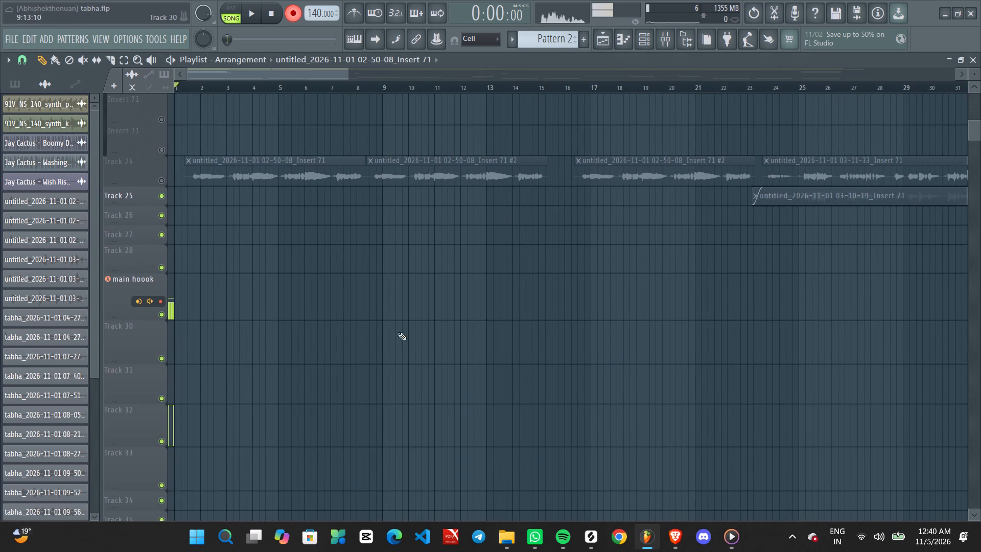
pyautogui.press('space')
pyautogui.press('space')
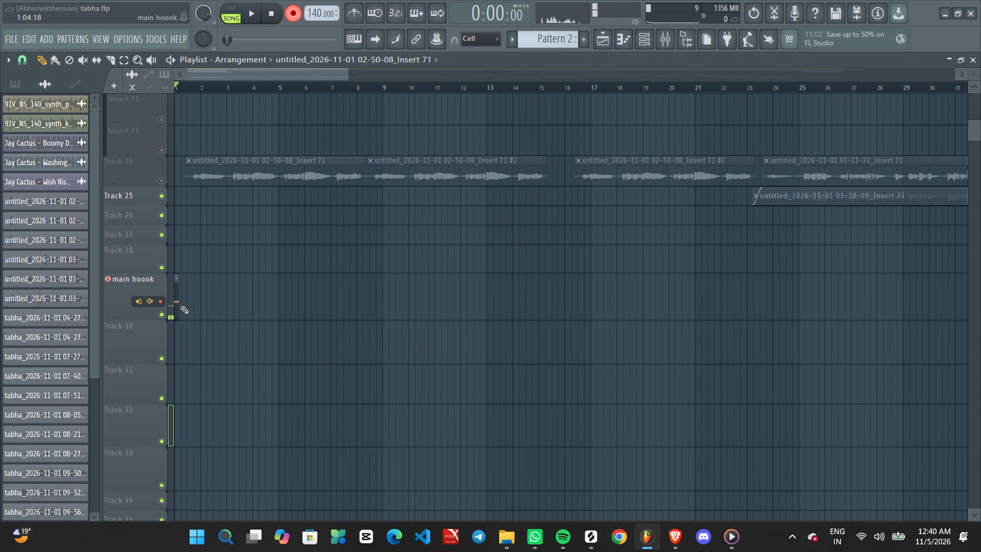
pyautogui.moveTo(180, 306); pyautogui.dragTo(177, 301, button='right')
# Check the recording filter and recording options.
pyautogui.rightClick(287, 15)
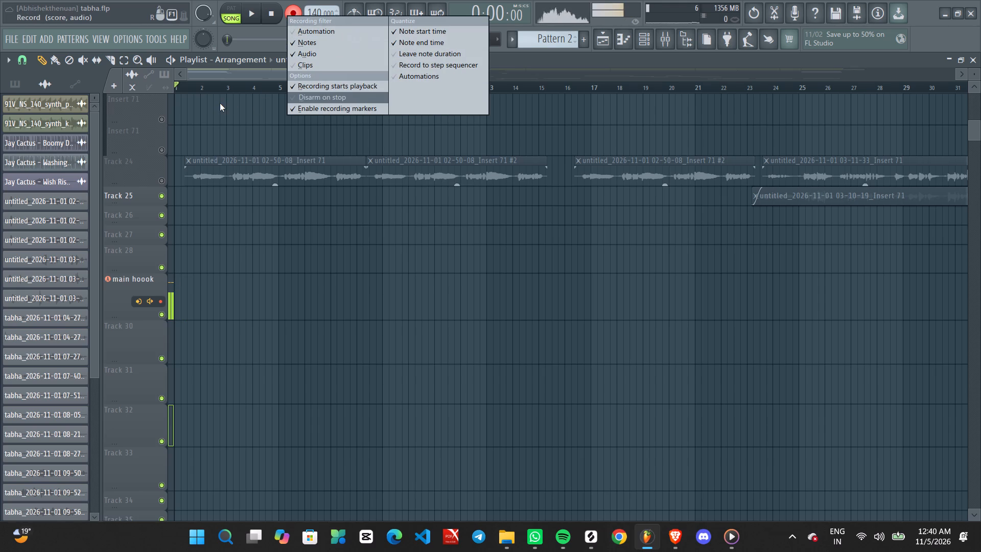
# Set both speed and note transition to 0.1 ms in Waves Tune Real-Time on the main hoook insert.
pyautogui.doubleClick(671, 40)
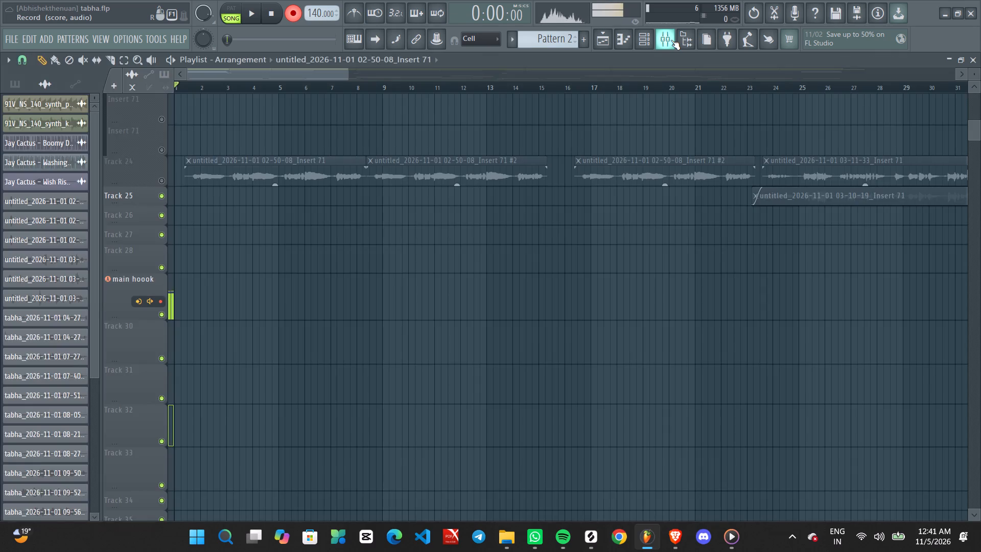
pyautogui.click(671, 40)
pyautogui.click(884, 122)
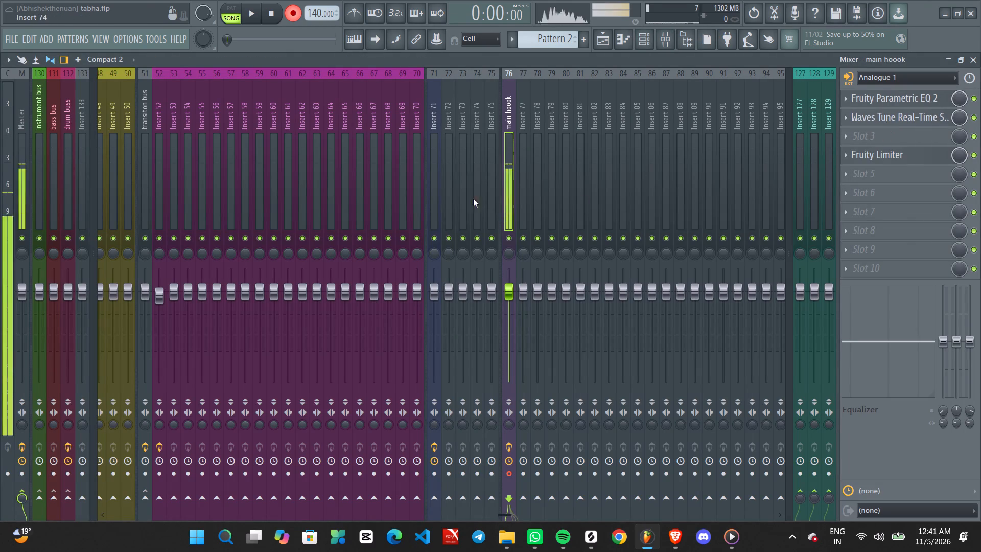
pyautogui.click(877, 121)
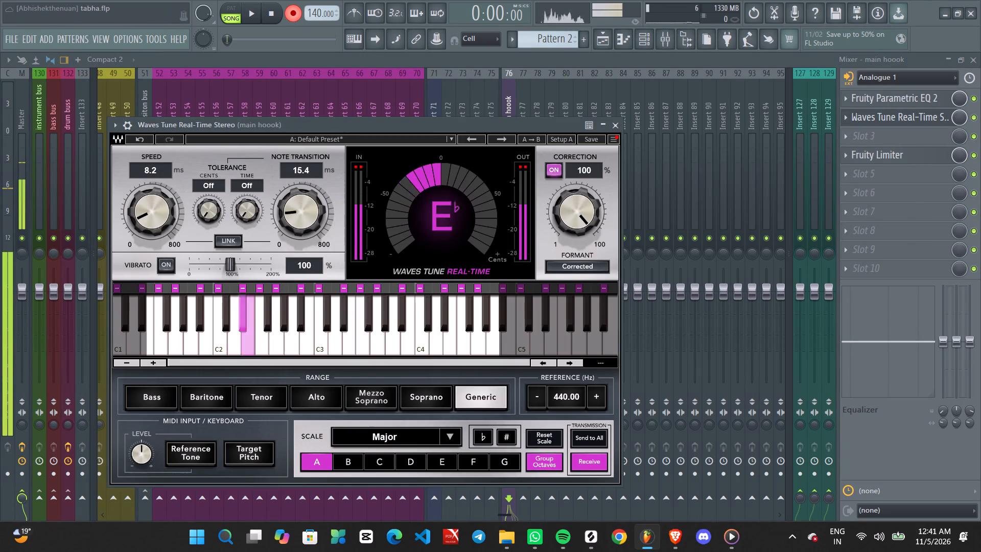
pyautogui.moveTo(145, 209); pyautogui.dragTo(179, 291)
pyautogui.moveTo(308, 213); pyautogui.dragTo(363, 406)
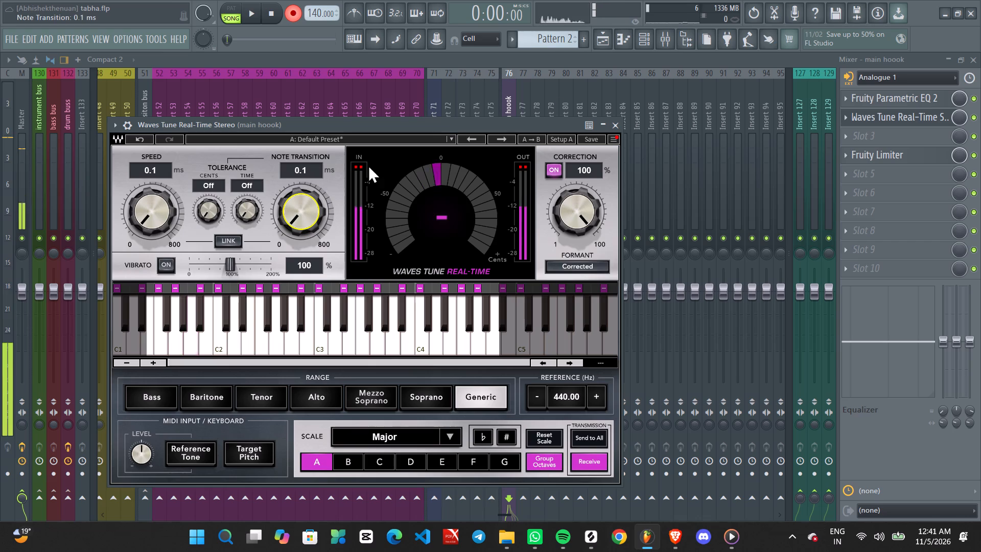
# Recheck the main hoook insert's recording source and monitoring options.
pyautogui.click(848, 76)
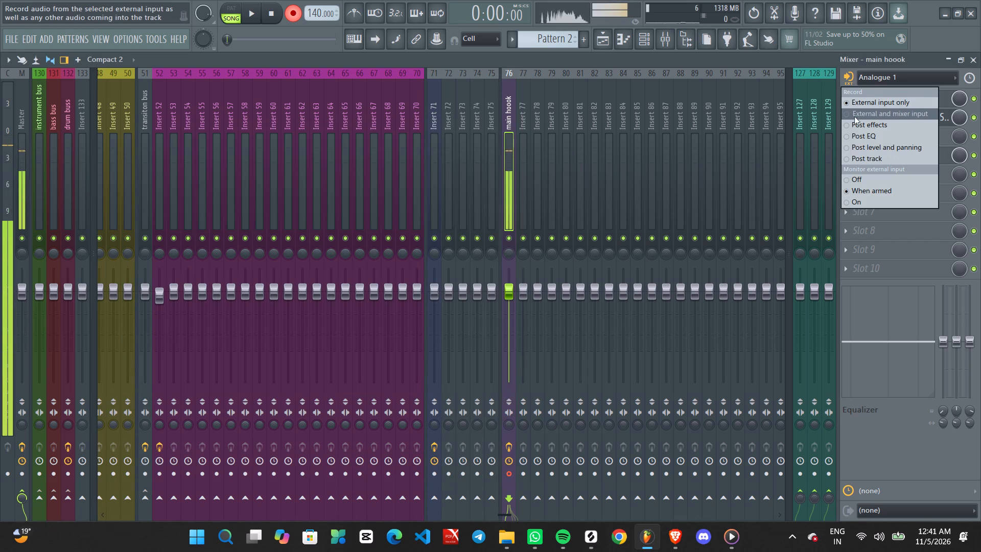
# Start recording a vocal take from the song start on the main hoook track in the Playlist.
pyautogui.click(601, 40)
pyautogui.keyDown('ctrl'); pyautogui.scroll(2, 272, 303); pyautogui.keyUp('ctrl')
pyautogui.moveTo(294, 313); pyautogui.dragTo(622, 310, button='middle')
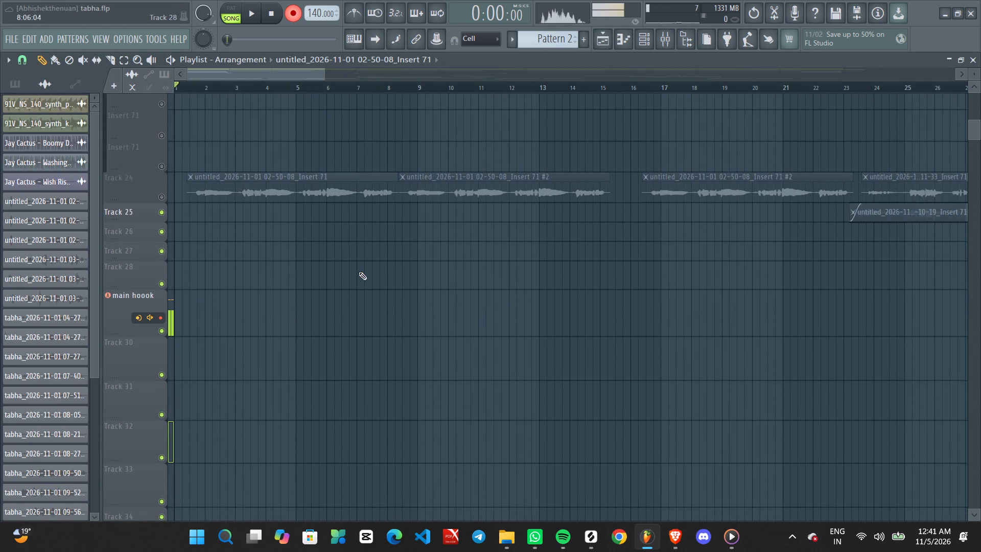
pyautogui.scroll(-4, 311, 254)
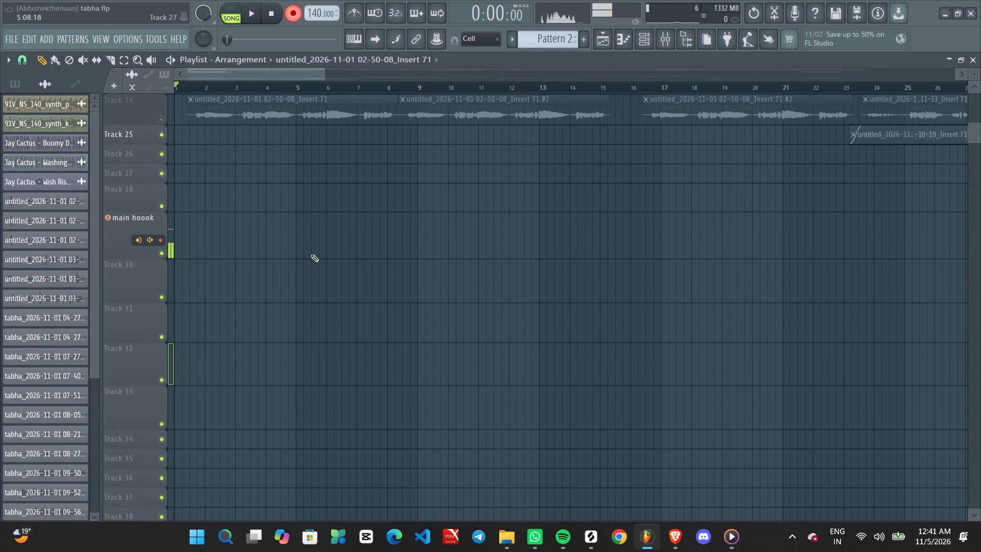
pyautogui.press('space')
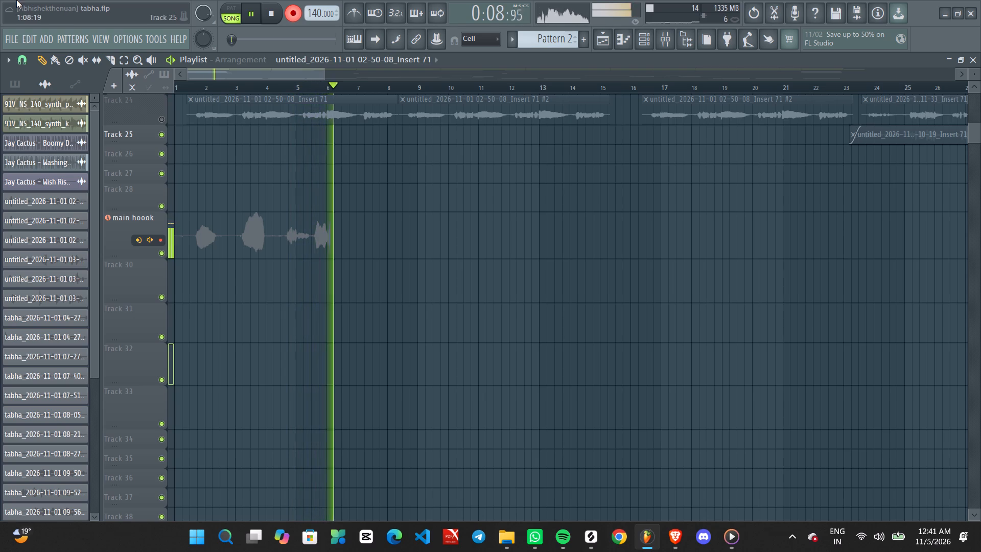
# Add Fruity Reeverb 2 to slot 7 of the main hoook insert and lower its wet level.
pyautogui.click(666, 41)
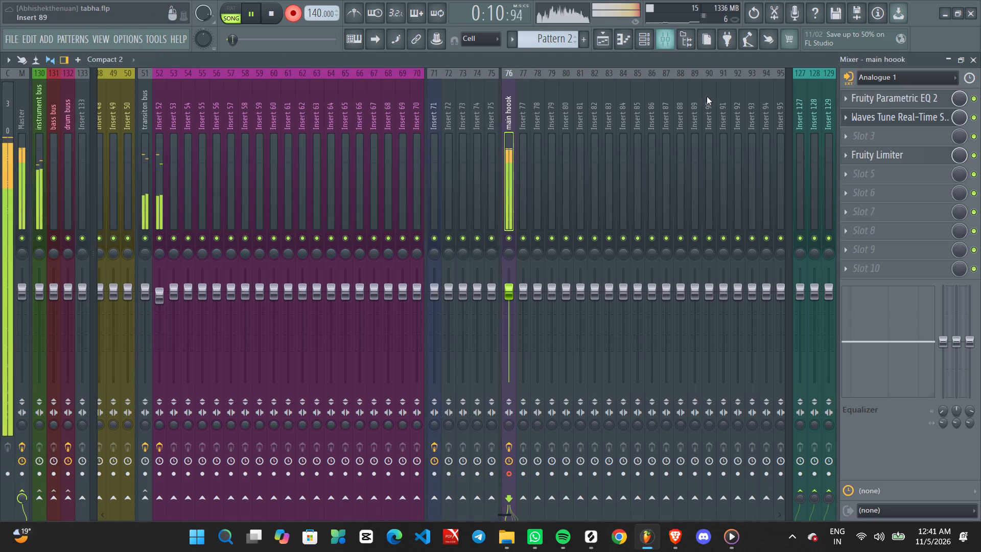
pyautogui.click(876, 212)
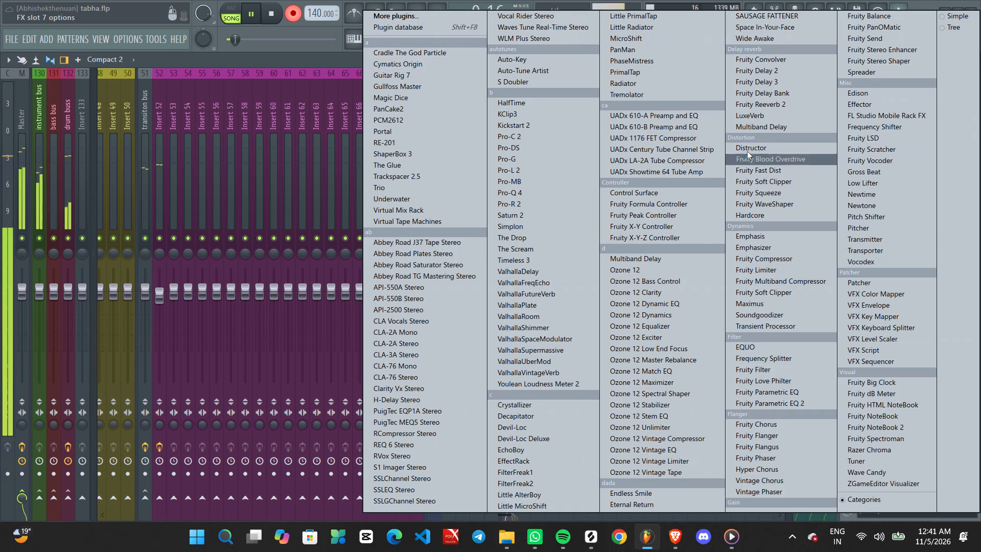
pyautogui.click(784, 103)
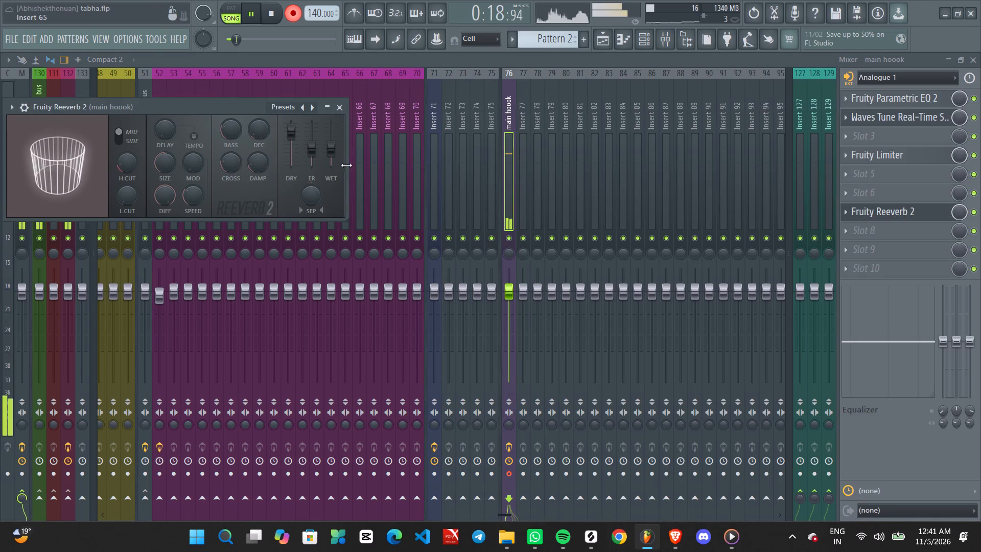
pyautogui.scroll(-5, 335, 152)
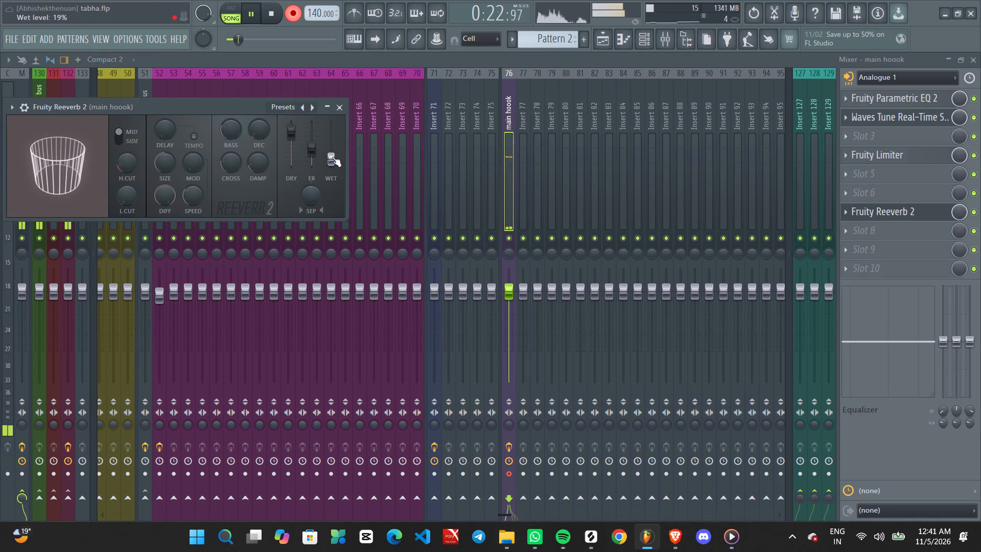
pyautogui.click(343, 104)
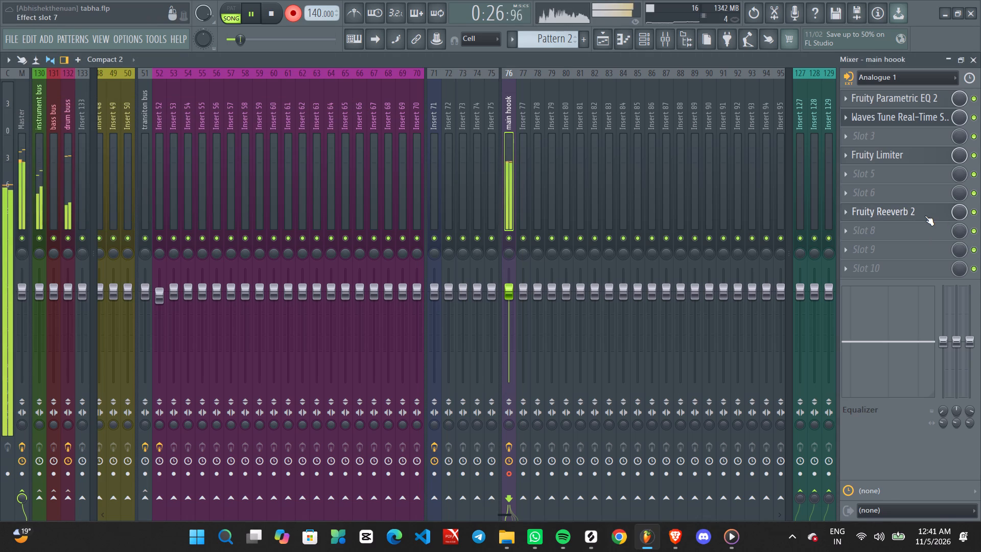
# Examine the effect chain on Insert 71 in the Mixer.
pyautogui.doubleClick(666, 39)
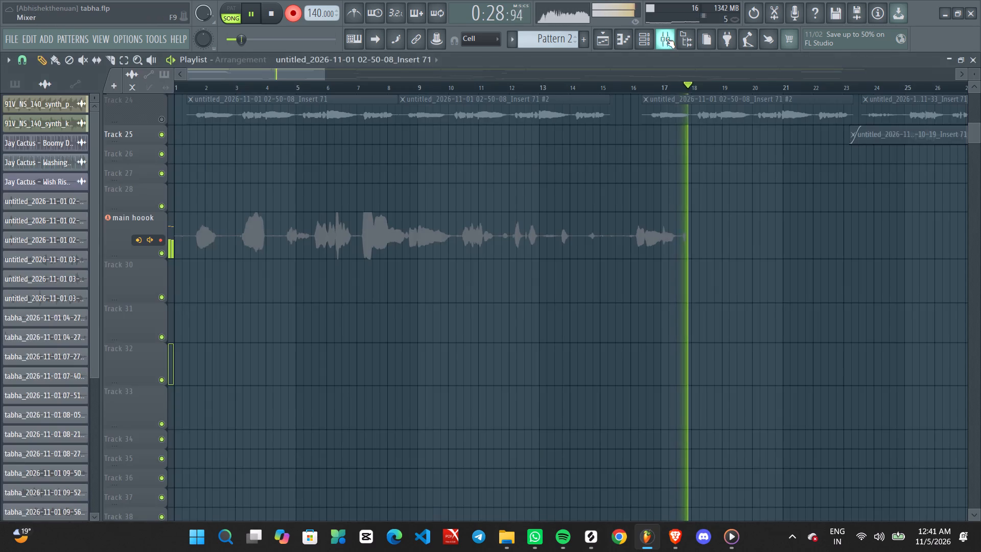
pyautogui.click(430, 140)
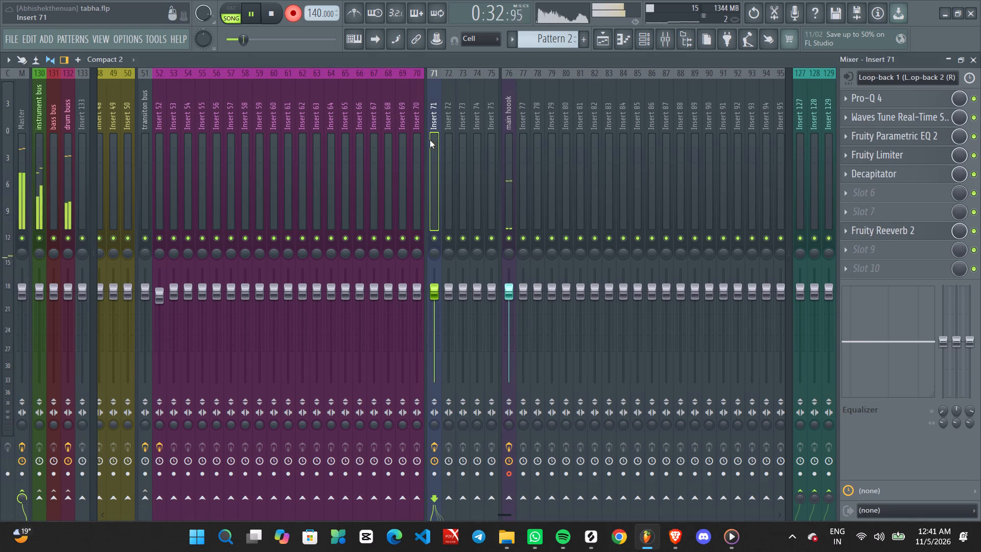
pyautogui.click(663, 42)
pyautogui.click(659, 35)
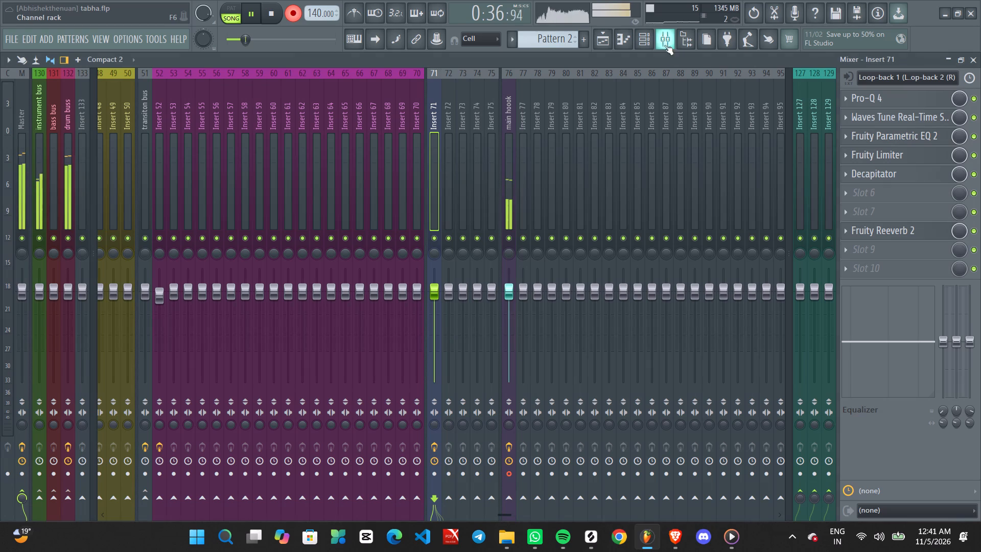
# Move Fruity Reeverb 2 on the main hoook insert down to slot 8.
pyautogui.click(512, 156)
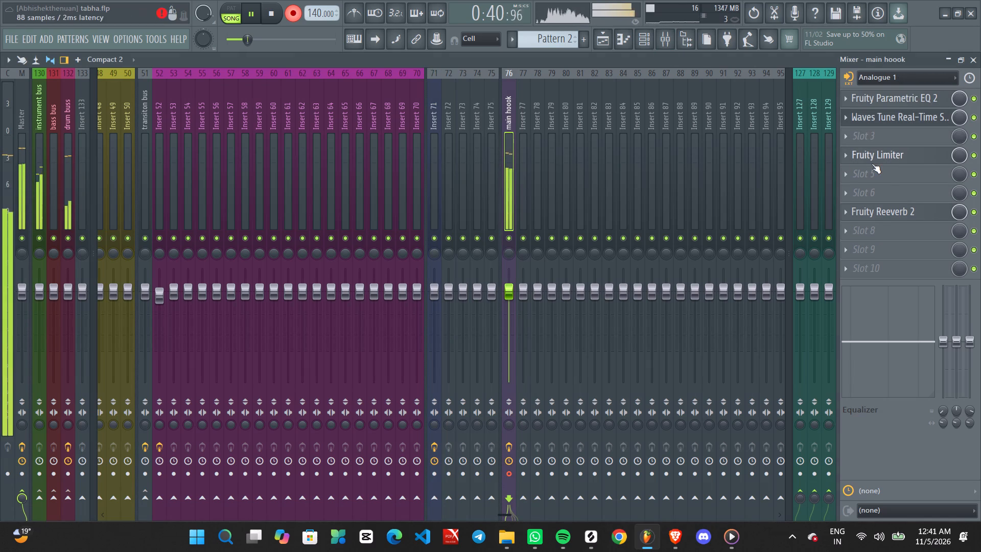
pyautogui.scroll(-1, 874, 208)
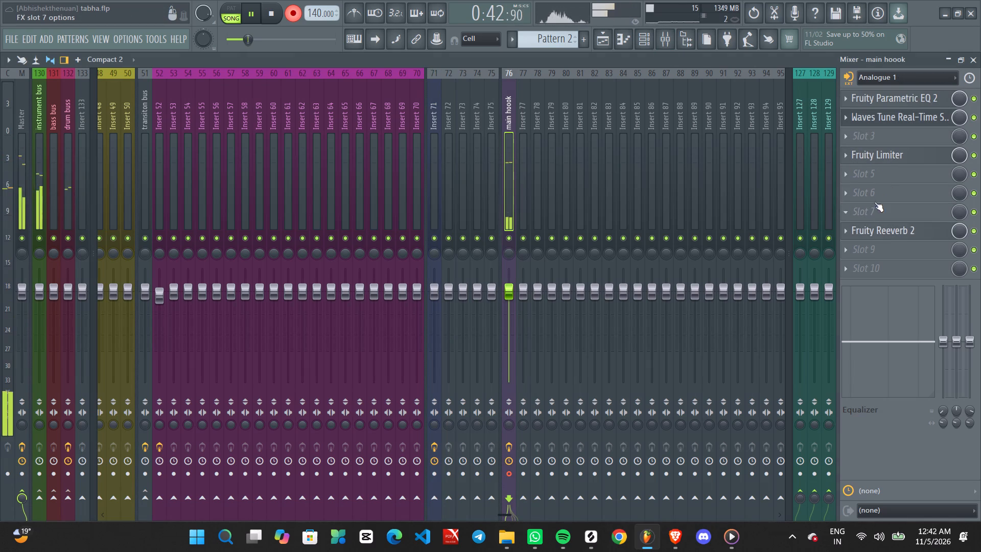
# Add Fruity Parametric EQ 2 to main hoook slot 5 with the 20Hz + 18kHz cut preset, raising its low cut to just under 100 Hz.
pyautogui.click(875, 176)
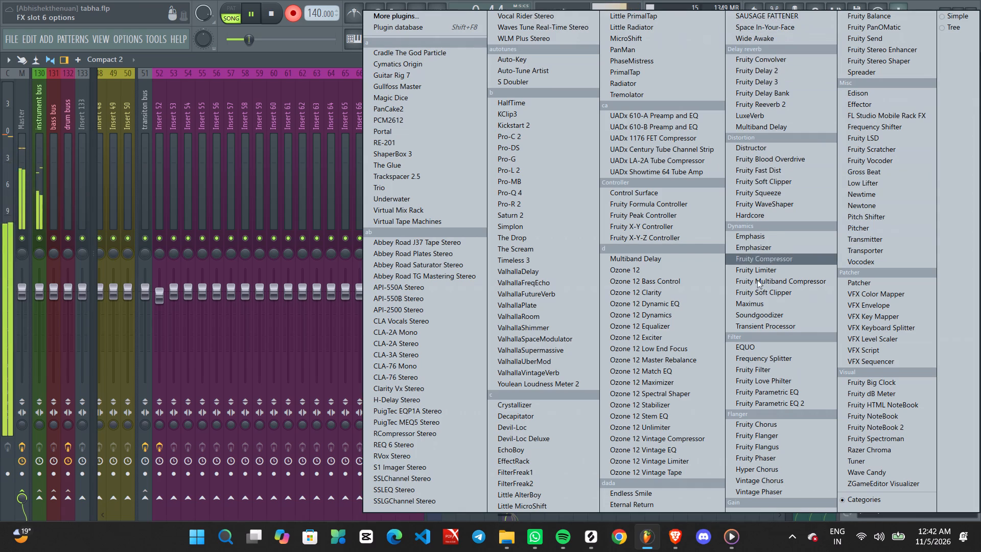
pyautogui.click(793, 405)
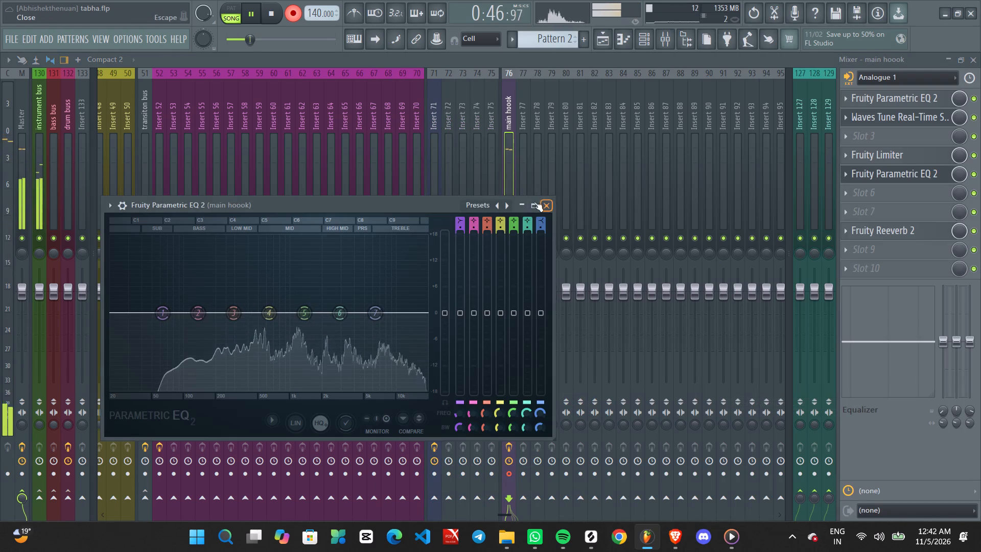
pyautogui.doubleClick(511, 202)
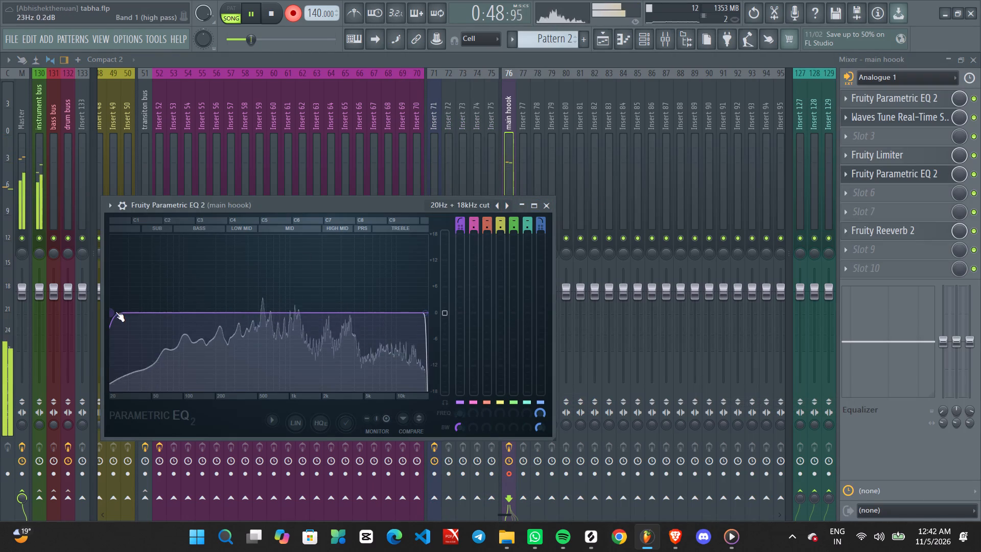
pyautogui.moveTo(117, 312); pyautogui.dragTo(349, 323)
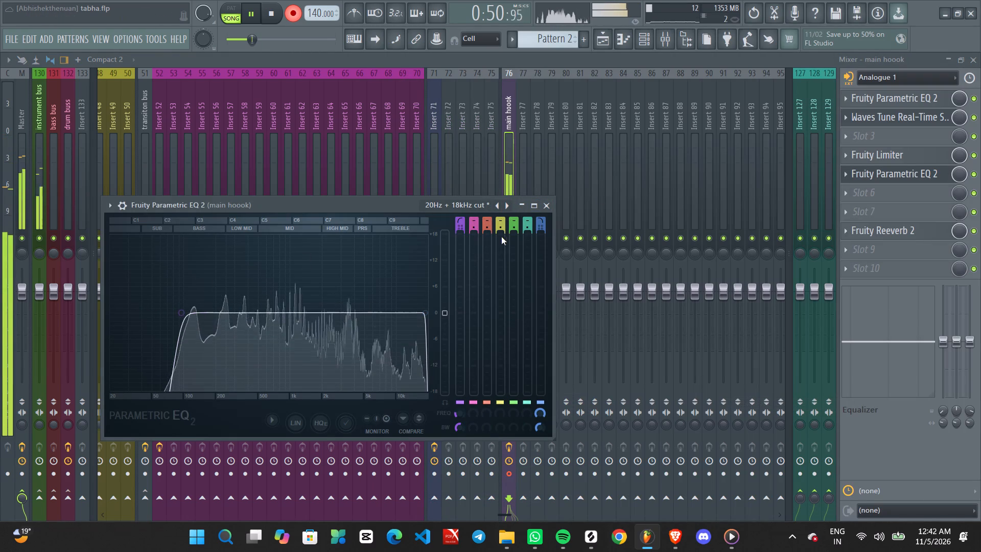
pyautogui.click(547, 202)
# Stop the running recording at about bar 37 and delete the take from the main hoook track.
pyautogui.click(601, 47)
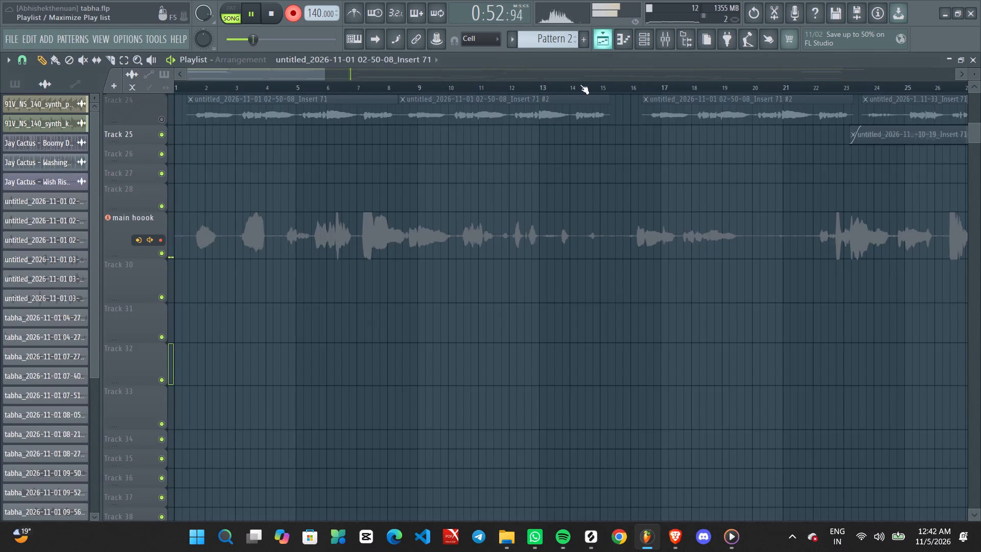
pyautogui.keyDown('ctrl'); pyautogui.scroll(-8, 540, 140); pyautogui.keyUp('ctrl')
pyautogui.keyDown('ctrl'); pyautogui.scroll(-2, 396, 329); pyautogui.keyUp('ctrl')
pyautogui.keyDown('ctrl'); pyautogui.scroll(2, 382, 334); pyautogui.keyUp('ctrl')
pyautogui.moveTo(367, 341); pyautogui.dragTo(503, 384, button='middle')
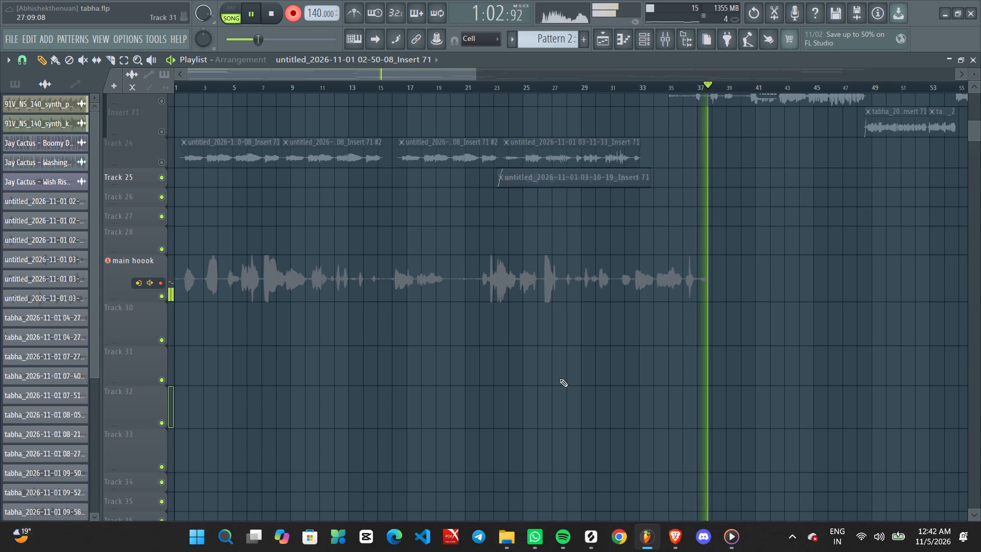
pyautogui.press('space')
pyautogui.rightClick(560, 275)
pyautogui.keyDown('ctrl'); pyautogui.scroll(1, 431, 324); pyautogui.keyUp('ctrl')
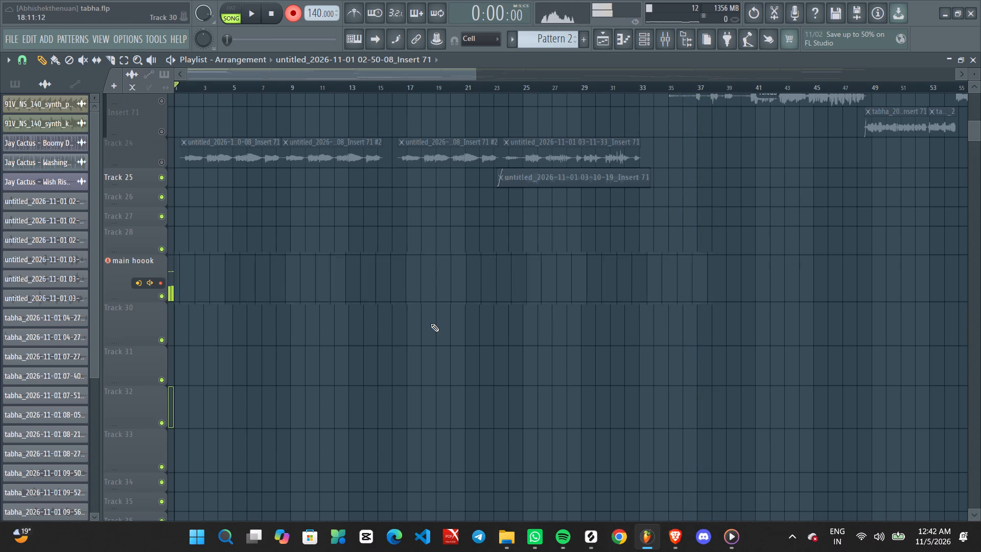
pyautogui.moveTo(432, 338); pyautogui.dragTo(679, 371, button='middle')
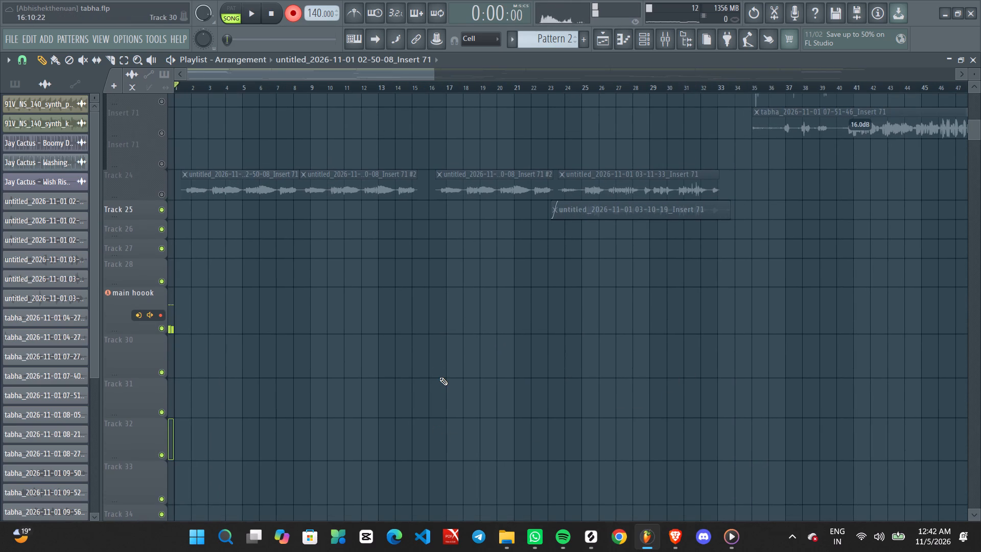
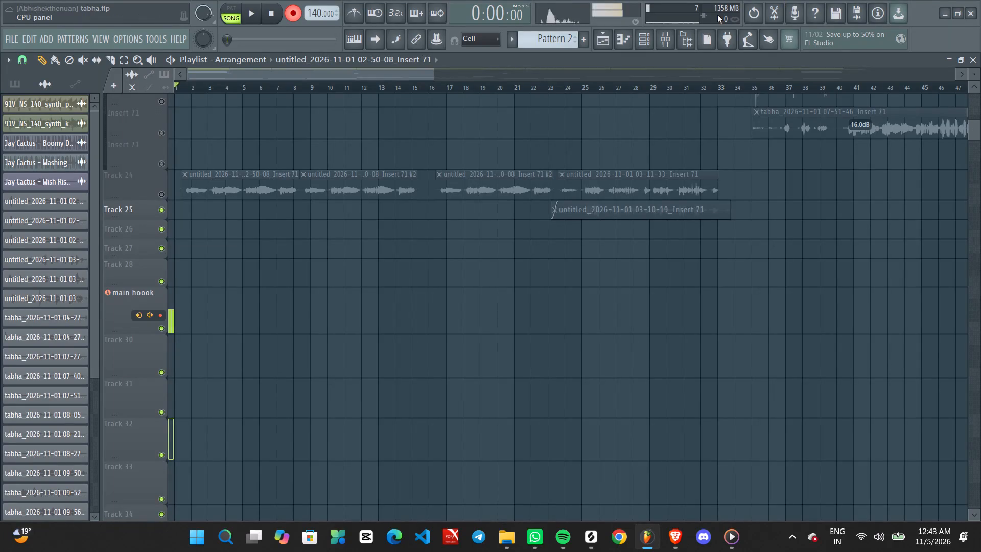
# Start recording from the song start and lower the wet level of Fruity Reeverb 2 on the main hoook insert.
pyautogui.click(662, 36)
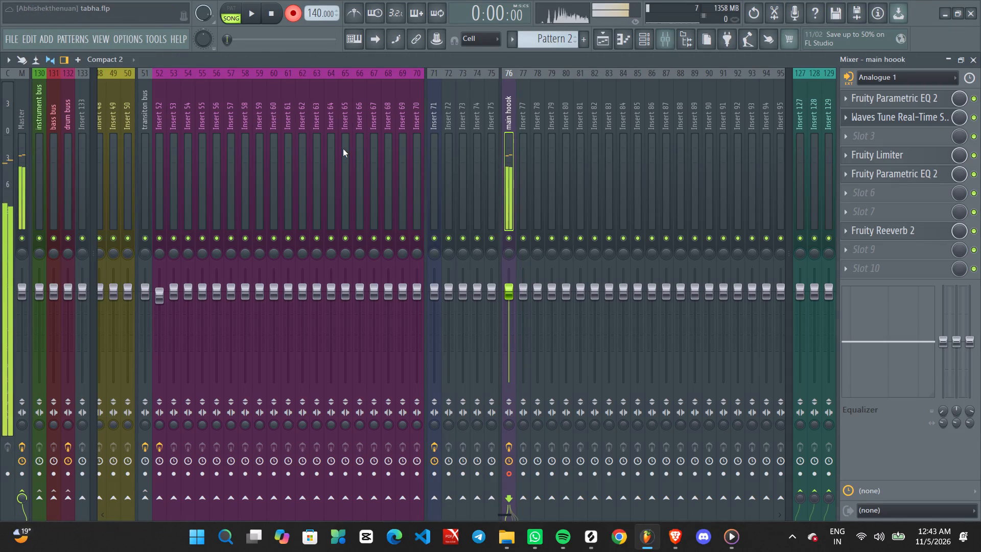
pyautogui.press('space')
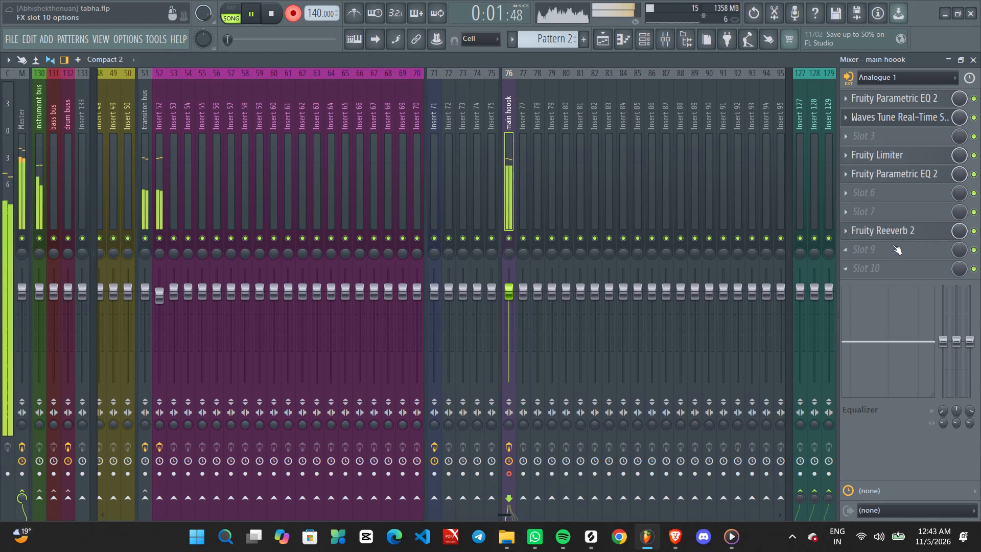
pyautogui.click(895, 236)
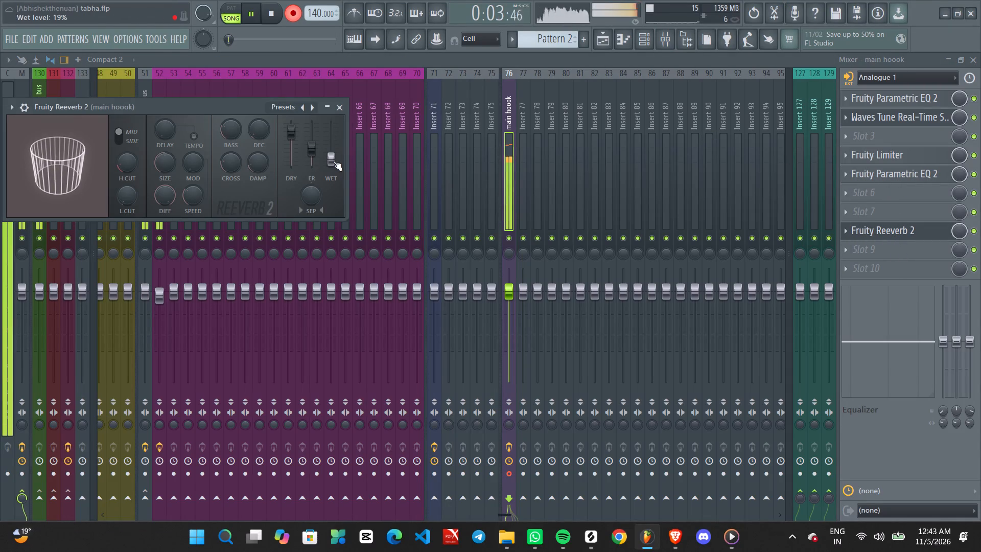
pyautogui.scroll(-5, 317, 192)
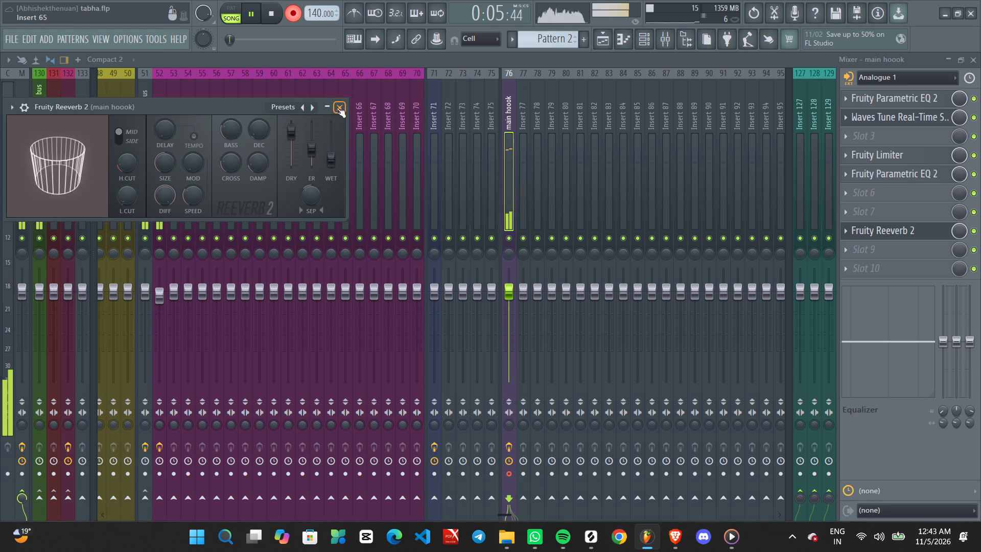
pyautogui.click(337, 108)
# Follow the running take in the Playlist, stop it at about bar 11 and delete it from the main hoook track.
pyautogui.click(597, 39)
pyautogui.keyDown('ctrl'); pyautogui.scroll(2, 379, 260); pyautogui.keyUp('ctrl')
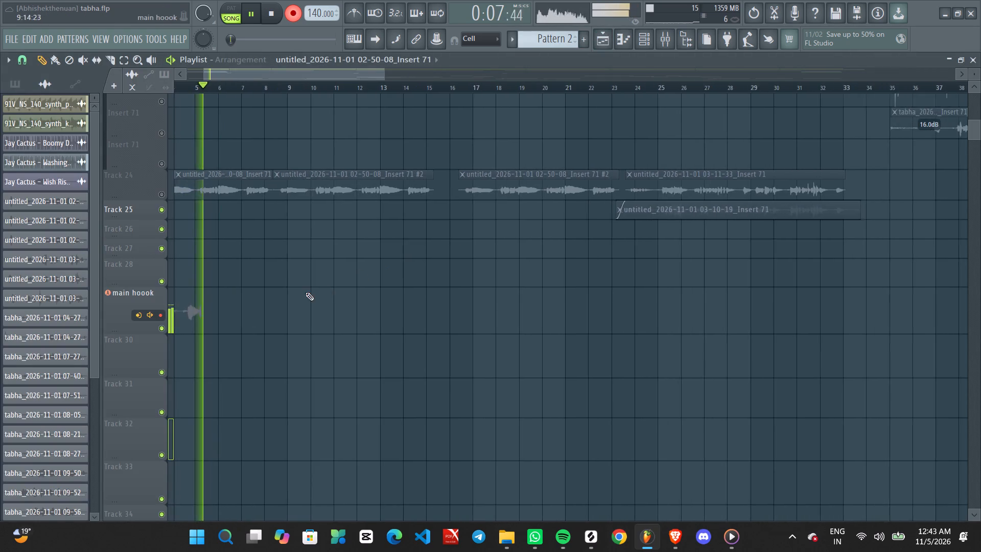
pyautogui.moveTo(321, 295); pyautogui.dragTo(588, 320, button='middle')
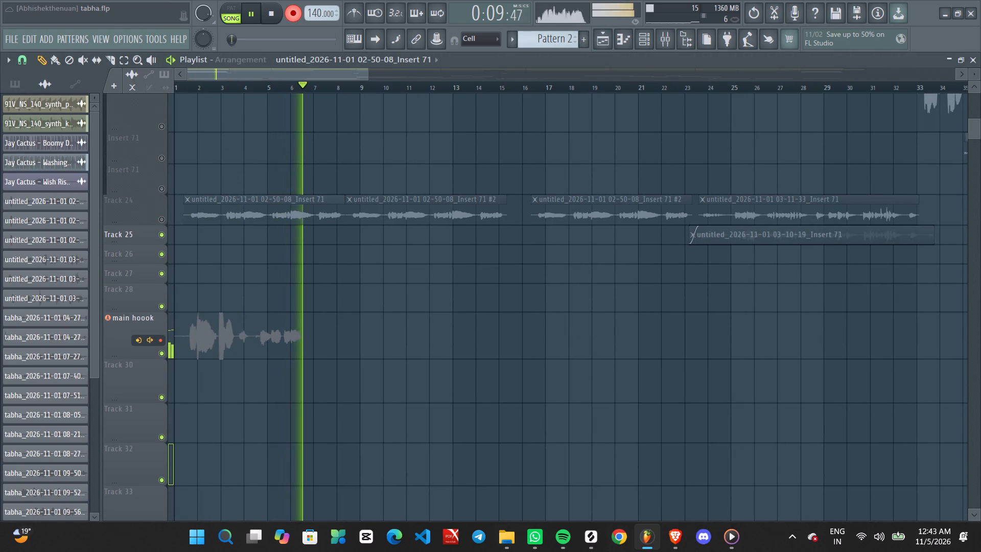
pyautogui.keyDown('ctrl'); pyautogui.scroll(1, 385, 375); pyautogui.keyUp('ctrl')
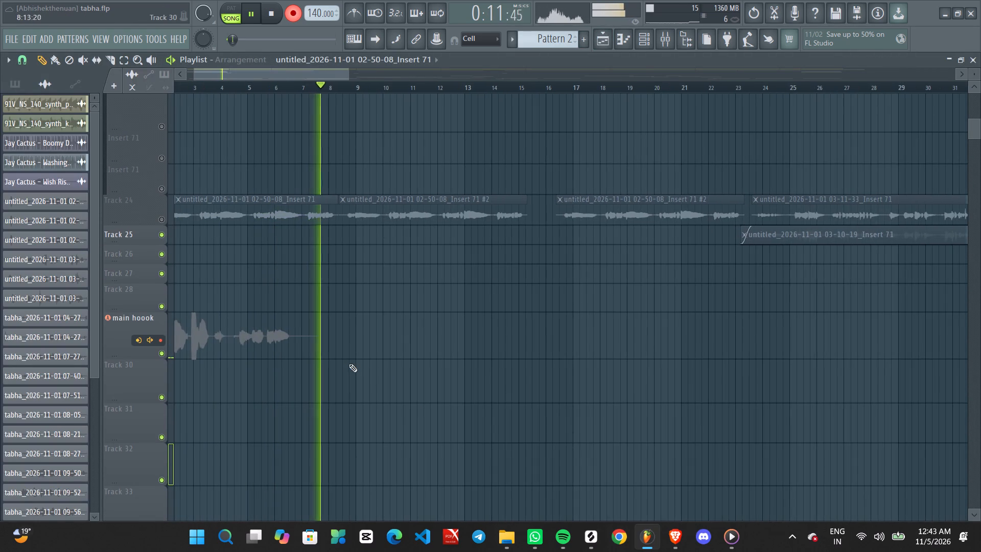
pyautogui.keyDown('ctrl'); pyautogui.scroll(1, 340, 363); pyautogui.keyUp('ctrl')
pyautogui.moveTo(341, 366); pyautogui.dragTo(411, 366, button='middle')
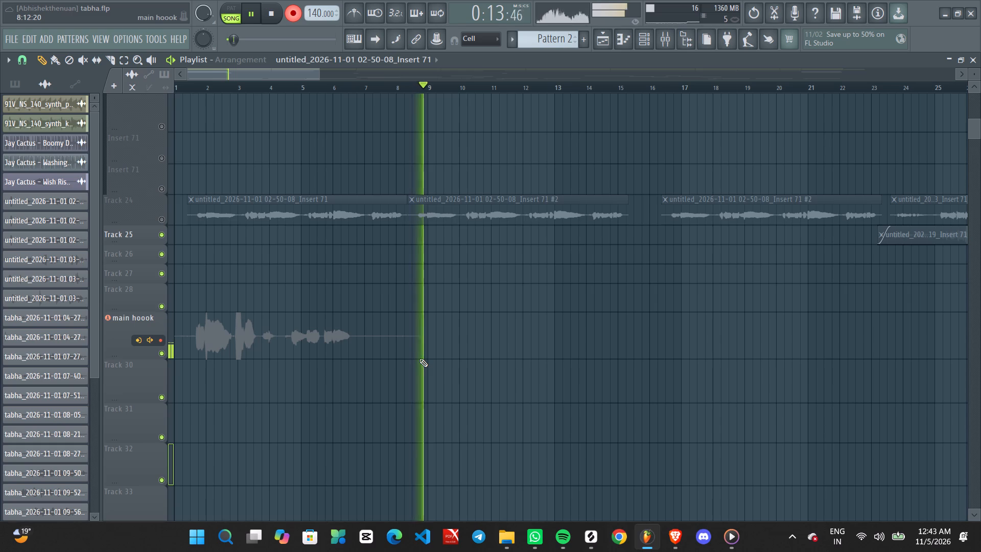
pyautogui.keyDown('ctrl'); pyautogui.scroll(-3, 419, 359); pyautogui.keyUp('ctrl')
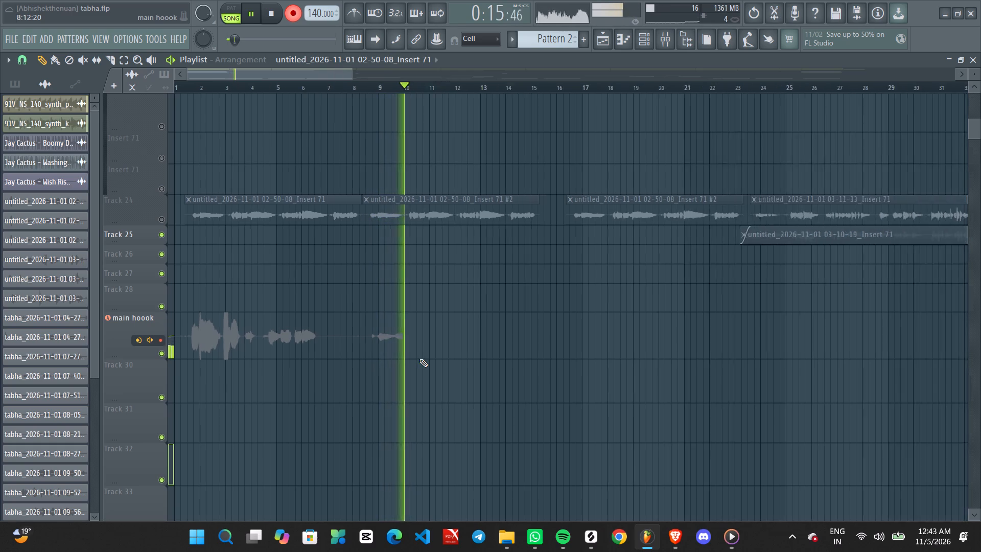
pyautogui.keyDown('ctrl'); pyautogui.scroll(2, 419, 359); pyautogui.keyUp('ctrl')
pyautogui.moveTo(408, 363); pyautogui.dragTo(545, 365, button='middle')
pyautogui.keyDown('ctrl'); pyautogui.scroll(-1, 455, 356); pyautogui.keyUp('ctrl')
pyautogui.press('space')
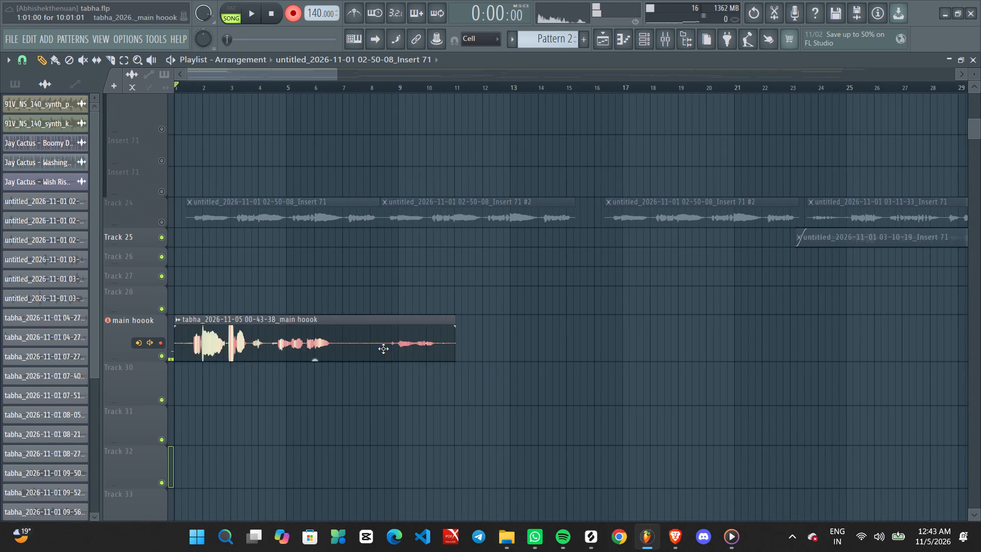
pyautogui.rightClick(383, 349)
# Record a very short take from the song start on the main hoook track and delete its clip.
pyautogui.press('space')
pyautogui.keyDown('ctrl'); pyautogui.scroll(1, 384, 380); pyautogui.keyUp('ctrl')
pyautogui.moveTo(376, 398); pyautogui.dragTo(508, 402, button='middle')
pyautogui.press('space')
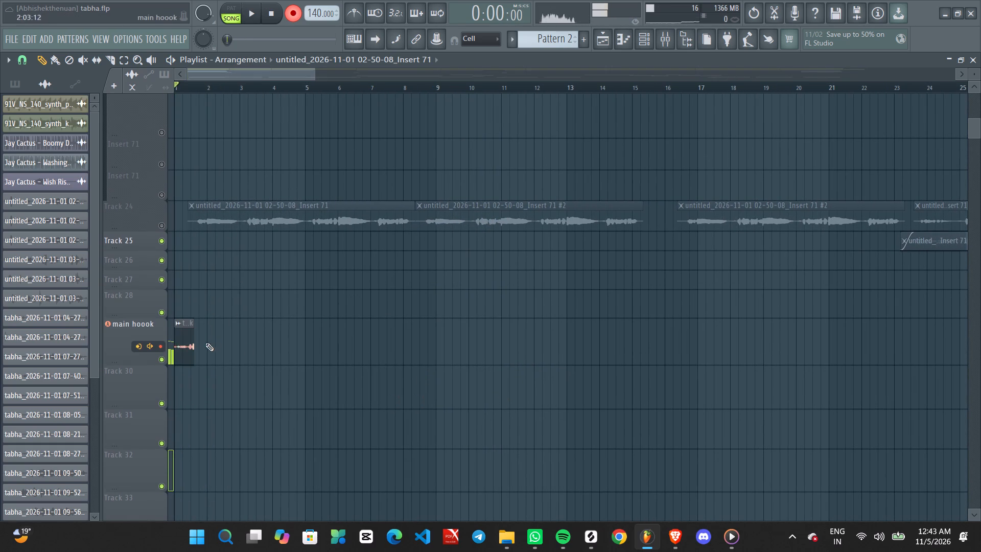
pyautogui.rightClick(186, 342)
# Look over the opening bars of the Playlist, from the drum tracks through the Insert 71 group to main hoook.
pyautogui.keyDown('ctrl'); pyautogui.scroll(1, 224, 387); pyautogui.keyUp('ctrl')
pyautogui.moveTo(252, 396); pyautogui.dragTo(598, 400, button='middle')
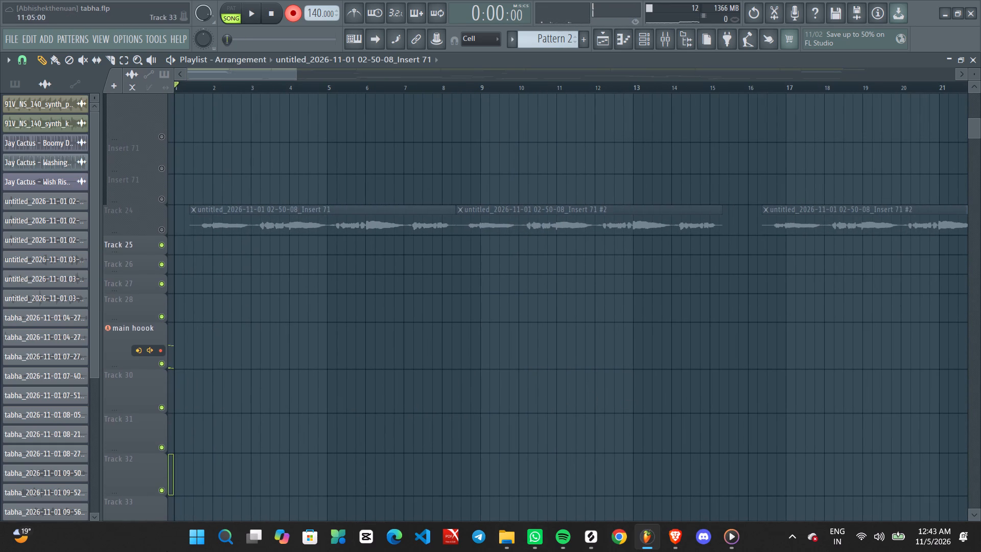
pyautogui.keyDown('alt'); pyautogui.scroll(-4, 373, 337); pyautogui.keyUp('alt')
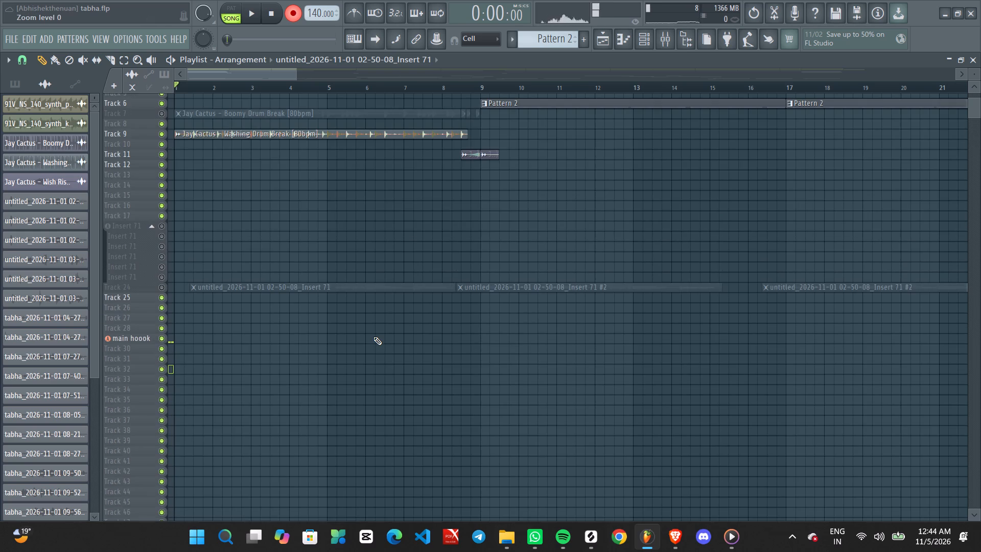
pyautogui.keyDown('alt'); pyautogui.scroll(-1, 373, 337); pyautogui.keyUp('alt')
pyautogui.keyDown('alt'); pyautogui.scroll(3, 331, 366); pyautogui.keyUp('alt')
pyautogui.keyDown('ctrl'); pyautogui.scroll(3, 326, 367); pyautogui.keyUp('ctrl')
pyautogui.moveTo(318, 367); pyautogui.dragTo(479, 367, button='middle')
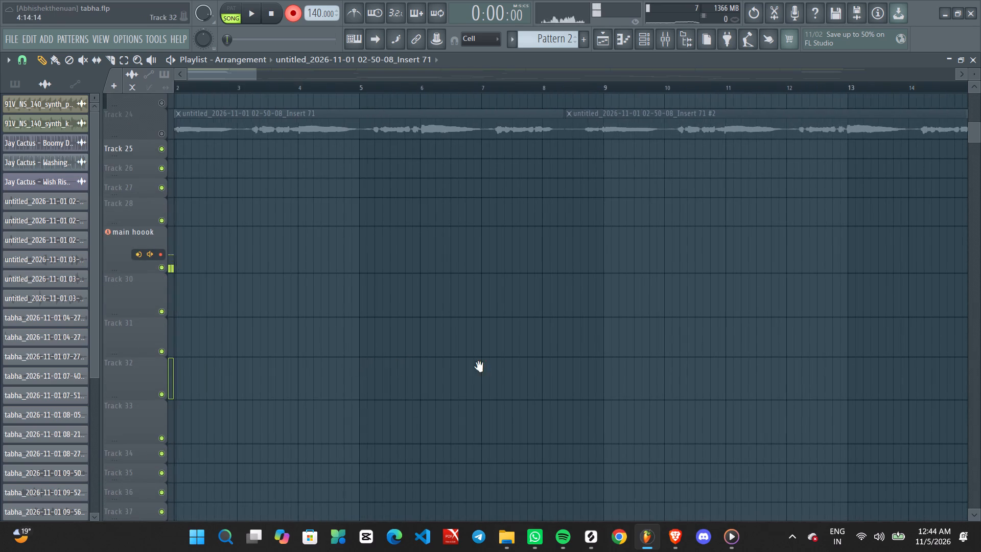
pyautogui.moveTo(479, 367); pyautogui.dragTo(660, 372, button='middle')
pyautogui.scroll(16, 534, 347)
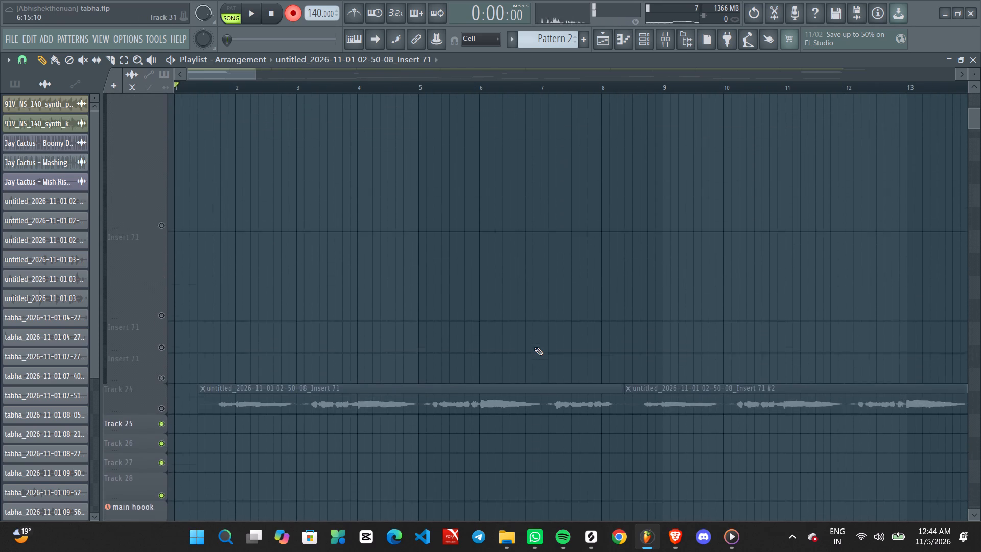
pyautogui.scroll(12, 534, 347)
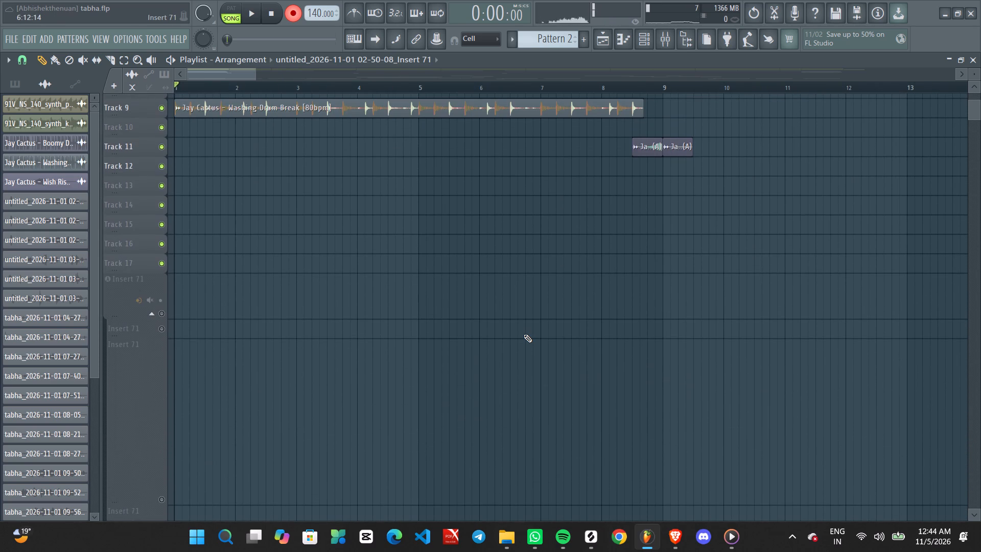
pyautogui.scroll(-7, 524, 334)
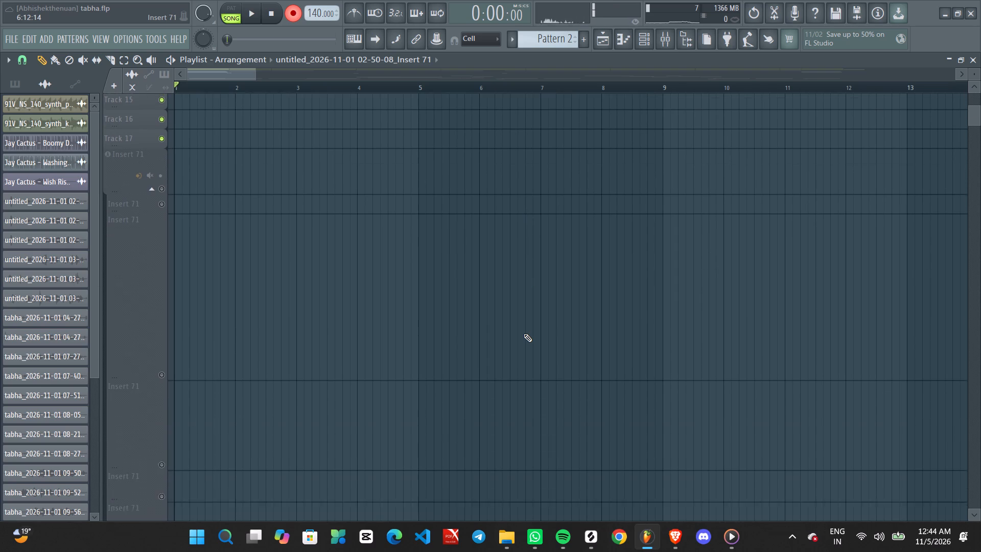
pyautogui.scroll(-6, 524, 334)
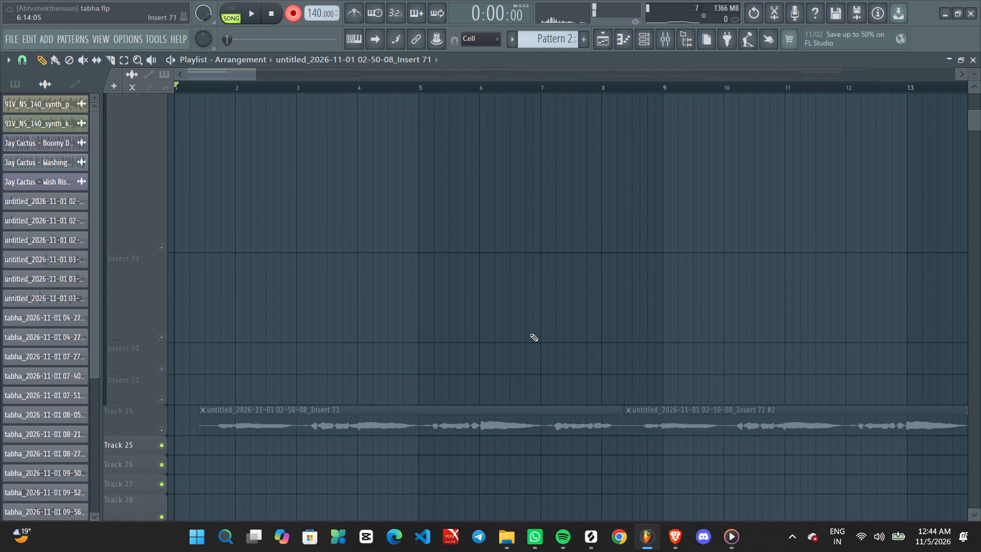
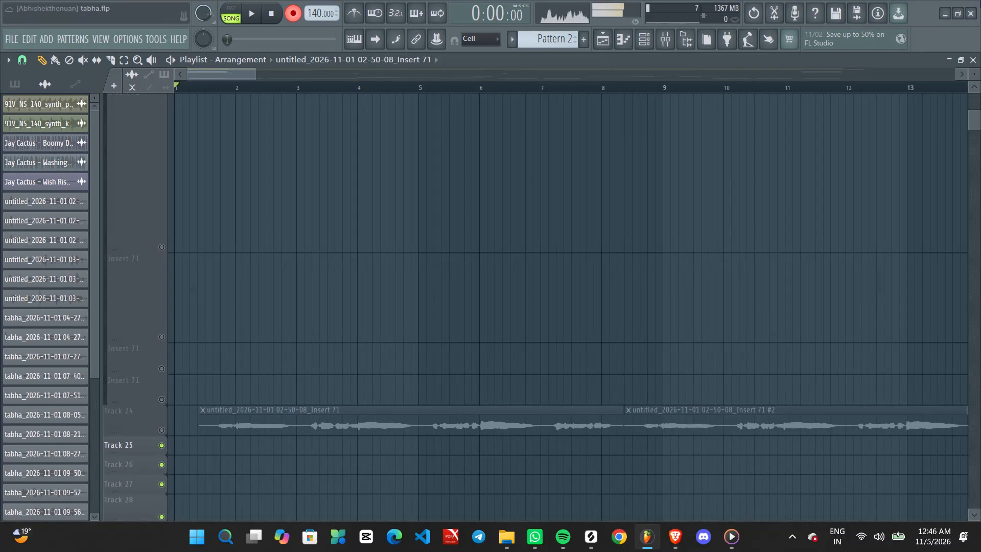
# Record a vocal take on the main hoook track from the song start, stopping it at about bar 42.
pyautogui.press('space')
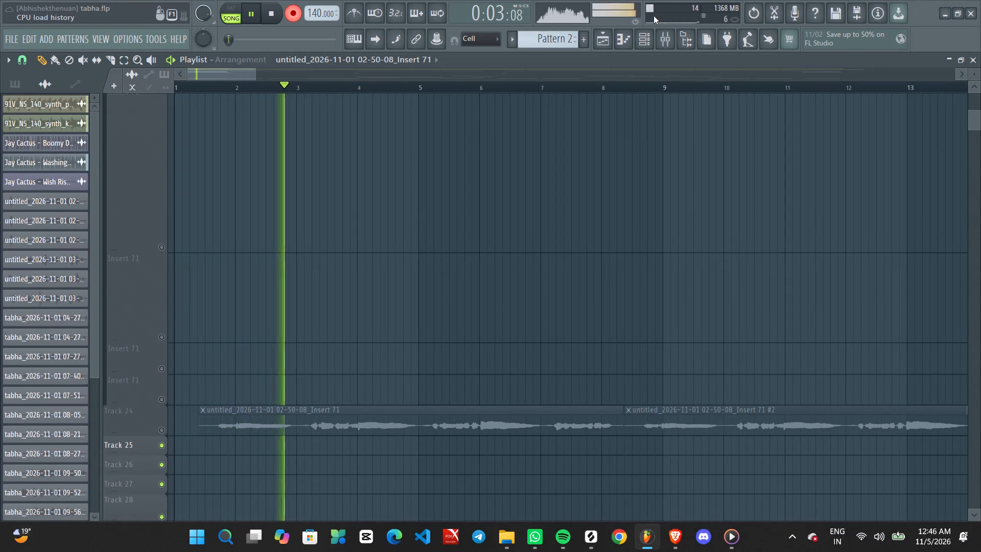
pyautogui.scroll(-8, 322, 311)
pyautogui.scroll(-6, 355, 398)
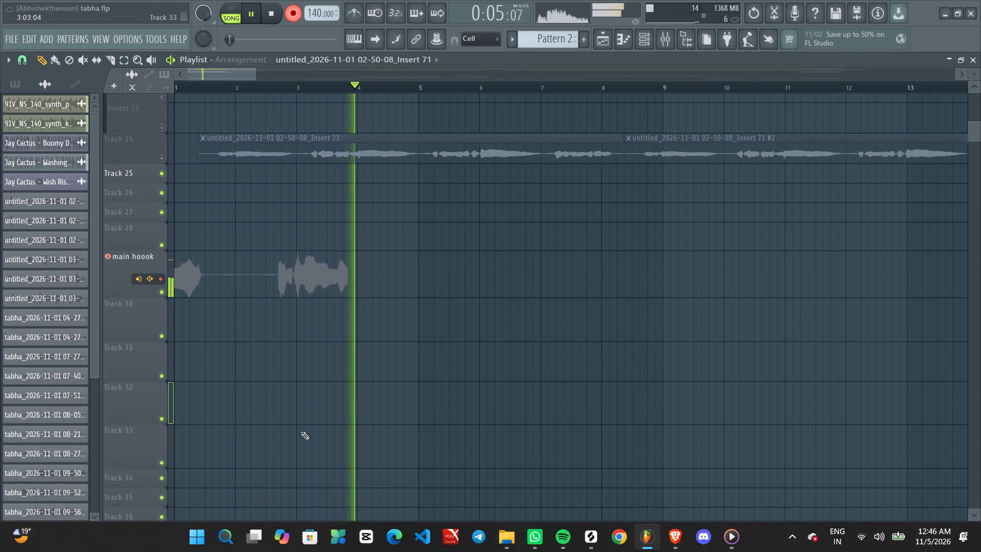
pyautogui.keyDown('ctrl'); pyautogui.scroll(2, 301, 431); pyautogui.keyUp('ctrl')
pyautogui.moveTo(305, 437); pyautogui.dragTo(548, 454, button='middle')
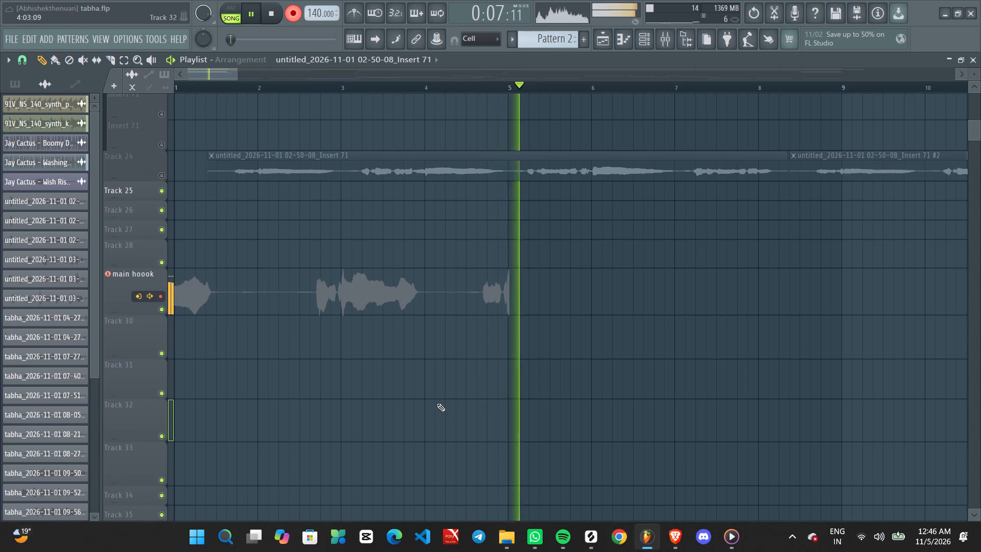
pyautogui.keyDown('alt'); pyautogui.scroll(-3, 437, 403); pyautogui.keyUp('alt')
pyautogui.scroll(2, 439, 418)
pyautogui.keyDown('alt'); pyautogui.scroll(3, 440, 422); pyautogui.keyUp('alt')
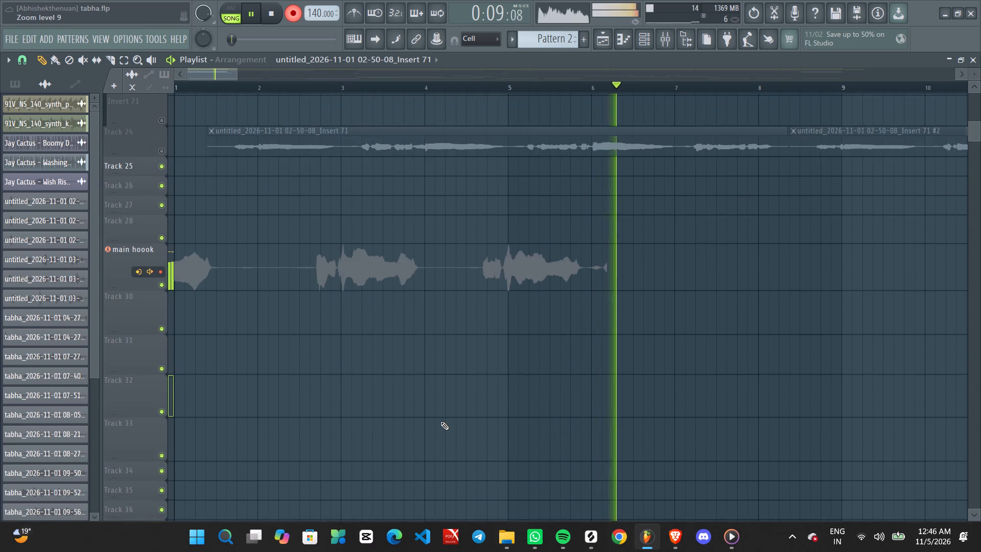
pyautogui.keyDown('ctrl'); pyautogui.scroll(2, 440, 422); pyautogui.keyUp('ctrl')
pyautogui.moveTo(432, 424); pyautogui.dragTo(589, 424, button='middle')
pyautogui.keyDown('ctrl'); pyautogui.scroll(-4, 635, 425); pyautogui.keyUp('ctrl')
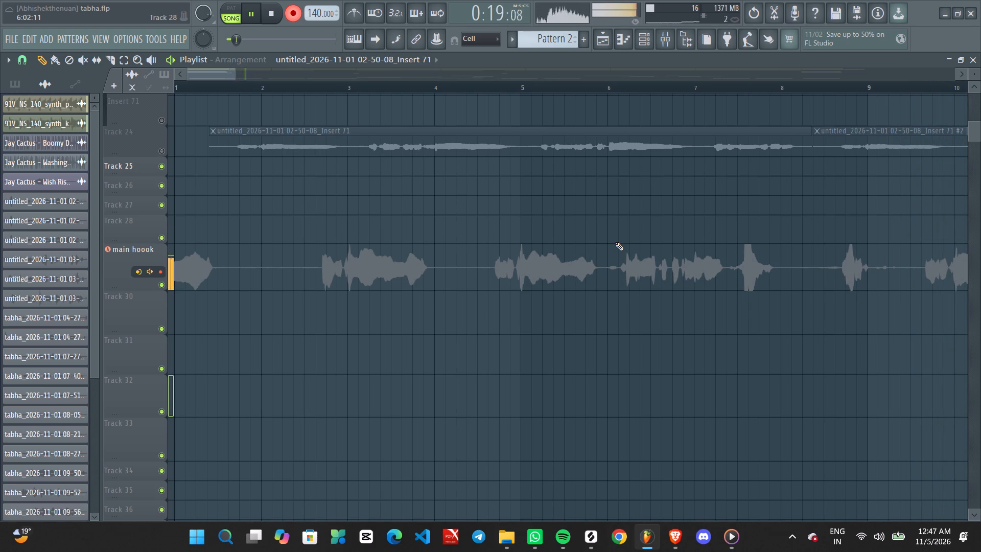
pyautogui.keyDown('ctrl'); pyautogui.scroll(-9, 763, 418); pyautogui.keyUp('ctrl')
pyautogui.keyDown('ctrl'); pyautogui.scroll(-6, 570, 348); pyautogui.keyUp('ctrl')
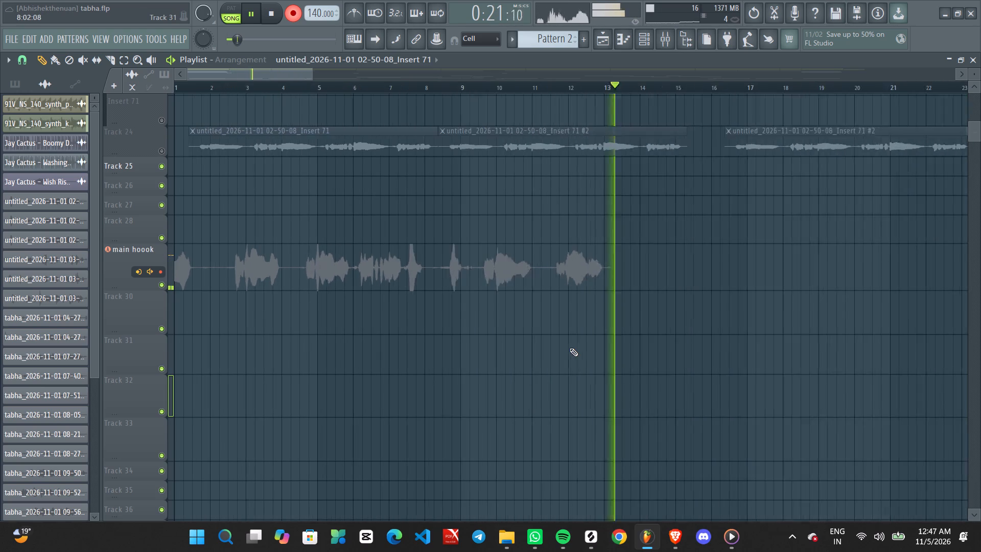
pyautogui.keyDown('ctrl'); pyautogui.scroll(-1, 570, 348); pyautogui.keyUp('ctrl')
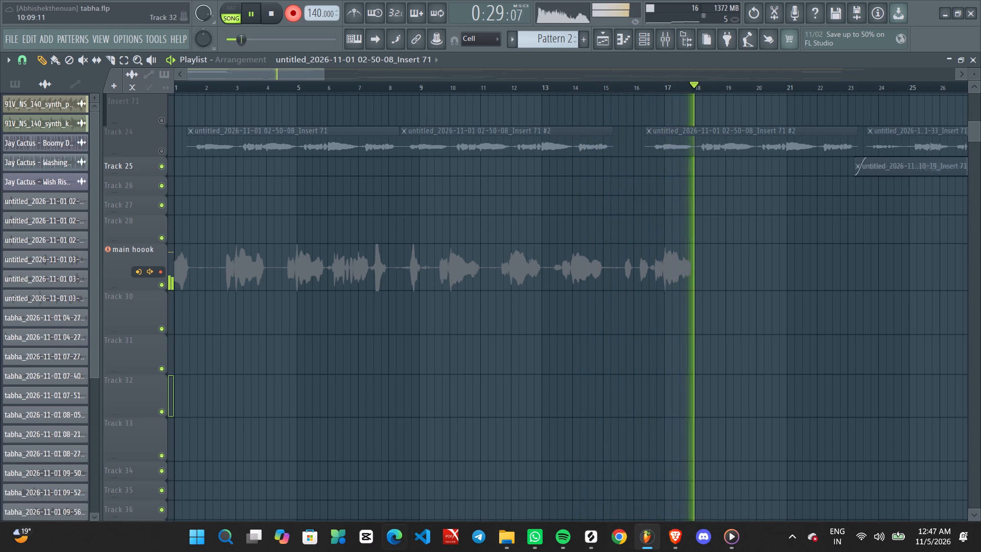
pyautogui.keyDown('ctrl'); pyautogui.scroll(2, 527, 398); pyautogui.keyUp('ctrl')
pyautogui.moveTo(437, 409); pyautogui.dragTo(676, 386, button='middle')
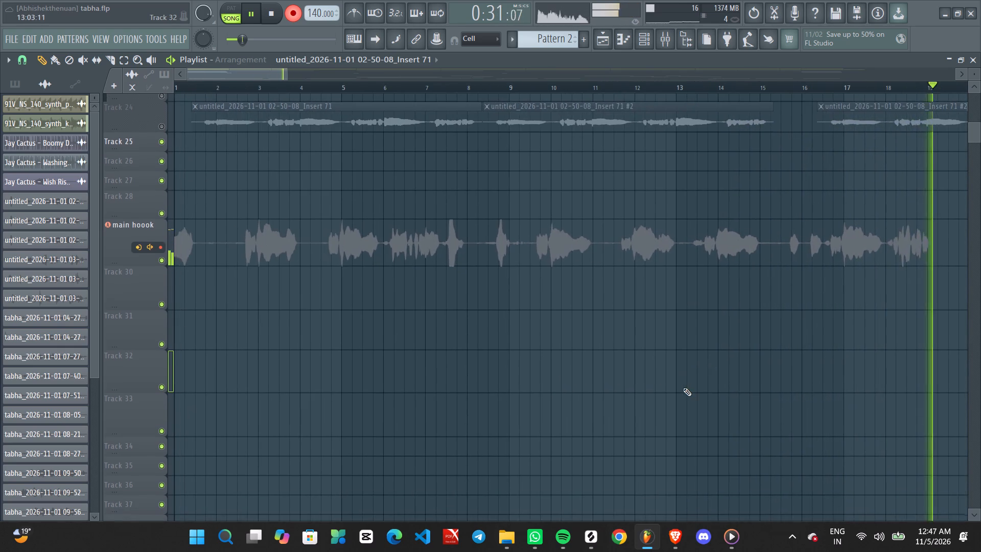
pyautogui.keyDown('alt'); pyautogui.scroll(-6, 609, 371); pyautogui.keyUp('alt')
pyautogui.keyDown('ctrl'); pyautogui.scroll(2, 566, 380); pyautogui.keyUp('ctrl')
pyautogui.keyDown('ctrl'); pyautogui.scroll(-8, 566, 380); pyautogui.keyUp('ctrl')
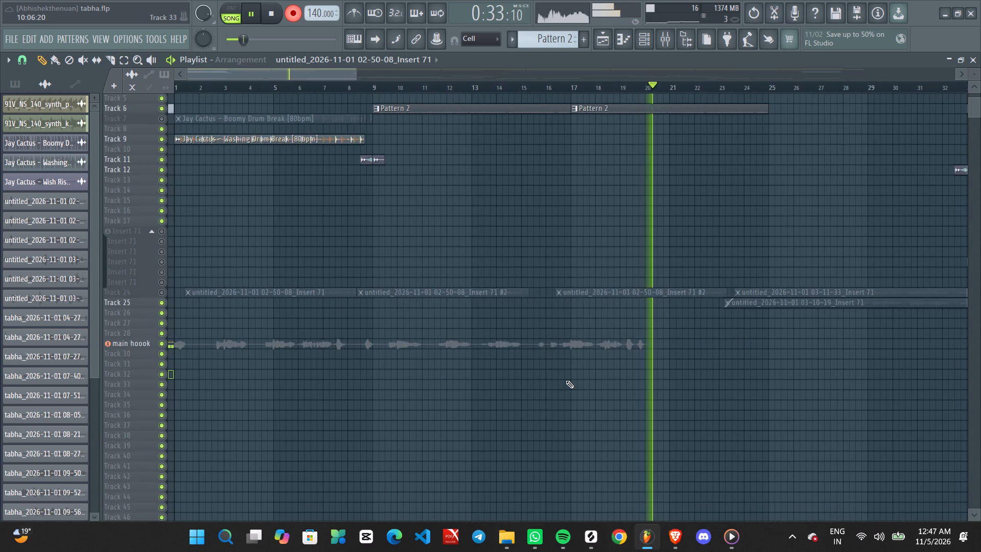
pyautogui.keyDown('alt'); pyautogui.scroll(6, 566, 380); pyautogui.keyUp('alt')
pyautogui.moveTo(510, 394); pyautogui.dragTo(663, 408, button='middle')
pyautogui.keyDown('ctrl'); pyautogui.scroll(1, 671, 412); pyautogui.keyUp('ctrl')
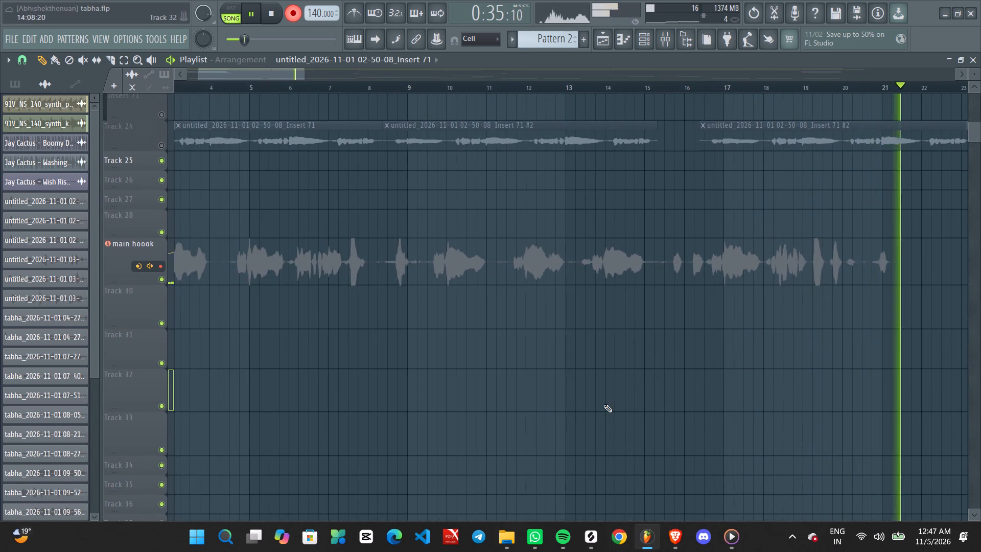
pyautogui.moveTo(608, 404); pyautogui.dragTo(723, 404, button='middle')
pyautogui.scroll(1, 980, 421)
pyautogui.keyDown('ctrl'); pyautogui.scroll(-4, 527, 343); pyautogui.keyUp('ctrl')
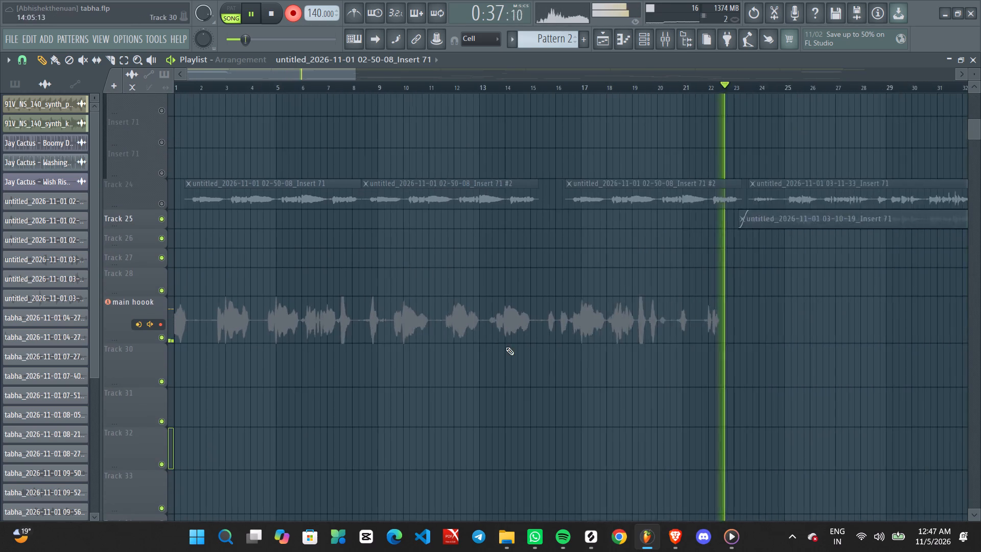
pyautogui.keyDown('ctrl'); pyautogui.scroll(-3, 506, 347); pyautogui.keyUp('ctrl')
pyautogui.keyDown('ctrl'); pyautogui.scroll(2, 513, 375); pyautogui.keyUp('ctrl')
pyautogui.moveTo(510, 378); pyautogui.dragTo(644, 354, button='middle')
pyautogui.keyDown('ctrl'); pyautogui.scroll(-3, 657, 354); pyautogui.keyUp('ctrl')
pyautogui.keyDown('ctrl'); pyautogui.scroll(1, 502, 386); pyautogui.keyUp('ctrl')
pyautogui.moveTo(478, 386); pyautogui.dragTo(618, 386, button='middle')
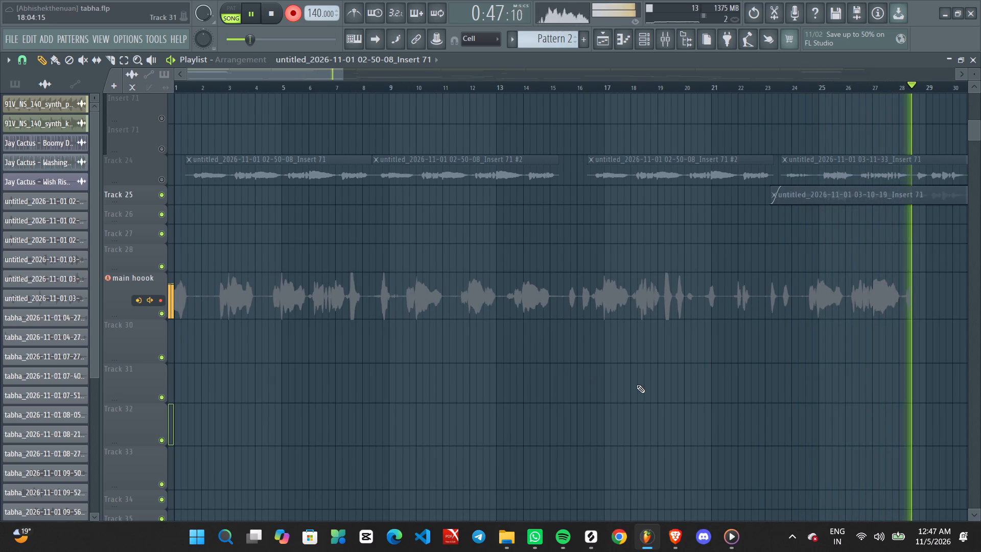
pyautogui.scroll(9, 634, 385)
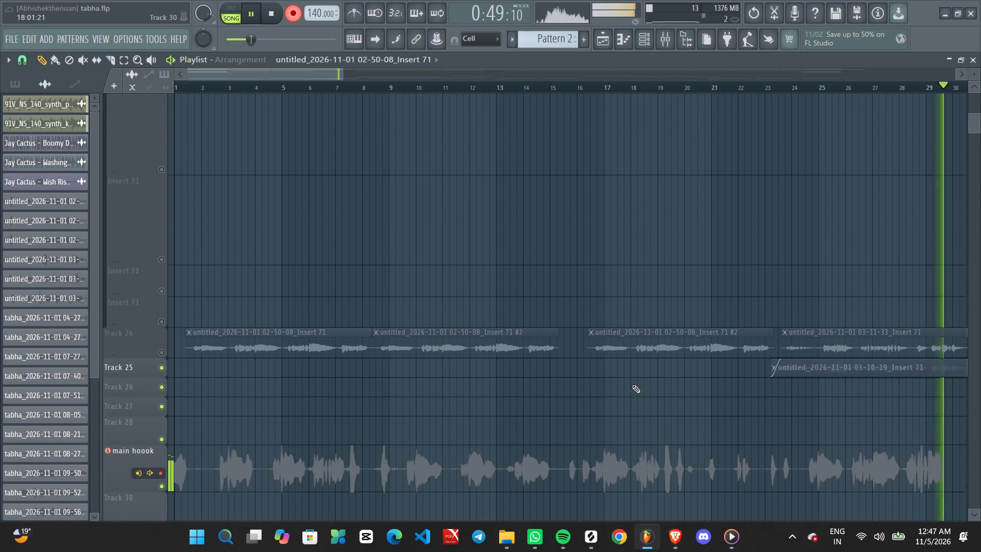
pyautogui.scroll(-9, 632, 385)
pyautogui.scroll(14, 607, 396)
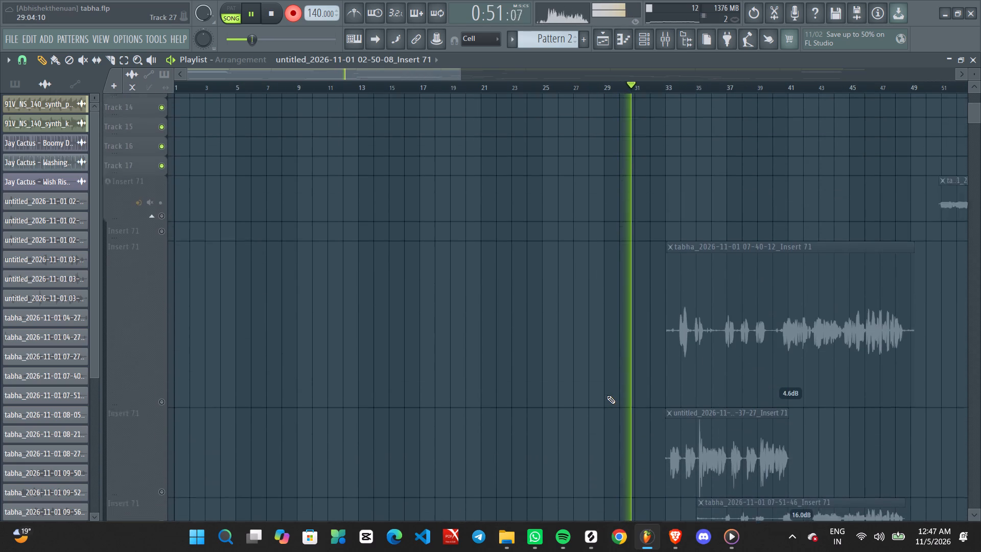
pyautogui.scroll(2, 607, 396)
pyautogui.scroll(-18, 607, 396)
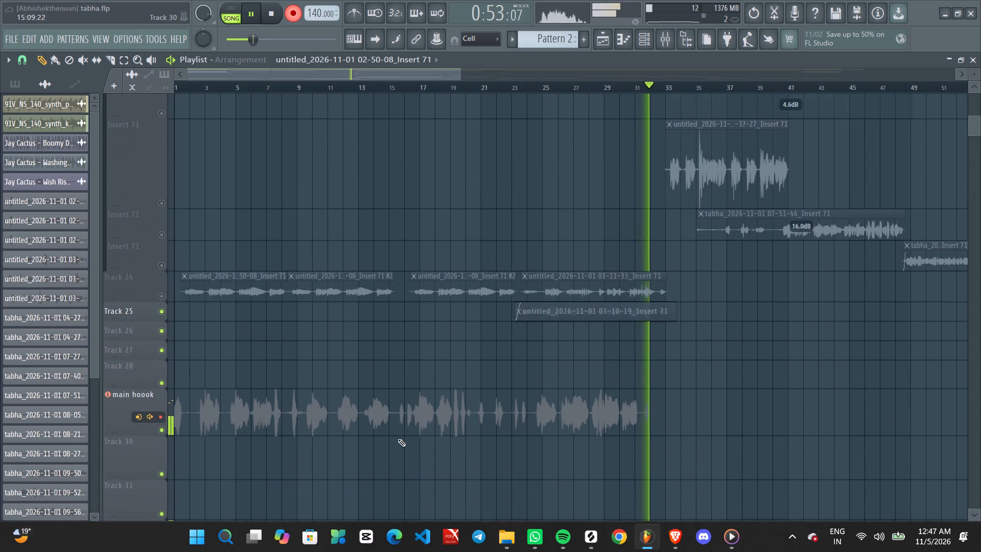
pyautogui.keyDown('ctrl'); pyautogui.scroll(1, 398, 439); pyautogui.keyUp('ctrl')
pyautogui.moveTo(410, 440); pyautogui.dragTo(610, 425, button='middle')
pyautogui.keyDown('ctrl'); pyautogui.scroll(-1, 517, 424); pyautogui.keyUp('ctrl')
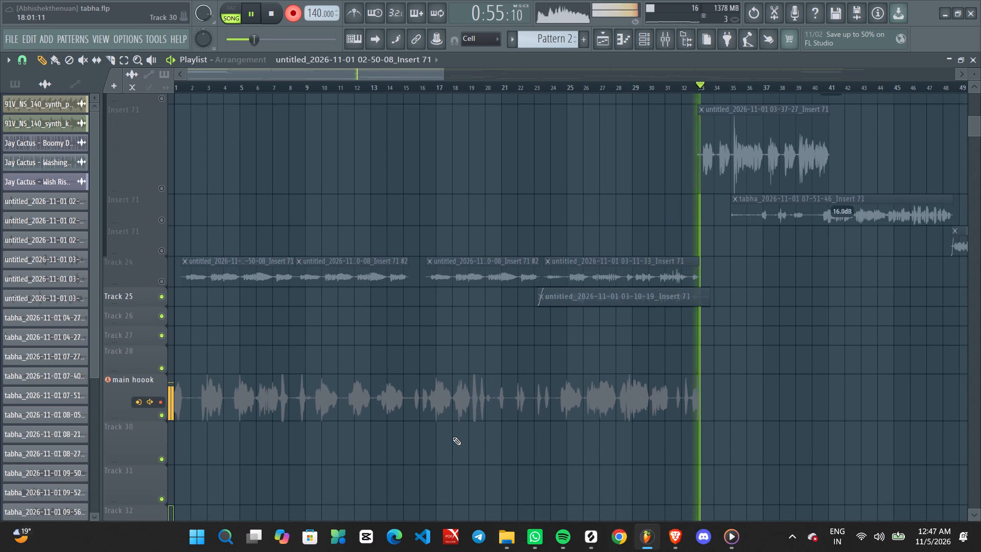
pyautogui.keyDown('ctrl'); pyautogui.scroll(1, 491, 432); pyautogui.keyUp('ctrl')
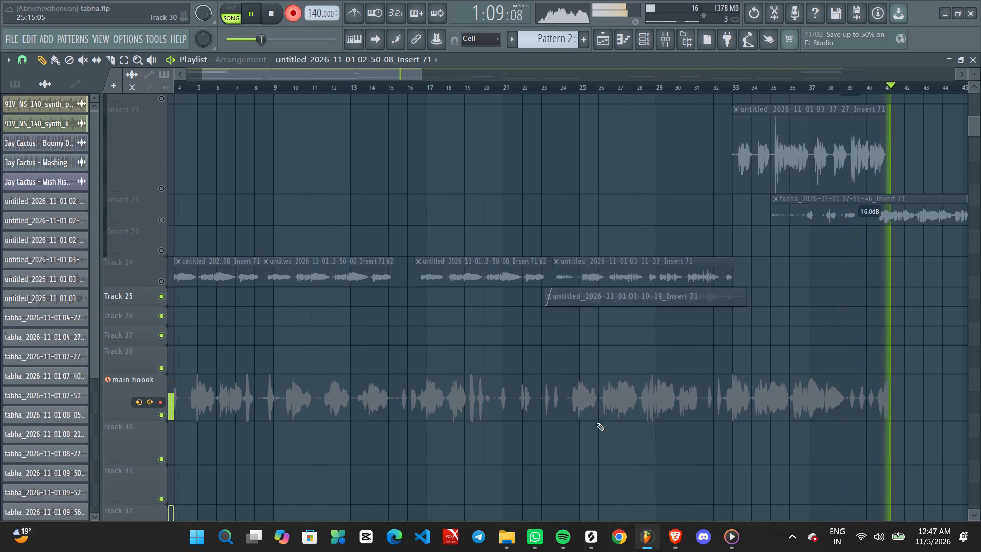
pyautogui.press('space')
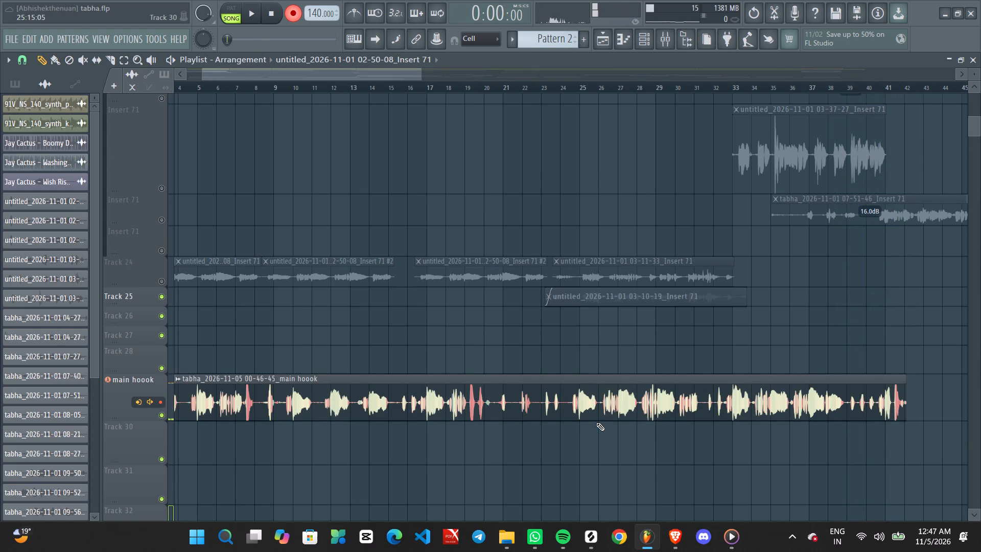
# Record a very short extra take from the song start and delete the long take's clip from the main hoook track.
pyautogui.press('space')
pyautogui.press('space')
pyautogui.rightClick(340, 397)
# Start a new vocal recording from the song start and delete the short clip at bar 1 on the lower main hoook track.
pyautogui.keyDown('ctrl'); pyautogui.scroll(-8, 322, 398); pyautogui.keyUp('ctrl')
pyautogui.press('space')
pyautogui.keyDown('ctrl'); pyautogui.scroll(3, 235, 425); pyautogui.keyUp('ctrl')
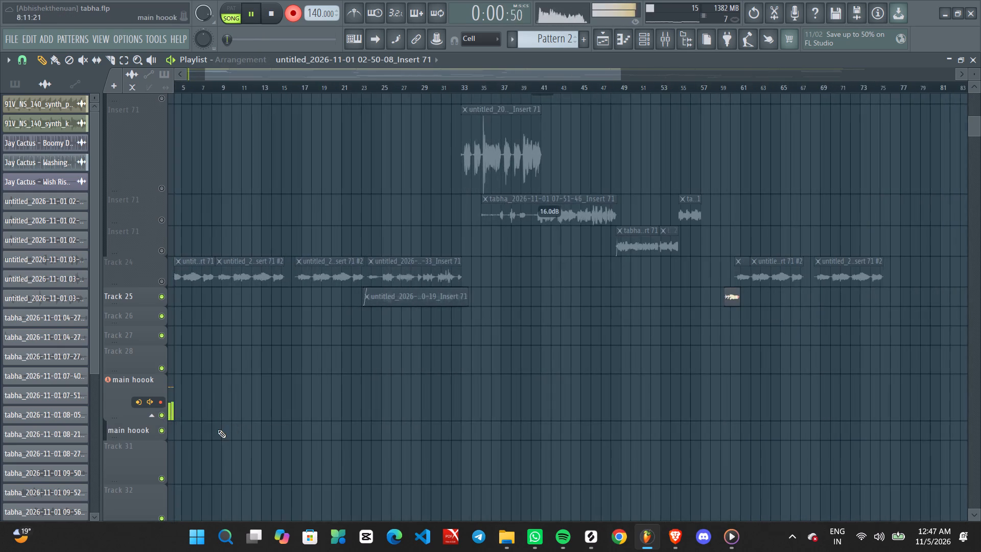
pyautogui.moveTo(242, 431); pyautogui.dragTo(685, 425, button='middle')
pyautogui.keyDown('ctrl'); pyautogui.scroll(1, 341, 467); pyautogui.keyUp('ctrl')
pyautogui.moveTo(279, 448); pyautogui.dragTo(758, 445, button='middle')
pyautogui.keyDown('ctrl'); pyautogui.scroll(3, 227, 436); pyautogui.keyUp('ctrl')
pyautogui.scroll(1, 225, 431)
pyautogui.moveTo(233, 431); pyautogui.dragTo(274, 431, button='middle')
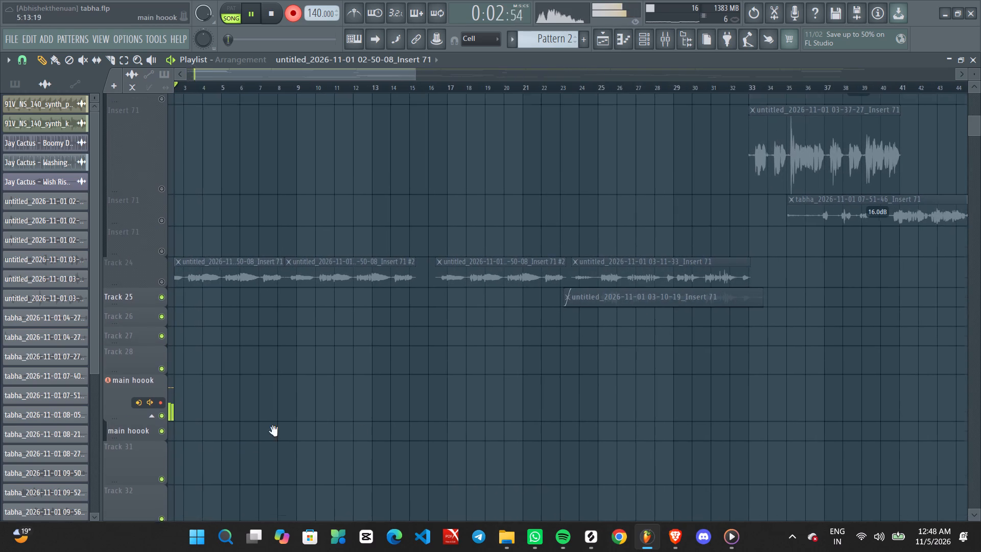
pyautogui.moveTo(274, 431); pyautogui.dragTo(757, 431, button='middle')
pyautogui.keyDown('ctrl'); pyautogui.scroll(12, 177, 444); pyautogui.keyUp('ctrl')
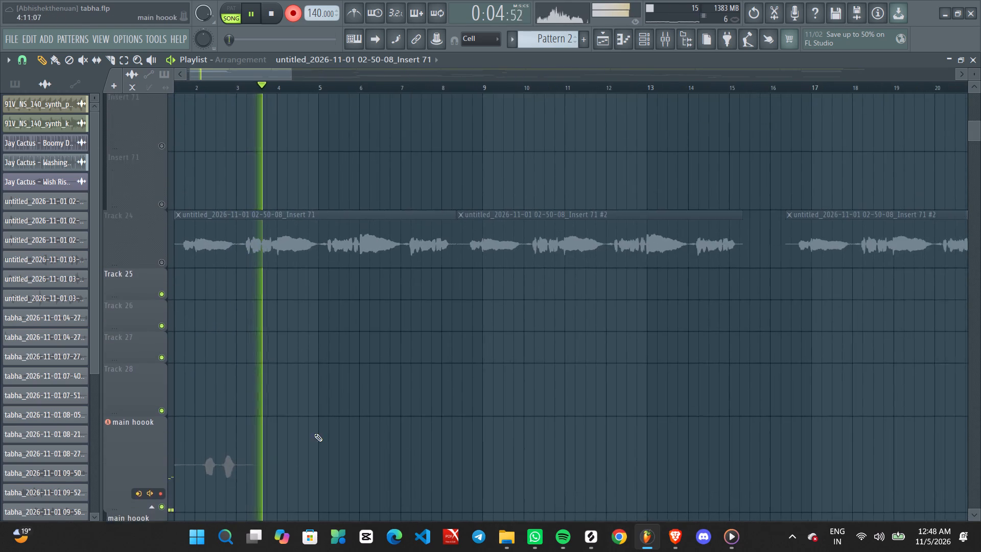
pyautogui.moveTo(530, 393); pyautogui.dragTo(780, 335, button='middle')
pyautogui.keyDown('ctrl'); pyautogui.scroll(2, 329, 403); pyautogui.keyUp('ctrl')
pyautogui.moveTo(266, 433); pyautogui.dragTo(486, 387, button='middle')
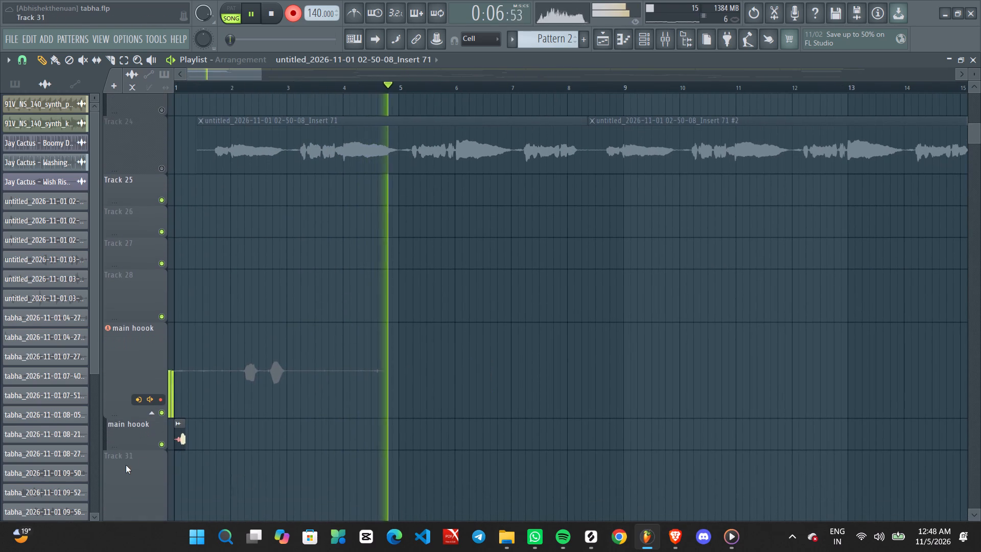
pyautogui.keyDown('ctrl'); pyautogui.scroll(5, 179, 440); pyautogui.keyUp('ctrl')
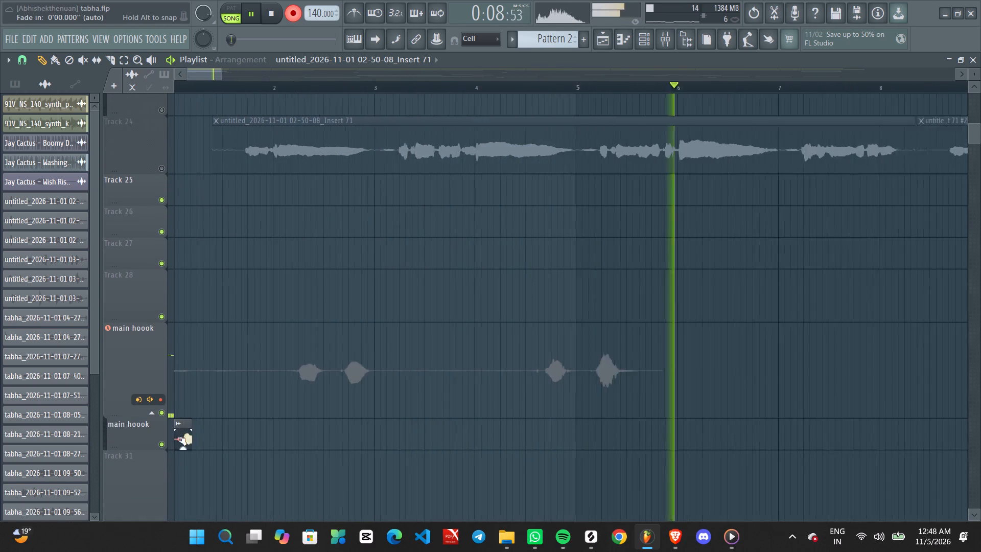
pyautogui.rightClick(182, 441)
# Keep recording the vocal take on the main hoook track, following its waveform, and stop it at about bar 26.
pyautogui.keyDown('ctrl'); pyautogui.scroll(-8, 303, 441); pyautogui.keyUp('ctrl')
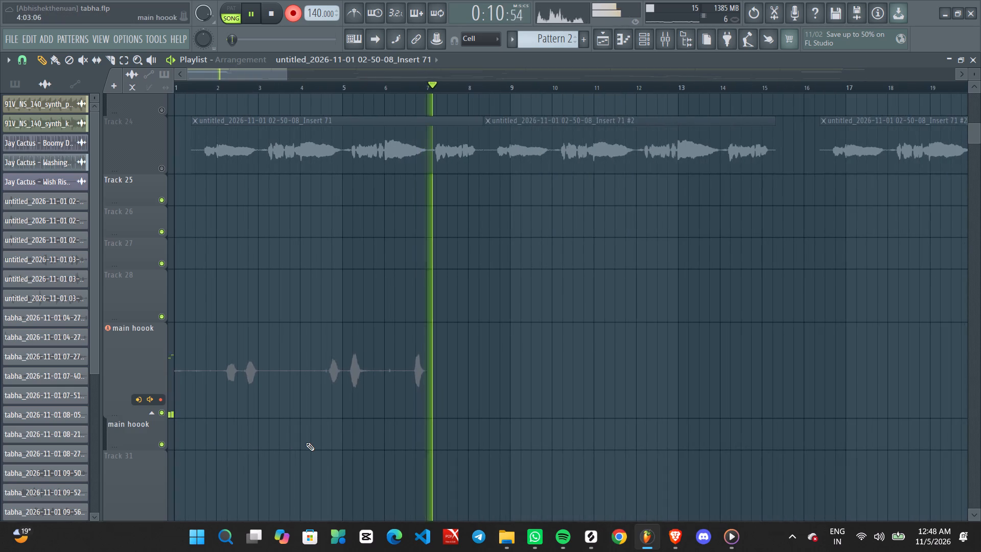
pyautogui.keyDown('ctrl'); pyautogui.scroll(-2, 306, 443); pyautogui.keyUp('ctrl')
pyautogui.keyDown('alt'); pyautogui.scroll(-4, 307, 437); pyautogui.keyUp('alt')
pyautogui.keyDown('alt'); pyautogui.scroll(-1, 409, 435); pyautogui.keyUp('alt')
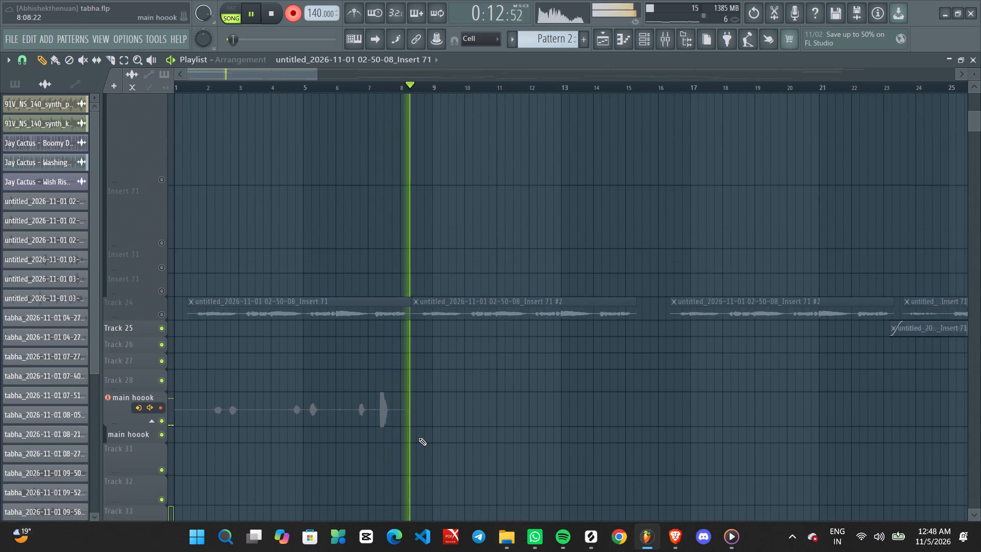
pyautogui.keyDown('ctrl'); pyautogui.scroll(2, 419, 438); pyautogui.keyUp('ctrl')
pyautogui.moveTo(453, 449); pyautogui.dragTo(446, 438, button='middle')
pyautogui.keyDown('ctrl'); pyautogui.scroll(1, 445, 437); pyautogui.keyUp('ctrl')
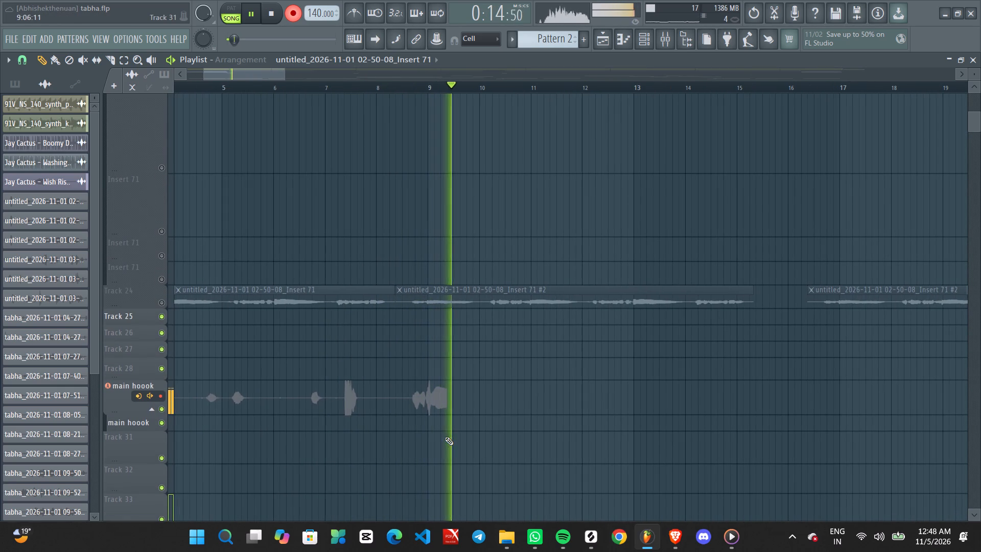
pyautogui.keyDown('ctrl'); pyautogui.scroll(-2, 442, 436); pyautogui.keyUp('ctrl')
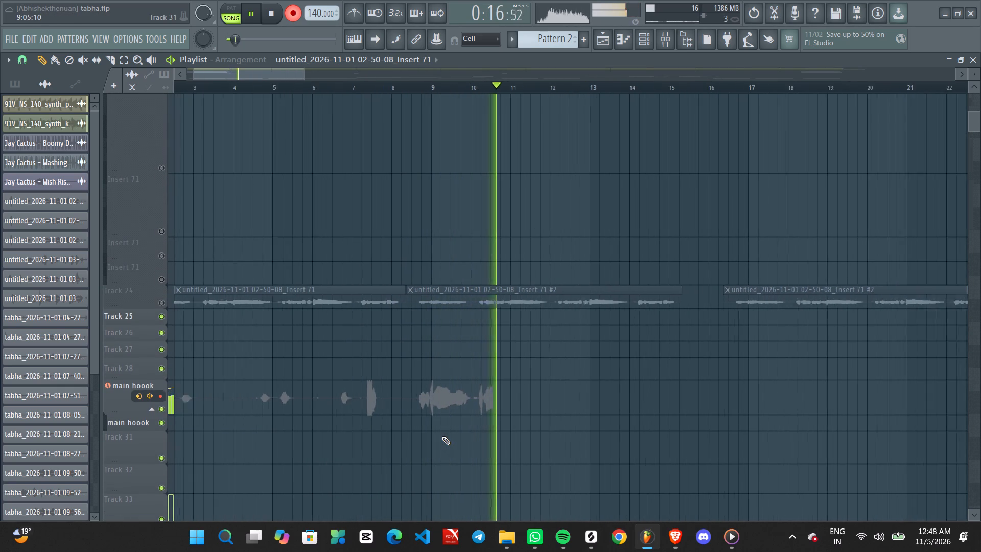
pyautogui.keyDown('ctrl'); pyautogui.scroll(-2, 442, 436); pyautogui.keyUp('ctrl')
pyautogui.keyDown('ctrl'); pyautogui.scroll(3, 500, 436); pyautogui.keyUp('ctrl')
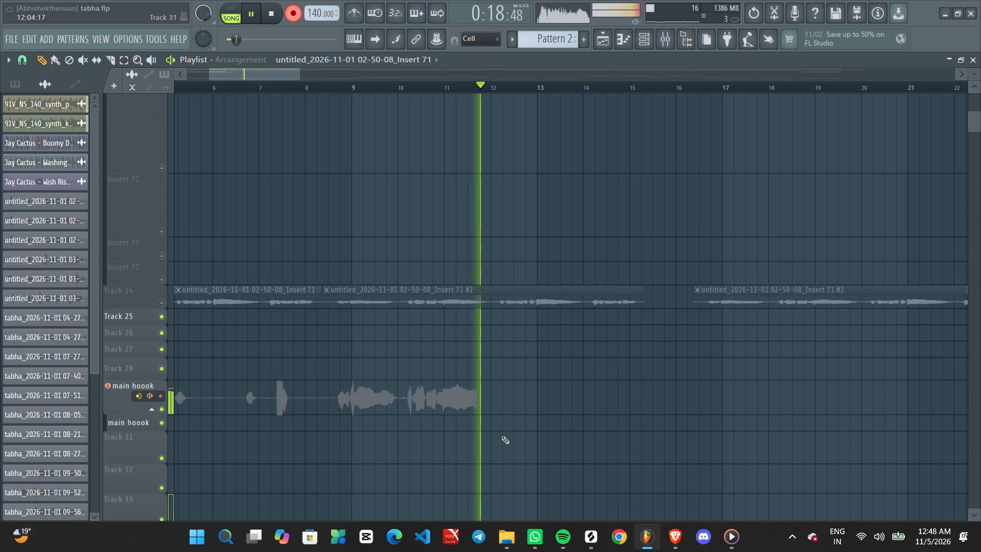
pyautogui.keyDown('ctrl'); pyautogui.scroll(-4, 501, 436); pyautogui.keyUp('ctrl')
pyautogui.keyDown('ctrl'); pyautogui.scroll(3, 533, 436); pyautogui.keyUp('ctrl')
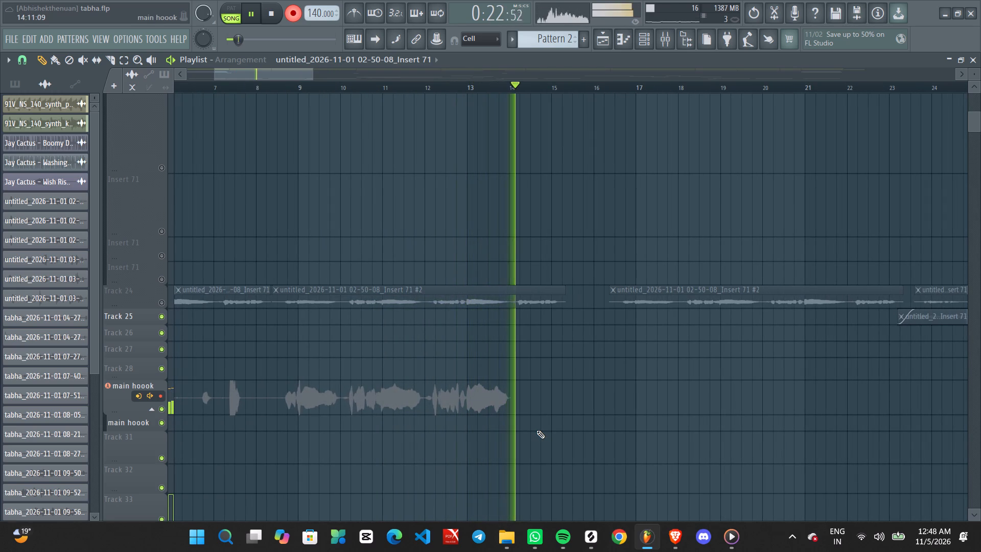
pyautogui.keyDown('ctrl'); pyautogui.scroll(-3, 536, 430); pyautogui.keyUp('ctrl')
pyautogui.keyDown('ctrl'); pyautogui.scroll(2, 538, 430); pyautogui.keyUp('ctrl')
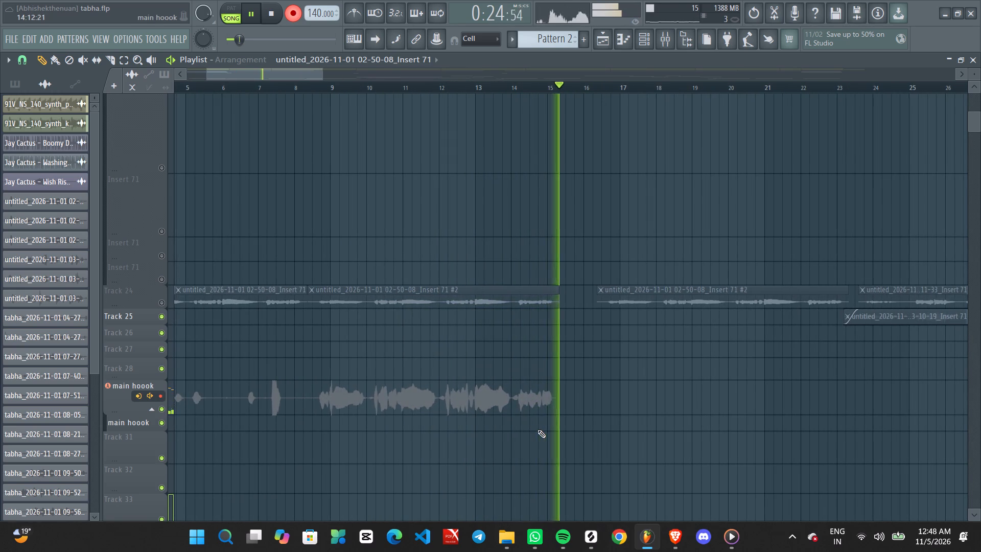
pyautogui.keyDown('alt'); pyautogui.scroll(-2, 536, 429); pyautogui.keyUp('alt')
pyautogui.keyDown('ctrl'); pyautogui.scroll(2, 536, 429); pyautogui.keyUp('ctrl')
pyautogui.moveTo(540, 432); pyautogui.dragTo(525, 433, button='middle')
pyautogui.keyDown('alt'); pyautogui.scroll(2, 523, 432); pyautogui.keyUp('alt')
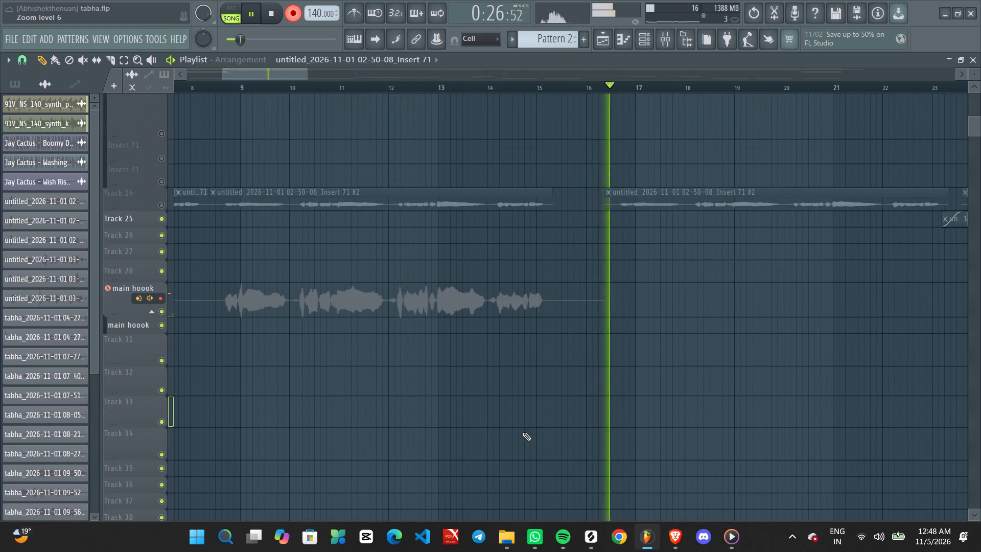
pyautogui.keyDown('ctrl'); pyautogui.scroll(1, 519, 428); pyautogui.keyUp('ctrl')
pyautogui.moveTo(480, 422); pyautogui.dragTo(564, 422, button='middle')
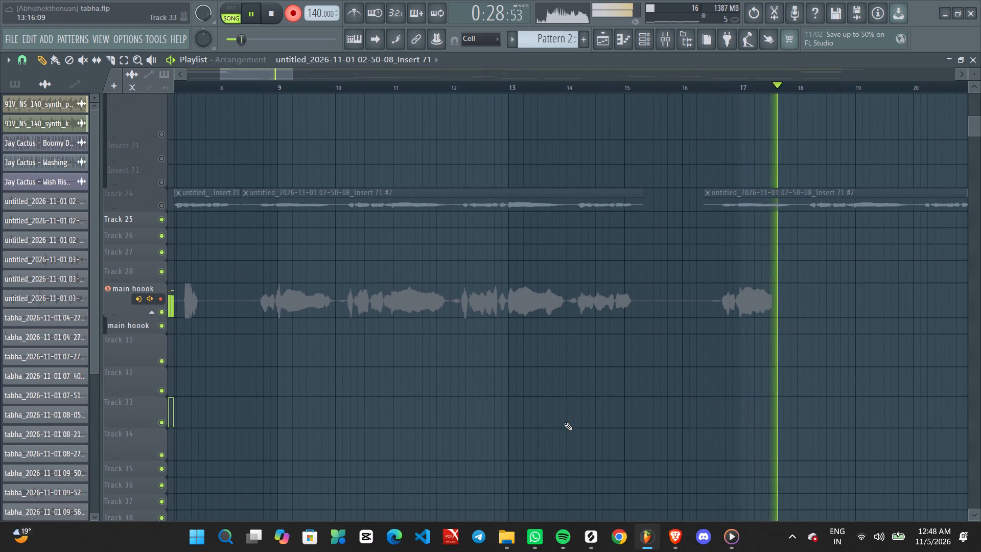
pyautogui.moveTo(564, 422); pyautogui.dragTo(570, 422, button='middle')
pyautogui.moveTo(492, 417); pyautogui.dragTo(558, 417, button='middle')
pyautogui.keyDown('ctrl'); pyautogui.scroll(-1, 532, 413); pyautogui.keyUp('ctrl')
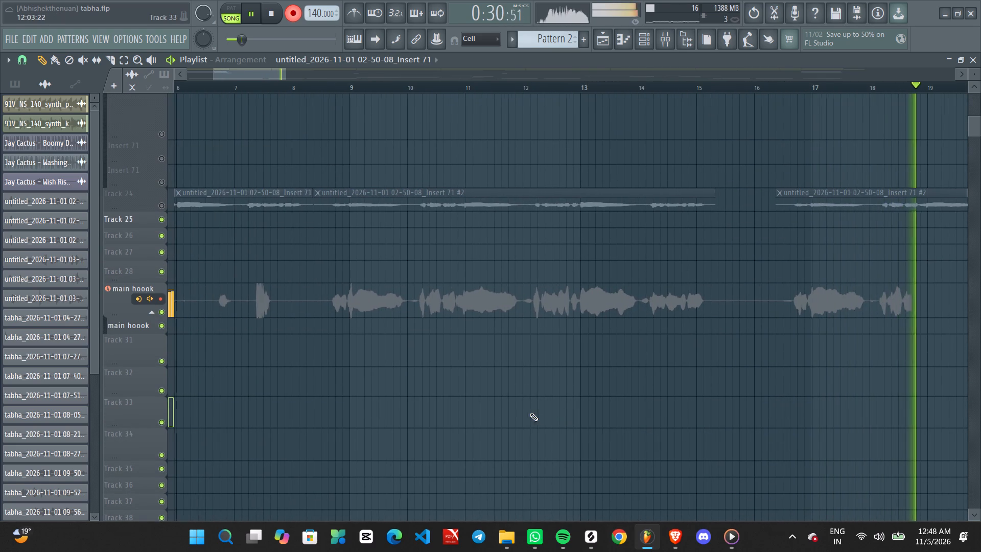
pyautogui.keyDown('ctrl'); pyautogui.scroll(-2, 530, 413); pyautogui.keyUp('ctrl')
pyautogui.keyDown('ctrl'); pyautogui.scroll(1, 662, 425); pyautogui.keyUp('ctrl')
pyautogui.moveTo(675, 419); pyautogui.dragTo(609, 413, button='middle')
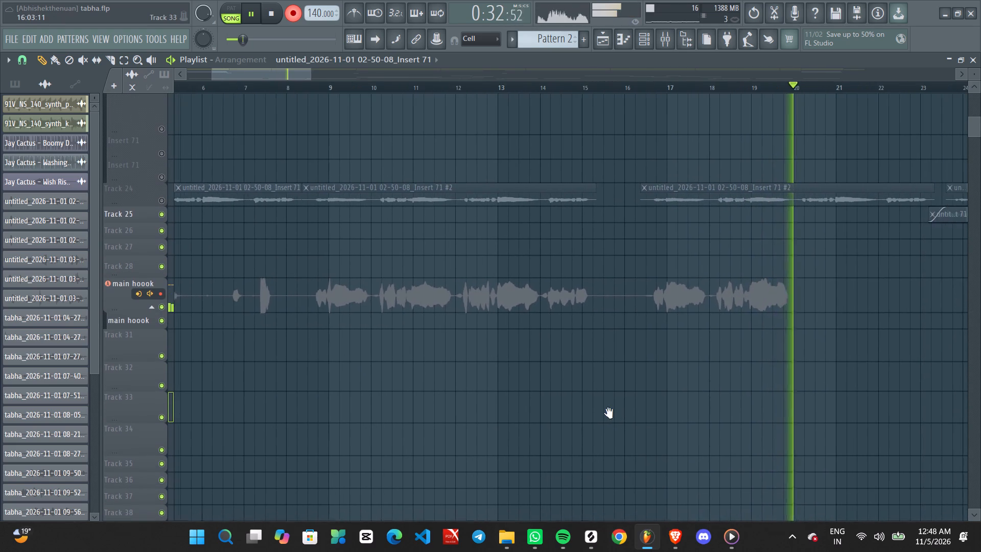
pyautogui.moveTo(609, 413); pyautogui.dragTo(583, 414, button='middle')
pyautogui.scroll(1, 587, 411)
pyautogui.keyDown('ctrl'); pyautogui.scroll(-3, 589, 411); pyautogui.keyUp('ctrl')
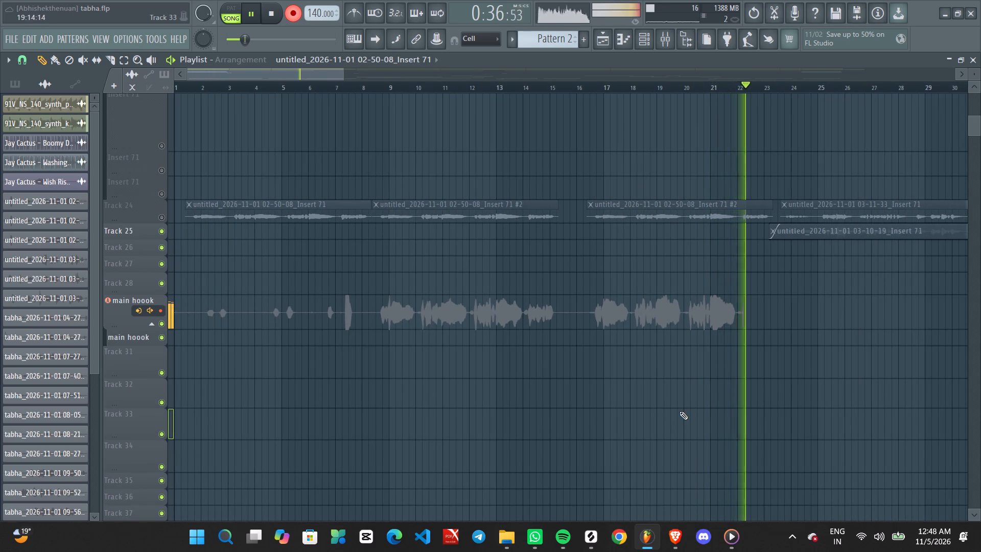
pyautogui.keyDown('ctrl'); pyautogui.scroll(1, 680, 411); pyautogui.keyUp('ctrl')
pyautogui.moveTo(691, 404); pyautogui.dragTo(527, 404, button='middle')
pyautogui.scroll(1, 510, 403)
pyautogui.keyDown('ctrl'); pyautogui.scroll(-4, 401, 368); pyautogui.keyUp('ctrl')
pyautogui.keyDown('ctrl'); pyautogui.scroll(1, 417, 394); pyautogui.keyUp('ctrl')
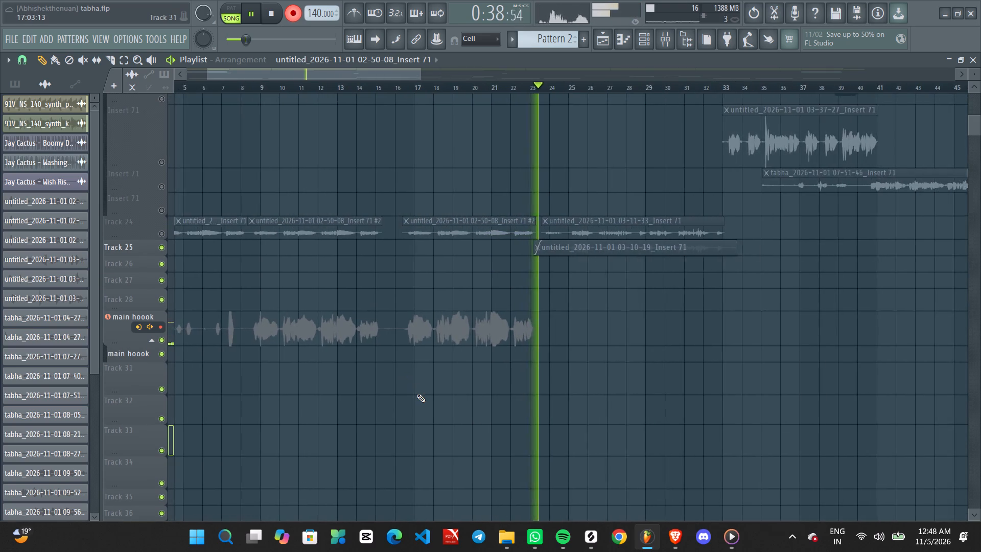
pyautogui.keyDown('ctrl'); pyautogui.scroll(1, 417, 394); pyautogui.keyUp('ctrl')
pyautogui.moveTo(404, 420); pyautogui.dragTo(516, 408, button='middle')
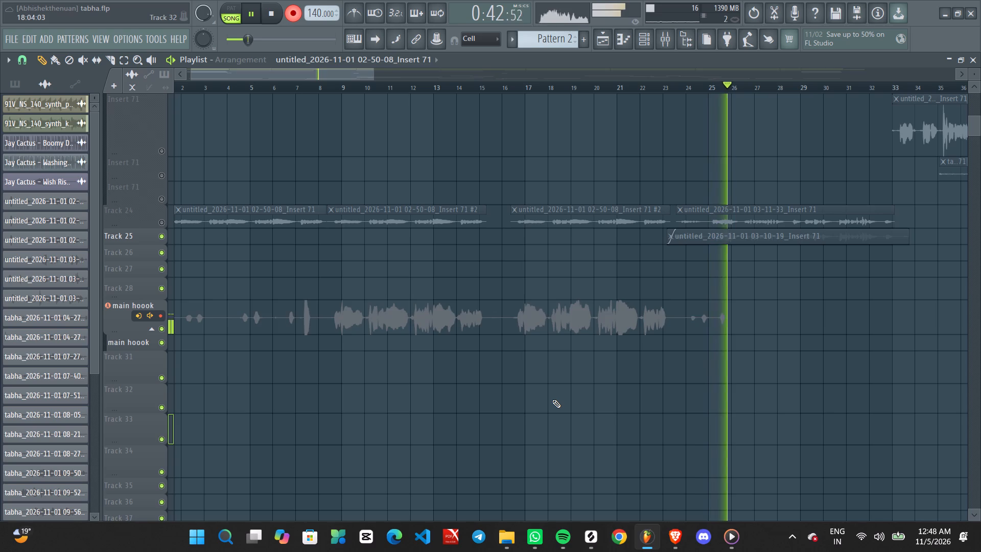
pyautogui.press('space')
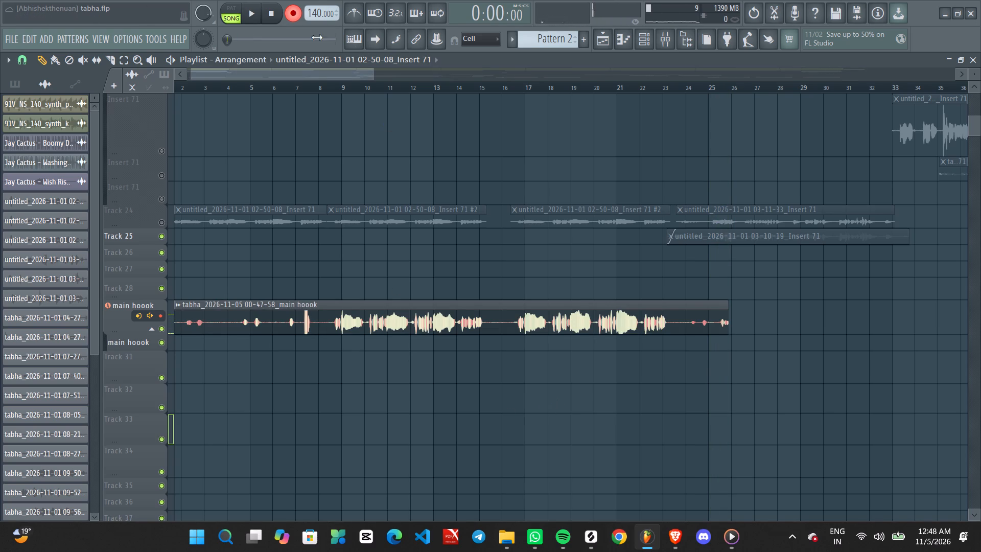
# Turn off recording and play back the new main hoook take from about bar 7.
pyautogui.click(288, 9)
pyautogui.press('space')
pyautogui.click(306, 88)
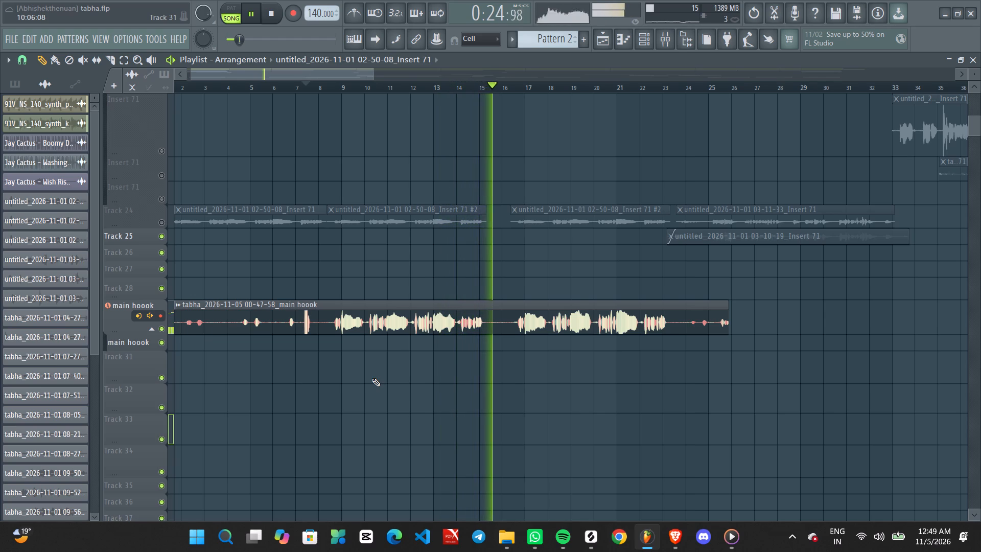
pyautogui.press('space')
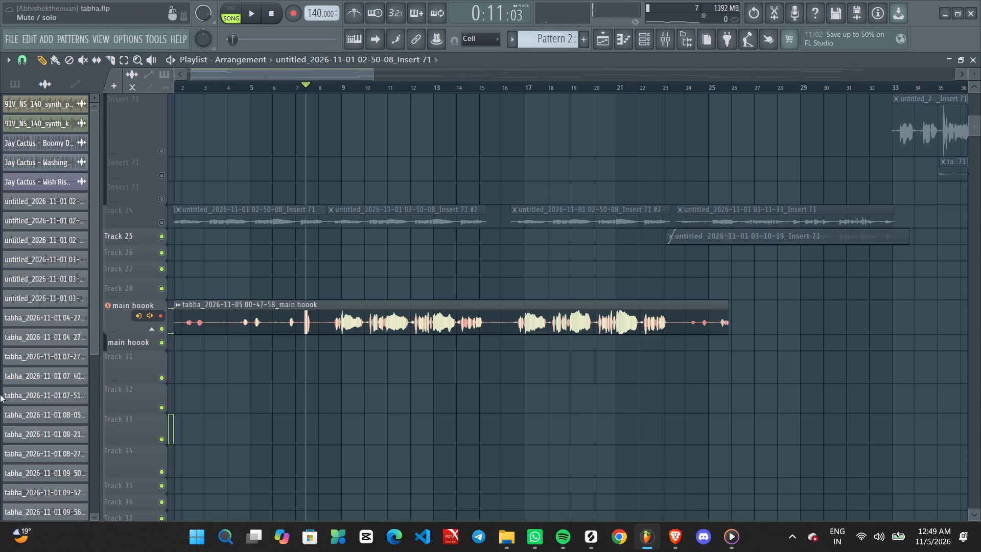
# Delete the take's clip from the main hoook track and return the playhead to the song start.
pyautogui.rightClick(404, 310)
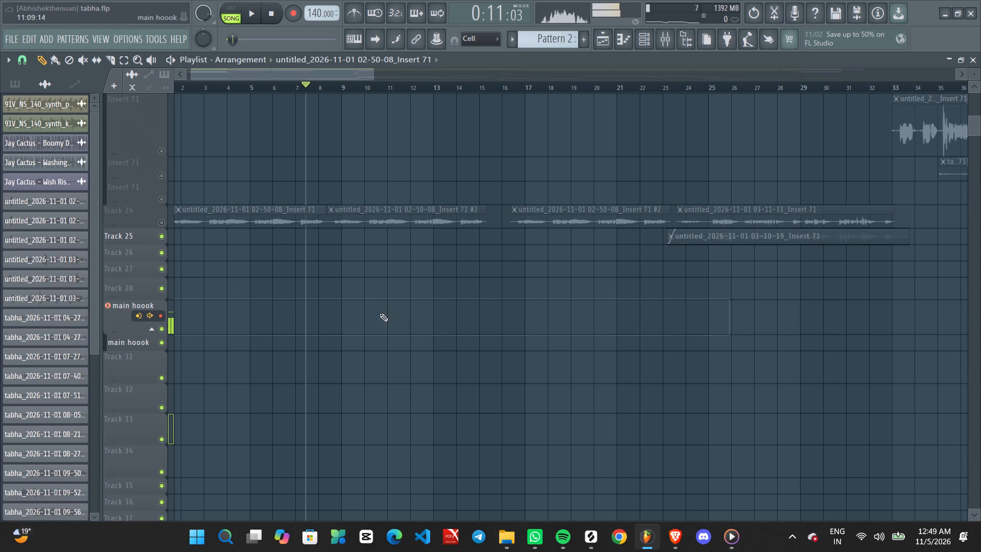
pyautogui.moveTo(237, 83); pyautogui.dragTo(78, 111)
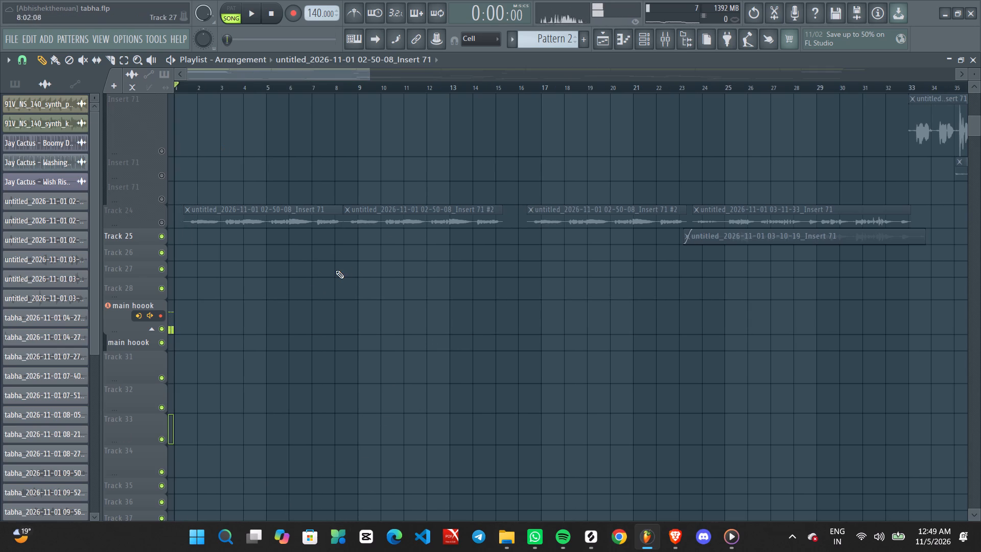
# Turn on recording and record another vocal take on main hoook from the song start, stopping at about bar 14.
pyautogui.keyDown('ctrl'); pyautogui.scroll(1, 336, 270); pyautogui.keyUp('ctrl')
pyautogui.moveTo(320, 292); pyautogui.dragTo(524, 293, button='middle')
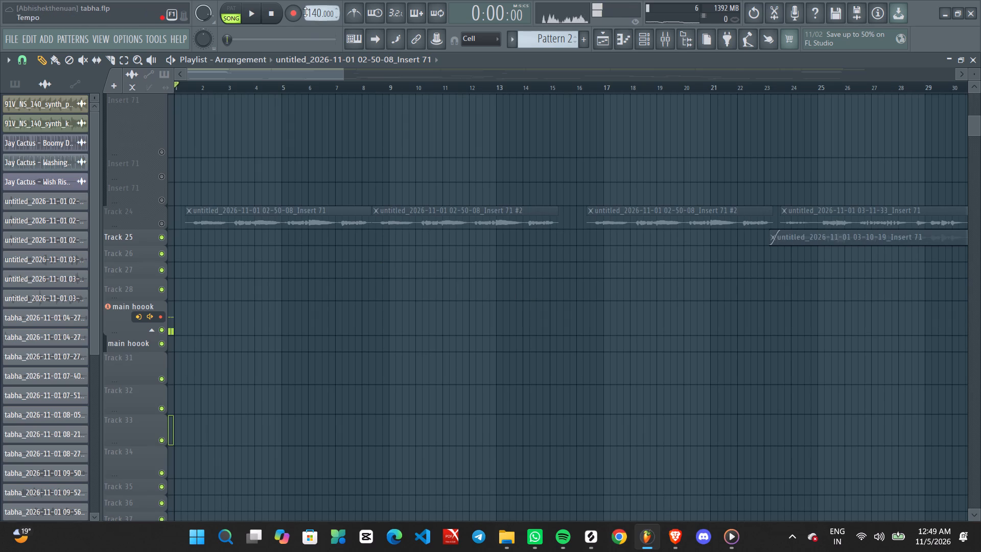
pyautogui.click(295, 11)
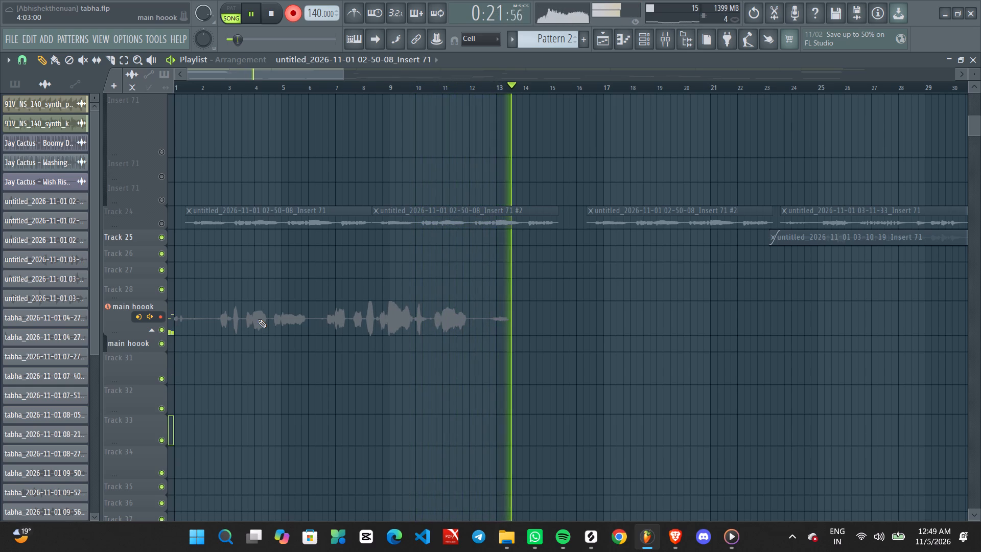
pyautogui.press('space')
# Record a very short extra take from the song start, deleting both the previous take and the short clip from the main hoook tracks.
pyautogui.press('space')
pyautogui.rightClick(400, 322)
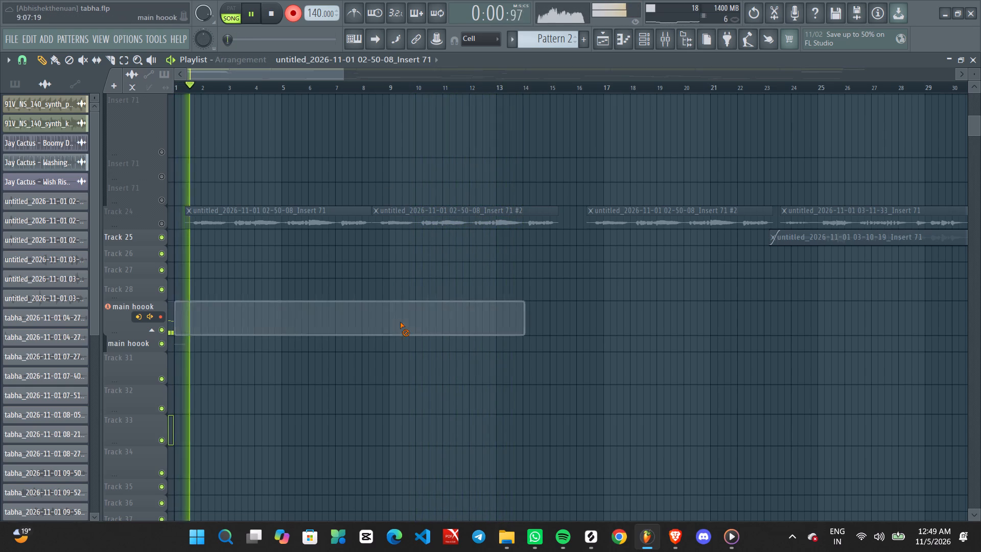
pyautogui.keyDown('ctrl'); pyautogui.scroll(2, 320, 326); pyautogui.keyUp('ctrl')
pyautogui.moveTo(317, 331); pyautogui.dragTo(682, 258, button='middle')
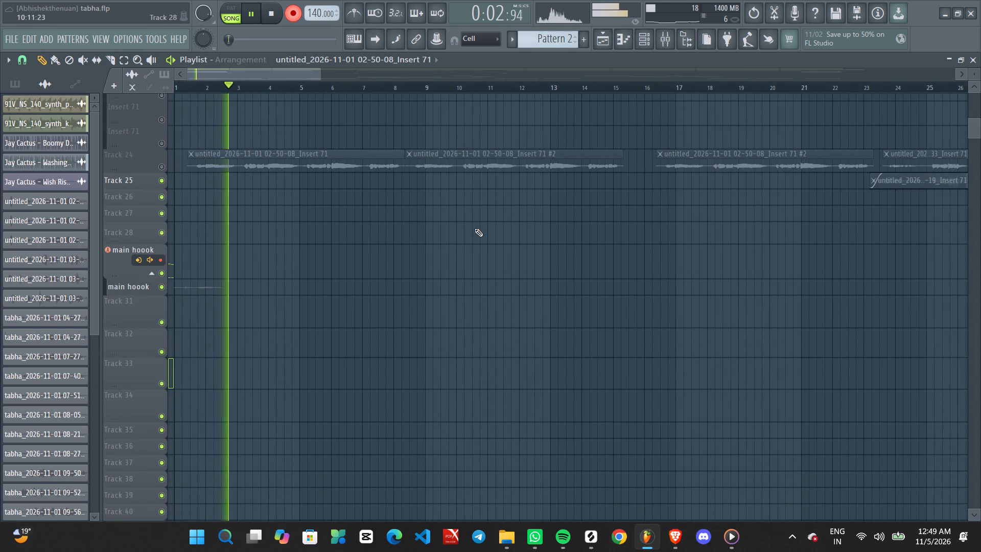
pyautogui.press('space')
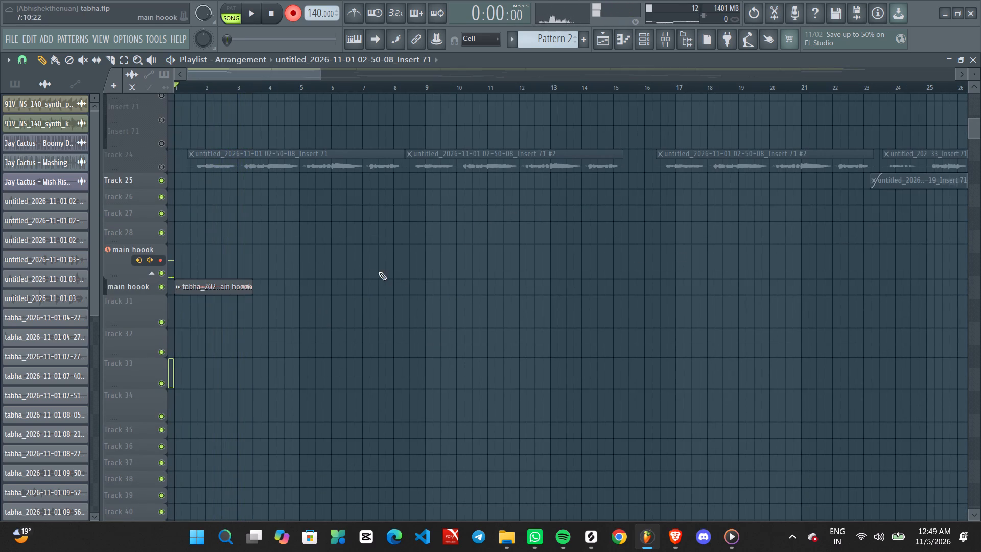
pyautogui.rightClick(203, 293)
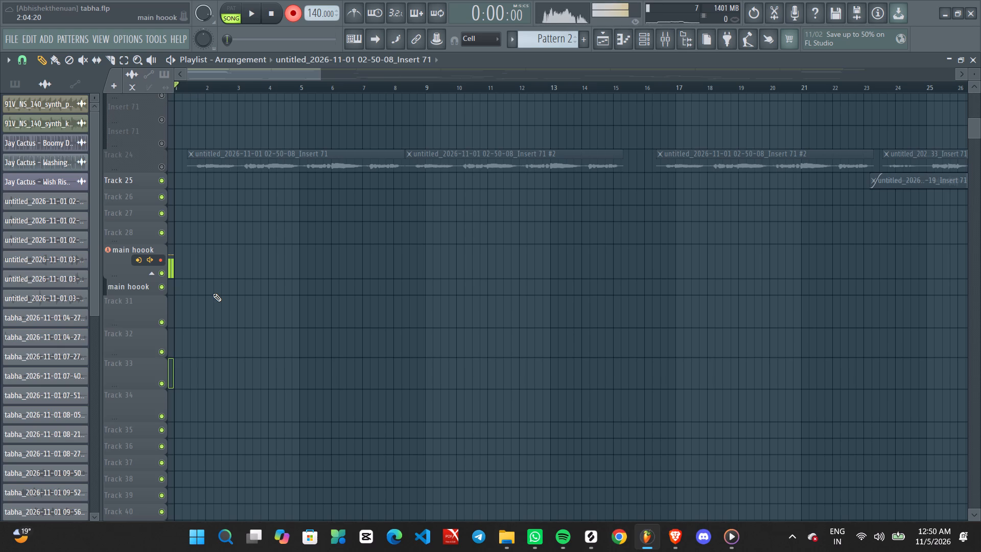
# Set external input monitoring to Off for the main hoook mixer track.
pyautogui.click(668, 37)
pyautogui.click(844, 82)
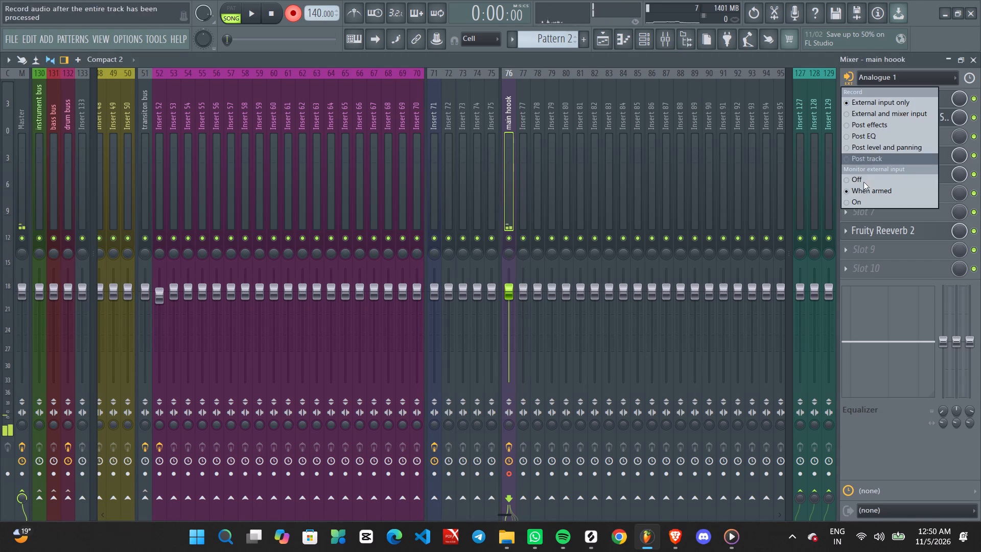
pyautogui.click(870, 181)
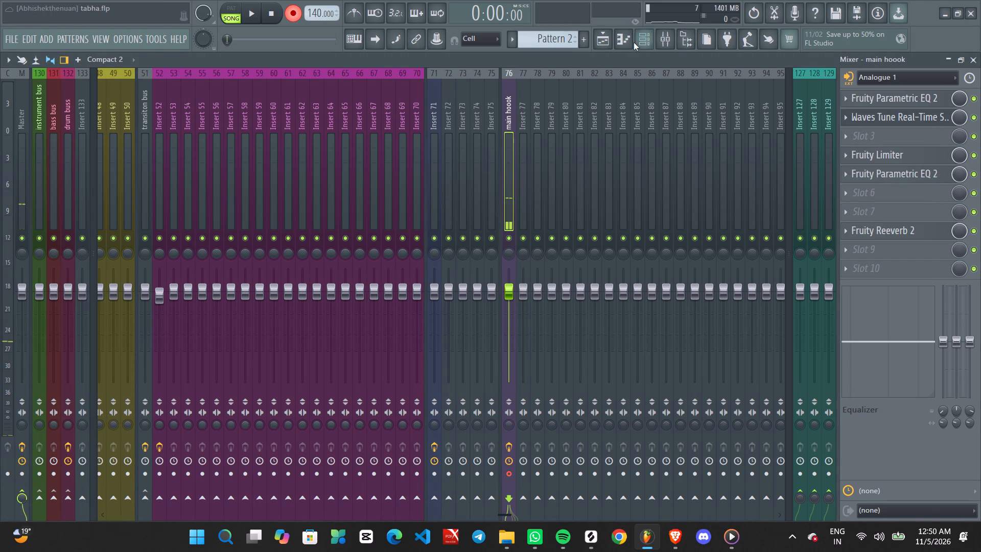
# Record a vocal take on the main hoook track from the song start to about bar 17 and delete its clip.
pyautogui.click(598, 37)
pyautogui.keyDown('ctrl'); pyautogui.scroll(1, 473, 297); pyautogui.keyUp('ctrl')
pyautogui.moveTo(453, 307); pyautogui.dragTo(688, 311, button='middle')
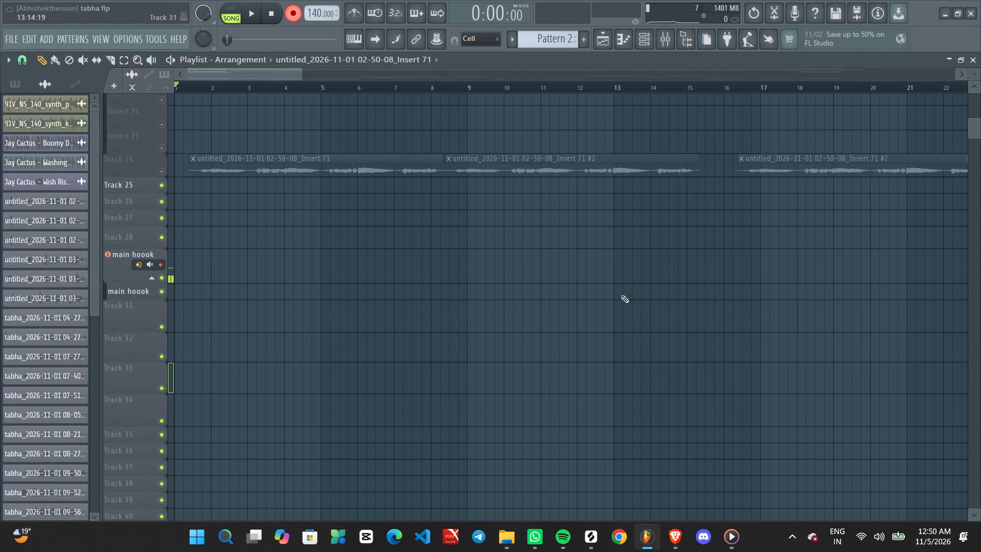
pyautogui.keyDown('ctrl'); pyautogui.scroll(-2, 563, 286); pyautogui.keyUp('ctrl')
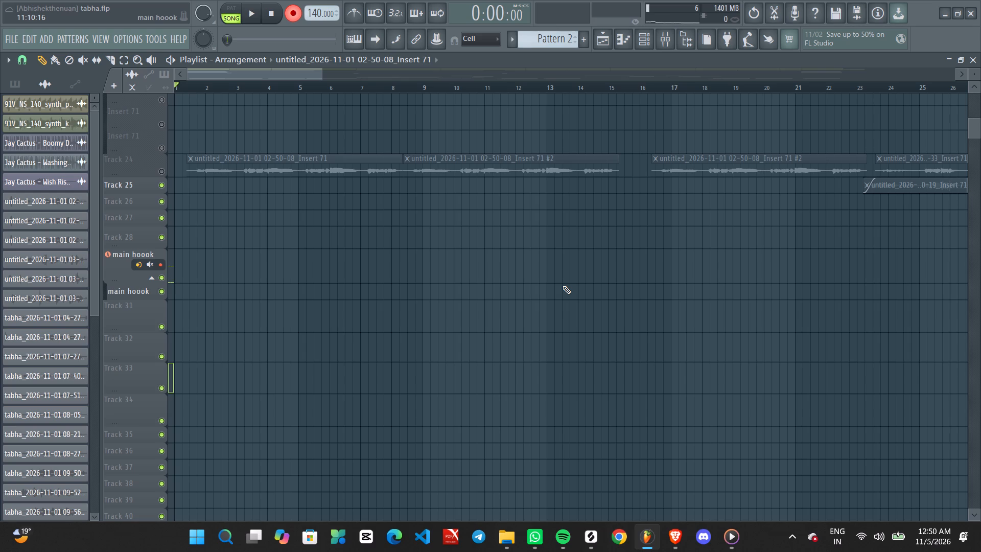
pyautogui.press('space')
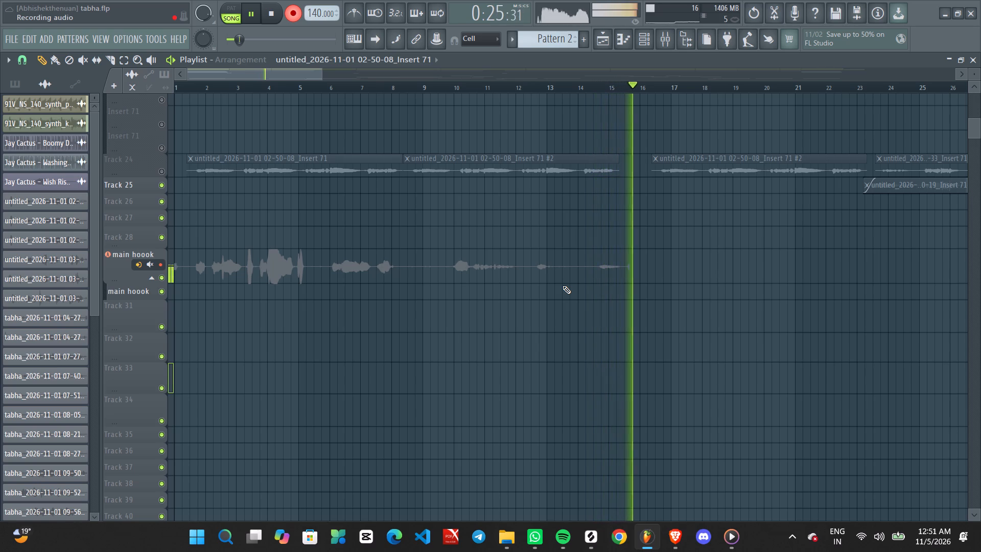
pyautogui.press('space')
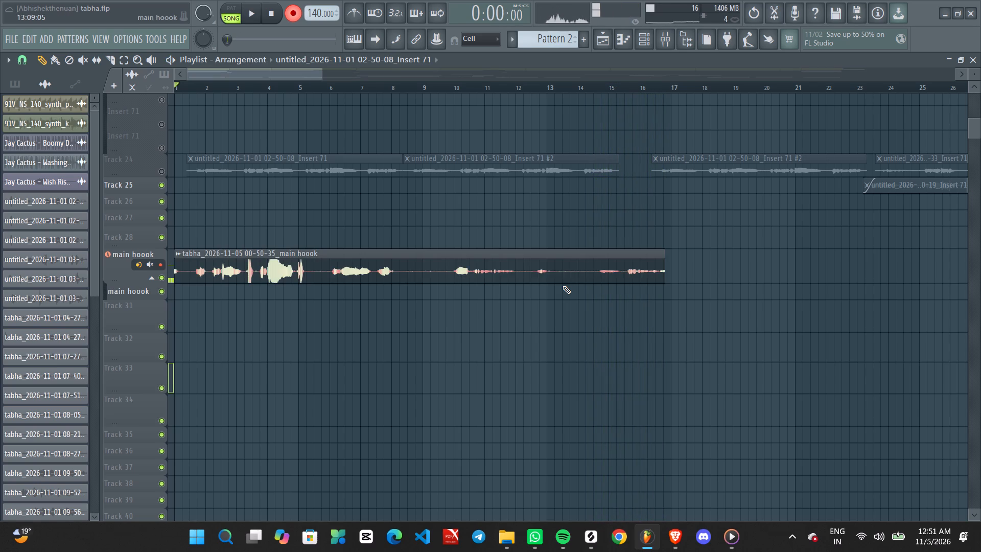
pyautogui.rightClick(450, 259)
# Unmute Track 24 in the Playlist.
pyautogui.scroll(2, 311, 280)
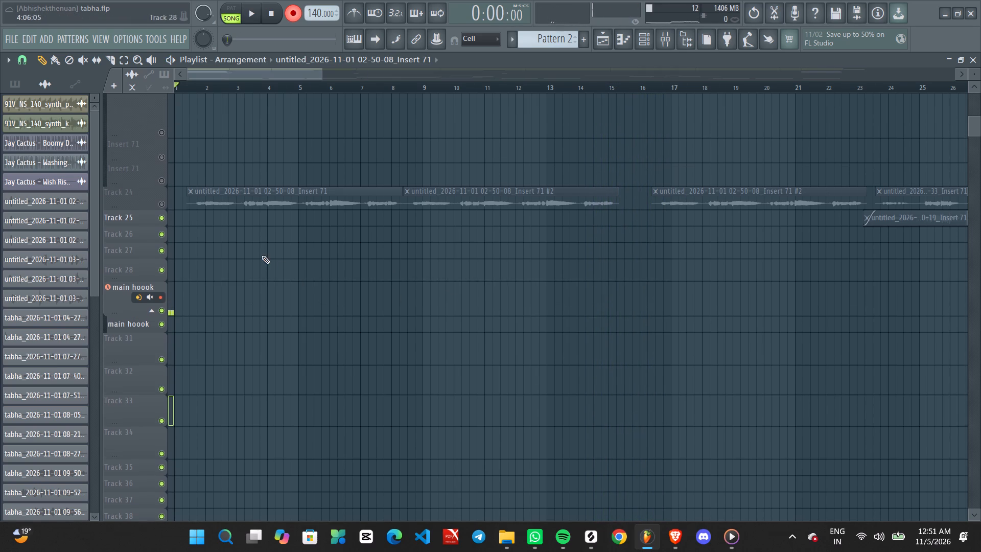
pyautogui.keyDown('ctrl'); pyautogui.scroll(-4, 266, 258); pyautogui.keyUp('ctrl')
pyautogui.click(161, 202)
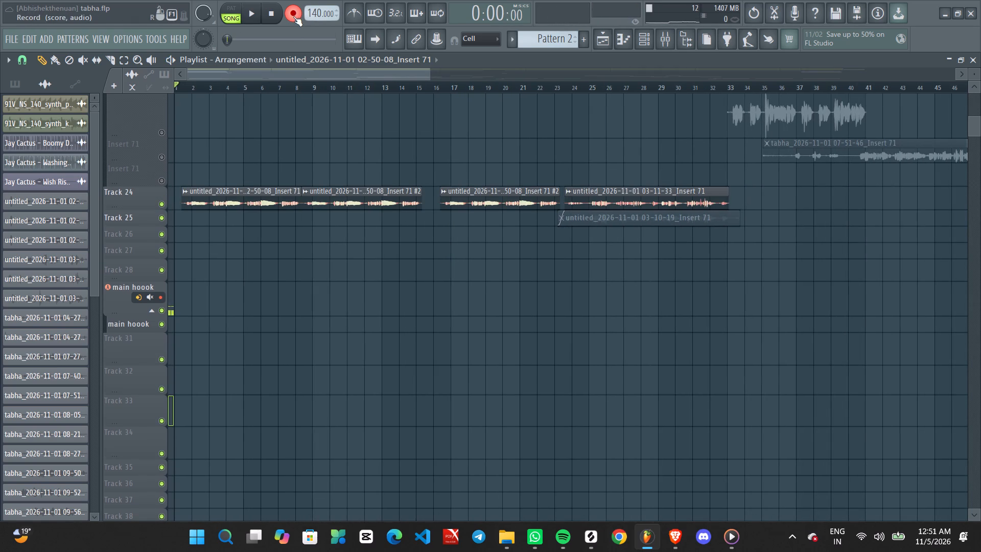
# Turn off recording and play back the opening of the song.
pyautogui.click(293, 16)
pyautogui.press('space')
pyautogui.keyDown('ctrl'); pyautogui.scroll(2, 378, 247); pyautogui.keyUp('ctrl')
pyautogui.keyDown('ctrl'); pyautogui.scroll(-3, 409, 263); pyautogui.keyUp('ctrl')
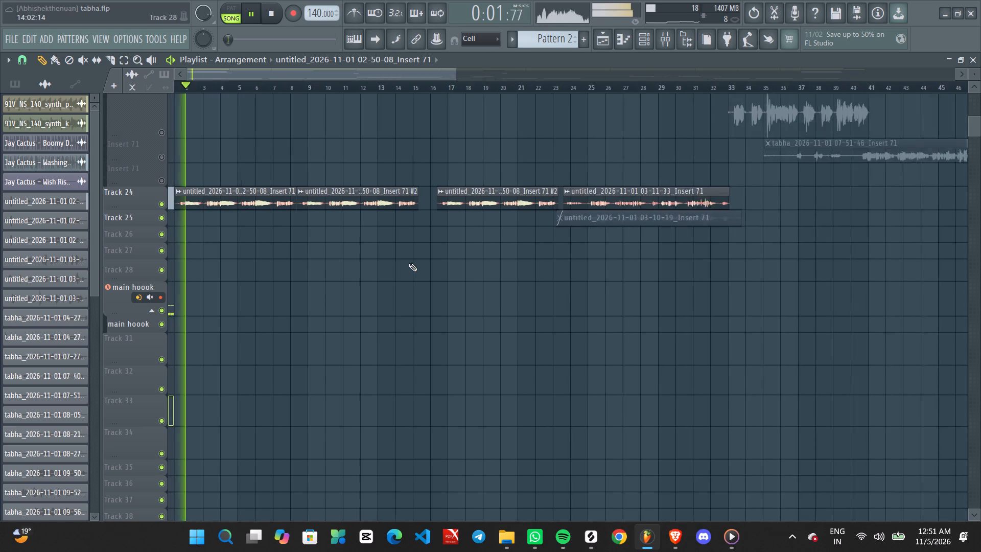
pyautogui.keyDown('ctrl'); pyautogui.scroll(-2, 409, 263); pyautogui.keyUp('ctrl')
pyautogui.press('space')
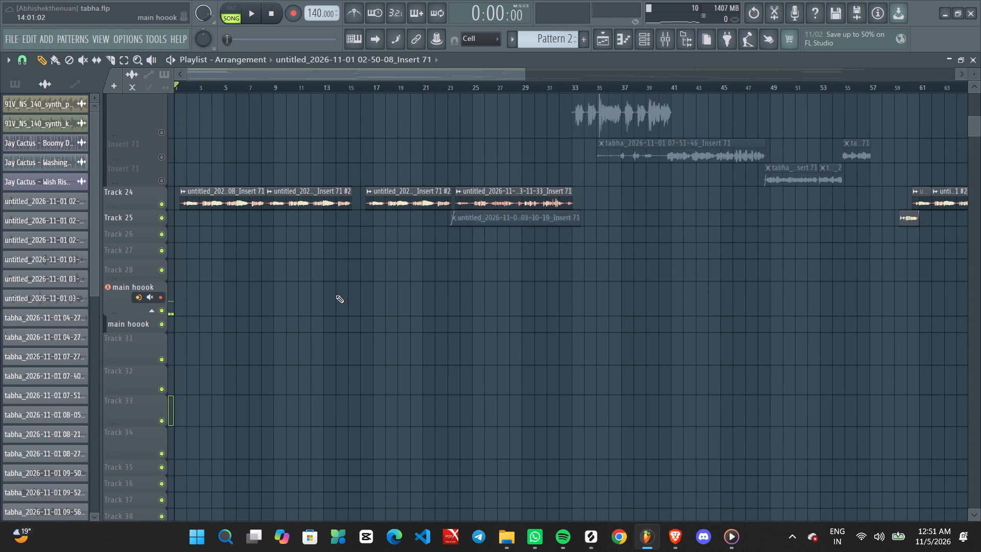
pyautogui.press('space')
pyautogui.keyDown('ctrl'); pyautogui.scroll(-6, 381, 293); pyautogui.keyUp('ctrl')
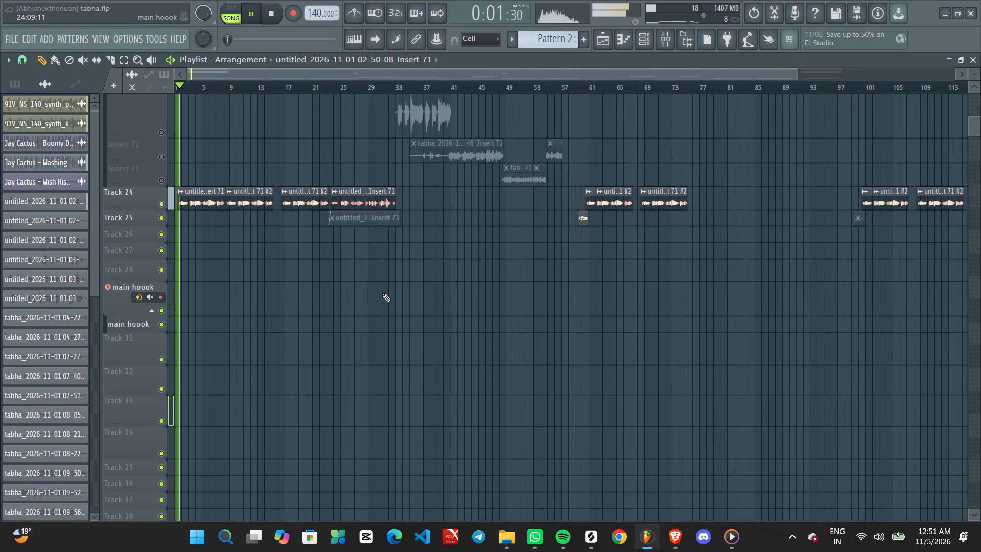
pyautogui.scroll(14, 383, 291)
pyautogui.keyDown('ctrl'); pyautogui.scroll(3, 383, 291); pyautogui.keyUp('ctrl')
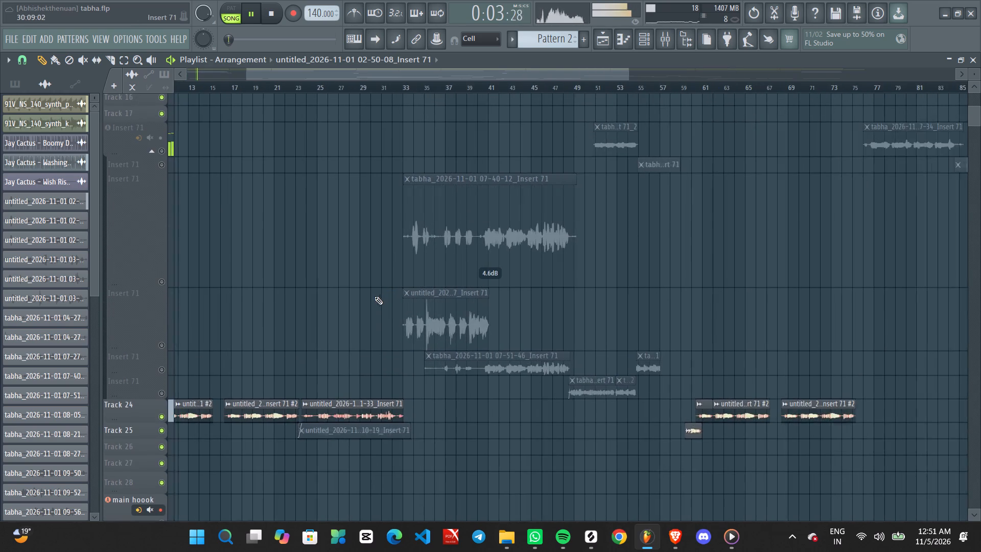
pyautogui.moveTo(342, 317); pyautogui.dragTo(619, 176, button='middle')
pyautogui.scroll(1, 612, 179)
pyautogui.keyDown('ctrl'); pyautogui.scroll(-2, 491, 234); pyautogui.keyUp('ctrl')
pyautogui.keyDown('ctrl'); pyautogui.scroll(2, 448, 282); pyautogui.keyUp('ctrl')
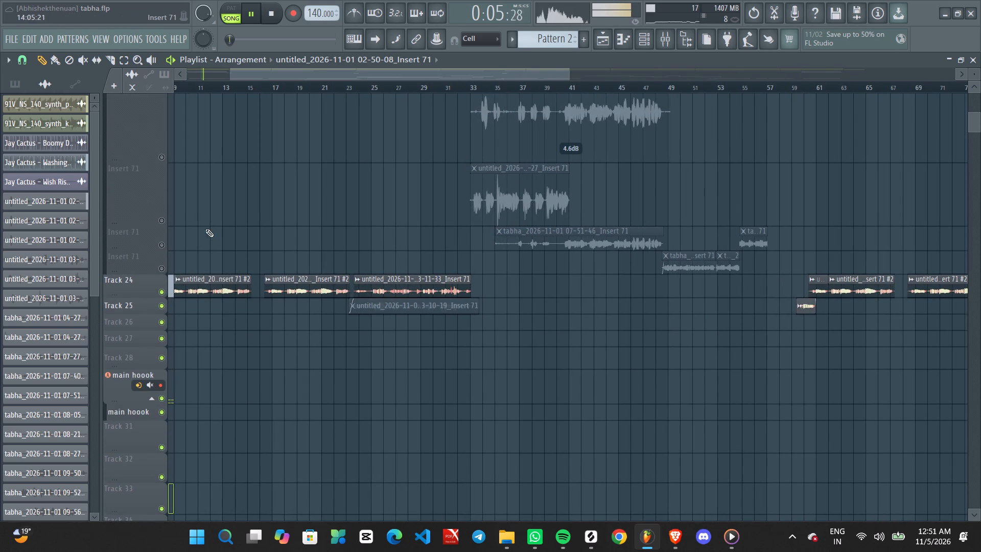
pyautogui.click(161, 243)
pyautogui.keyDown('ctrl'); pyautogui.scroll(-7, 329, 334); pyautogui.keyUp('ctrl')
pyautogui.keyDown('ctrl'); pyautogui.scroll(1, 330, 348); pyautogui.keyUp('ctrl')
pyautogui.moveTo(305, 350); pyautogui.dragTo(518, 341, button='middle')
pyautogui.keyDown('ctrl'); pyautogui.scroll(2, 240, 347); pyautogui.keyUp('ctrl')
pyautogui.moveTo(238, 347); pyautogui.dragTo(364, 347, button='middle')
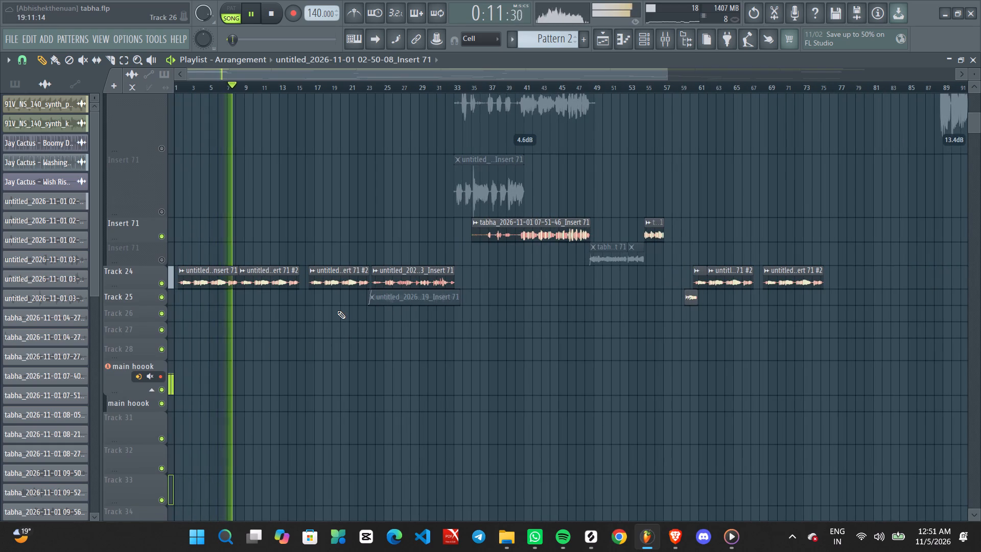
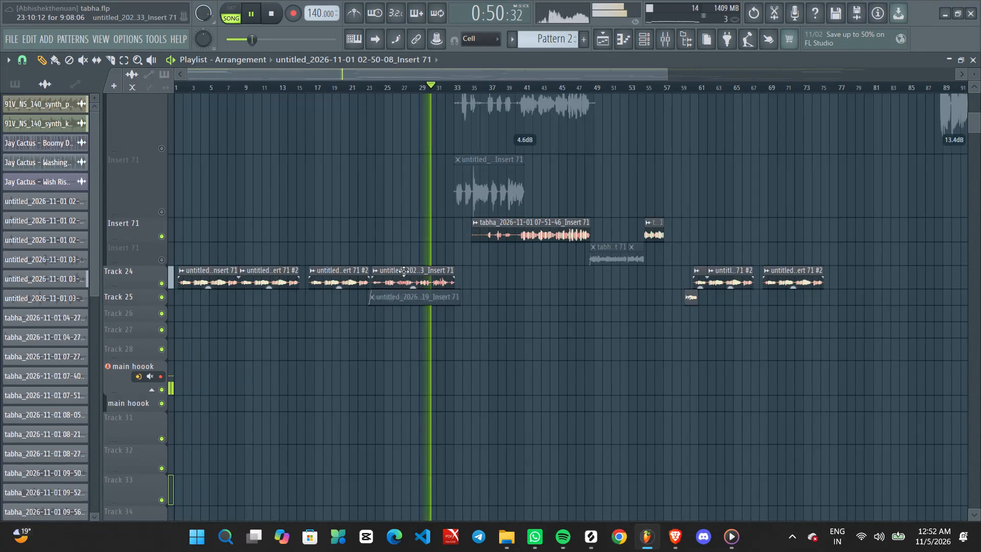
# Stop playback and mute Track 24 in the Playlist.
pyautogui.keyDown('ctrl'); pyautogui.scroll(4, 465, 291); pyautogui.keyUp('ctrl')
pyautogui.press('space')
pyautogui.keyDown('ctrl'); pyautogui.scroll(-9, 476, 292); pyautogui.keyUp('ctrl')
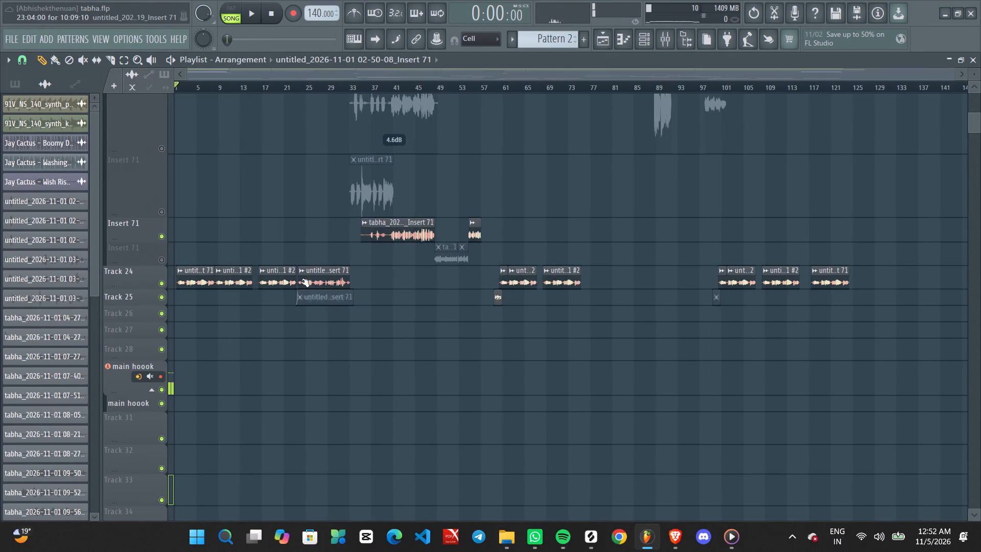
pyautogui.keyDown('ctrl'); pyautogui.scroll(2, 198, 319); pyautogui.keyUp('ctrl')
pyautogui.moveTo(251, 342); pyautogui.dragTo(517, 354, button='middle')
pyautogui.click(161, 293)
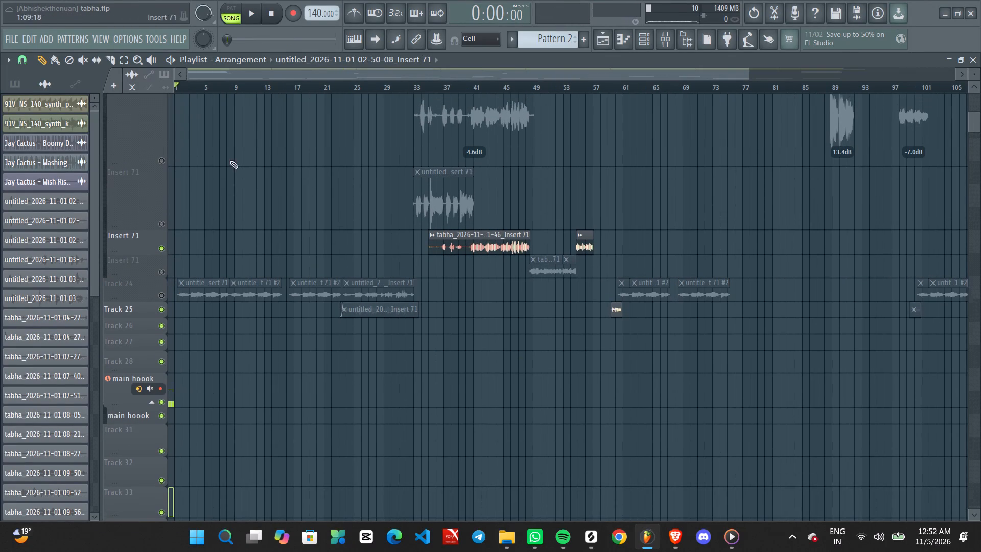
# Turn on recording and delete the very short clip captured at the start of the main hoook track.
pyautogui.click(287, 12)
pyautogui.press('space')
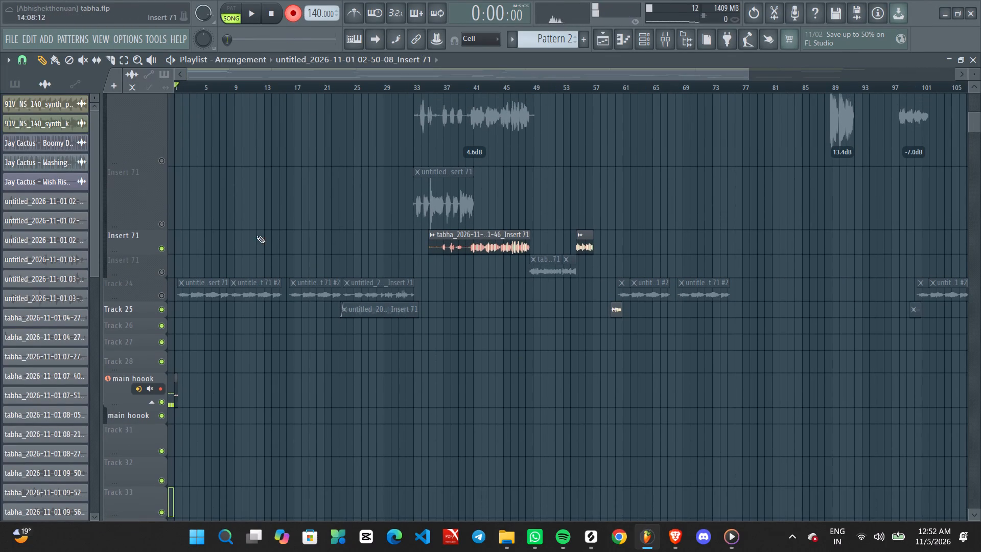
pyautogui.keyDown('ctrl'); pyautogui.scroll(7, 198, 386); pyautogui.keyUp('ctrl')
pyautogui.moveTo(196, 391); pyautogui.dragTo(508, 325, button='middle')
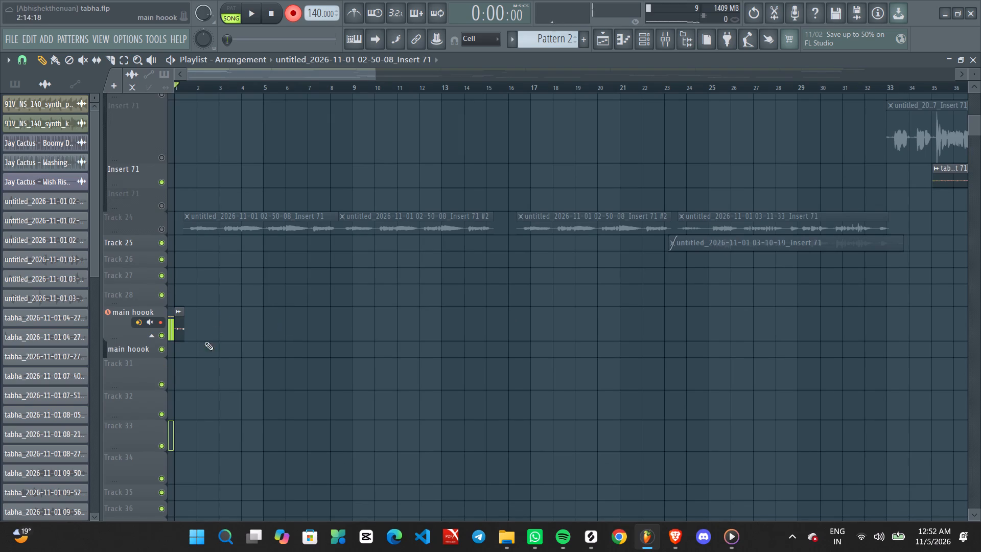
pyautogui.rightClick(178, 329)
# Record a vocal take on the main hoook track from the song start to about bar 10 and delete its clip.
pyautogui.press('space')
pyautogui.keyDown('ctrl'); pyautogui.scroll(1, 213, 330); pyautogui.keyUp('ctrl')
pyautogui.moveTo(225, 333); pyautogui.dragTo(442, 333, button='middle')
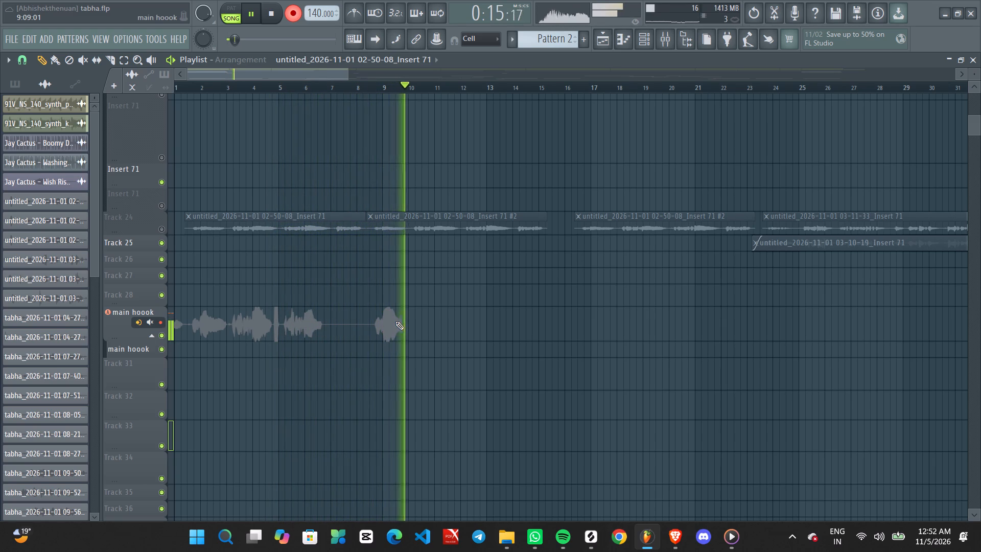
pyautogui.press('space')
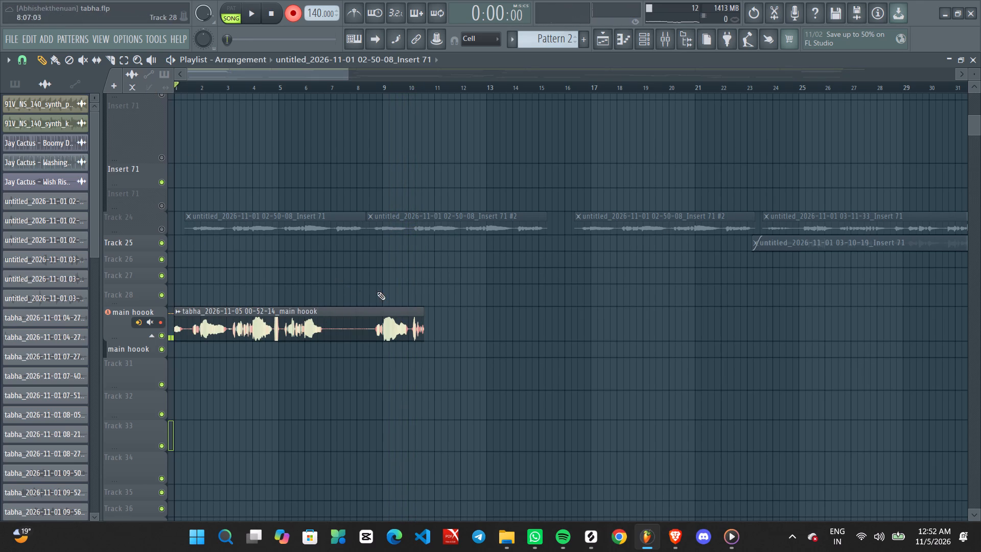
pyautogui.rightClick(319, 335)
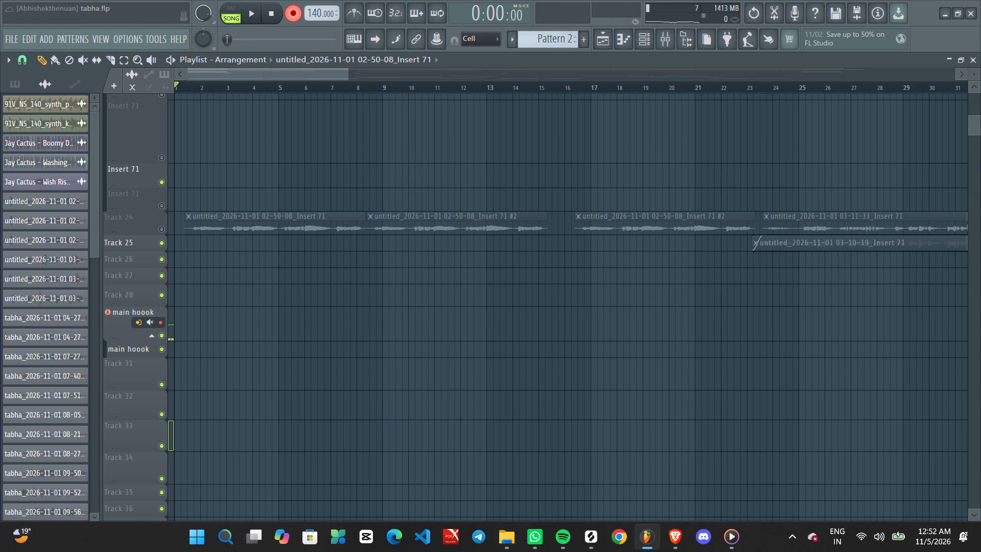
# Set external input monitoring to When armed on the main hoook mixer track.
pyautogui.click(666, 39)
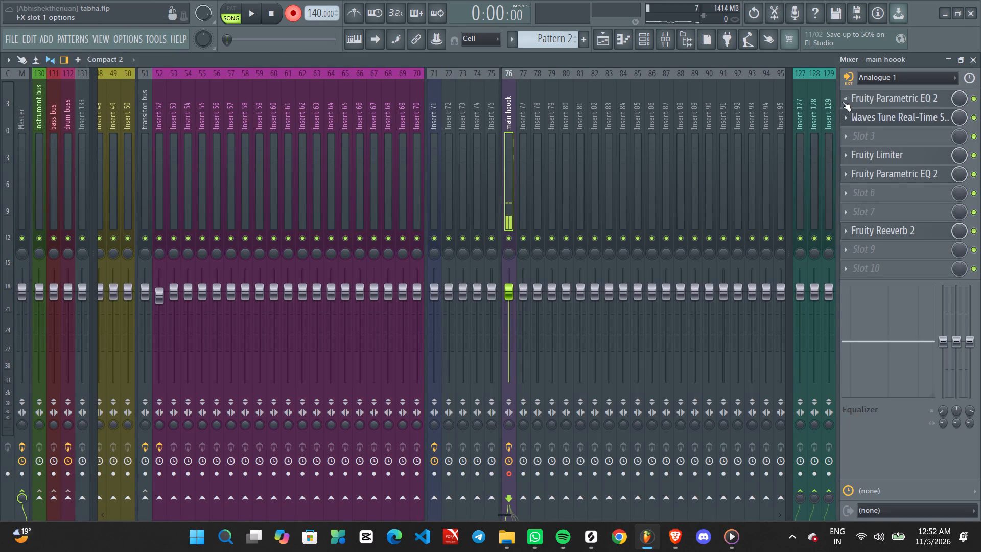
pyautogui.click(847, 78)
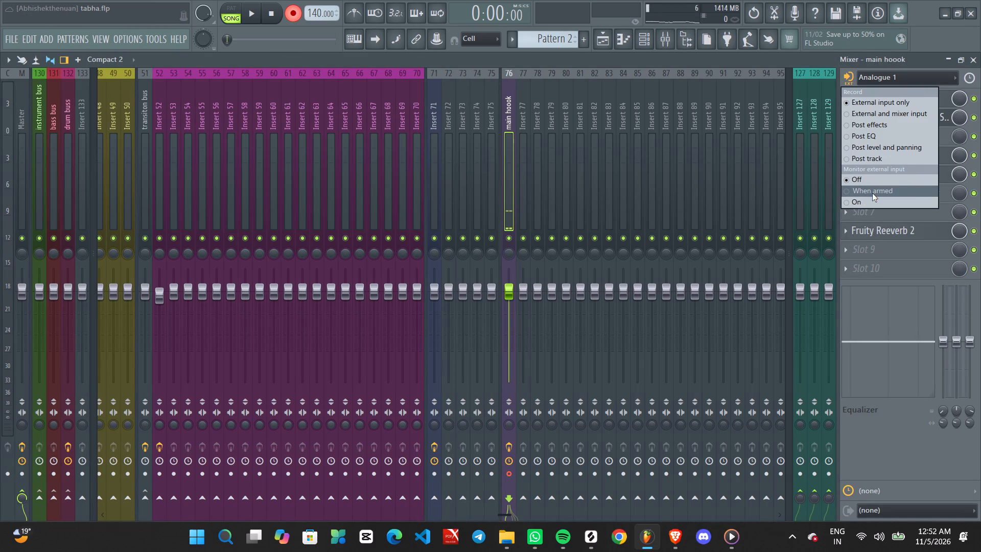
pyautogui.click(872, 193)
# Return to the Playlist and record a new vocal take on the main hoook track from the song start.
pyautogui.click(599, 41)
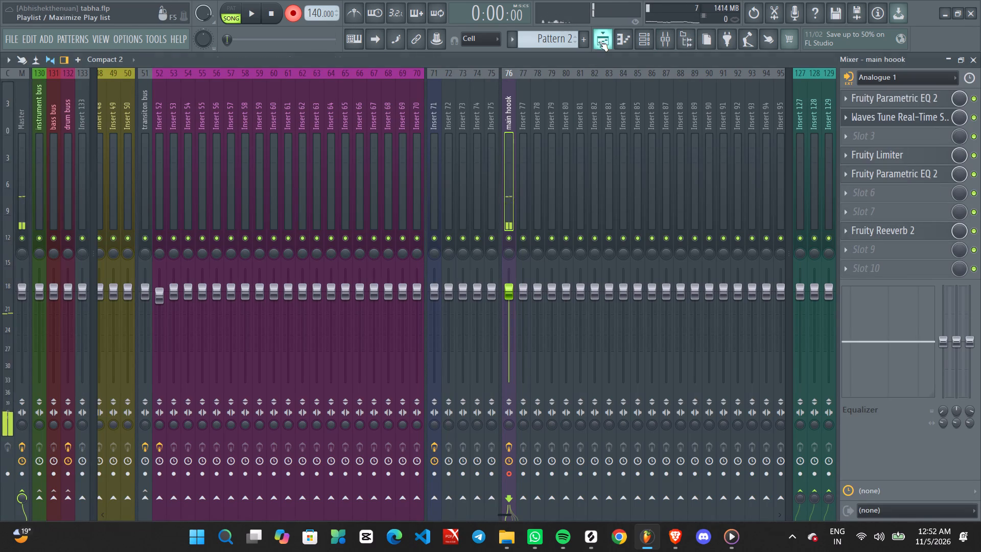
pyautogui.keyDown('ctrl'); pyautogui.scroll(2, 459, 283); pyautogui.keyUp('ctrl')
pyautogui.moveTo(424, 303); pyautogui.dragTo(730, 302, button='middle')
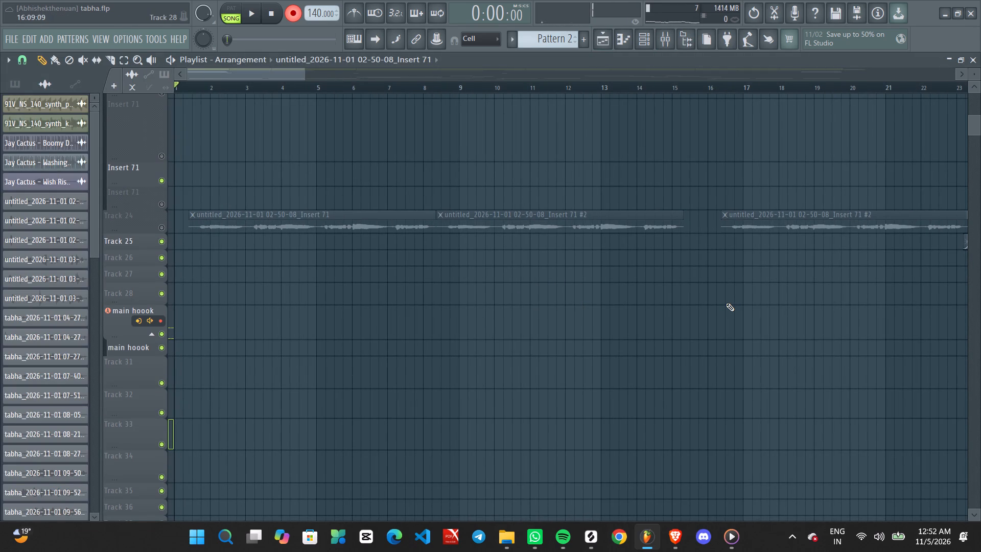
pyautogui.press('space')
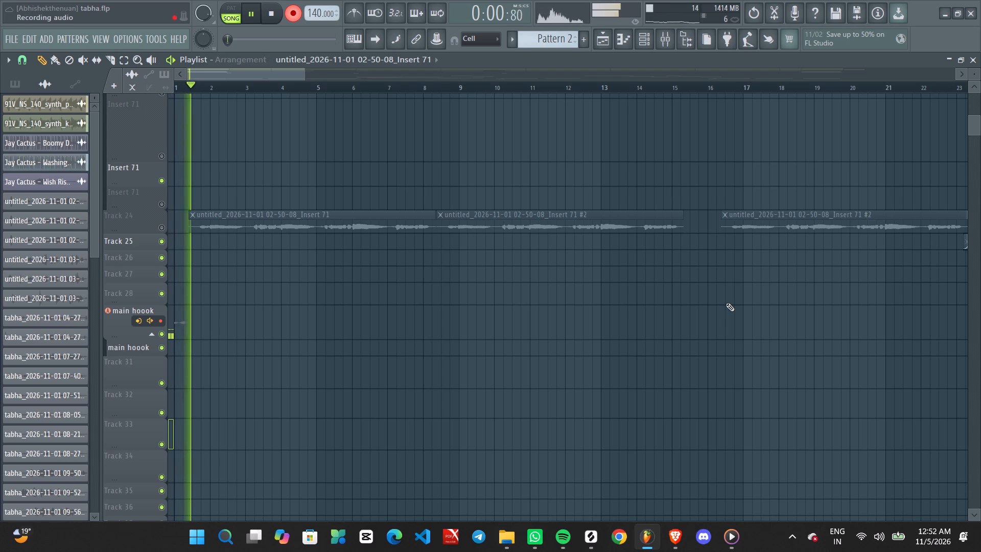
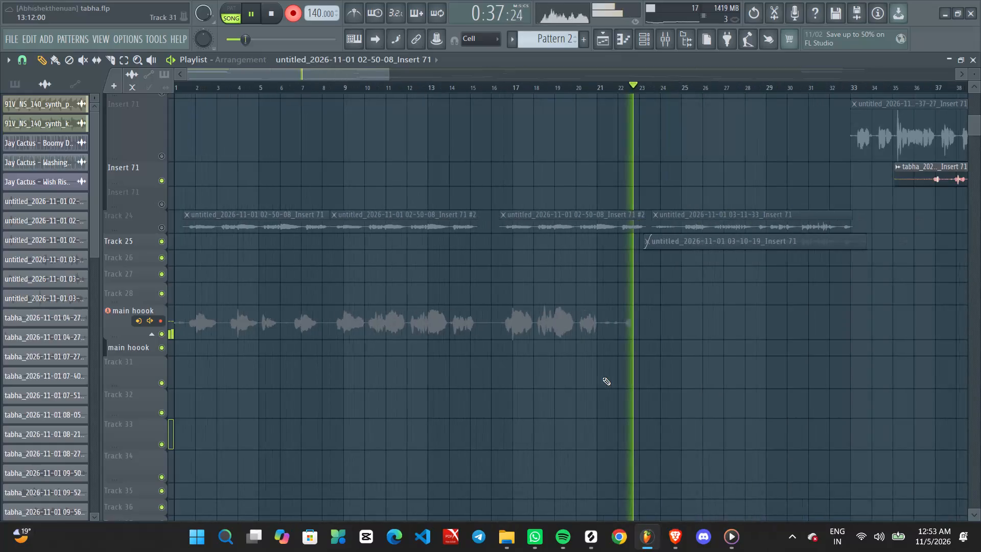
# Stop the recording and delete the new take's clip from the main hoook track.
pyautogui.press('space')
pyautogui.keyDown('ctrl'); pyautogui.scroll(1, 486, 357); pyautogui.keyUp('ctrl')
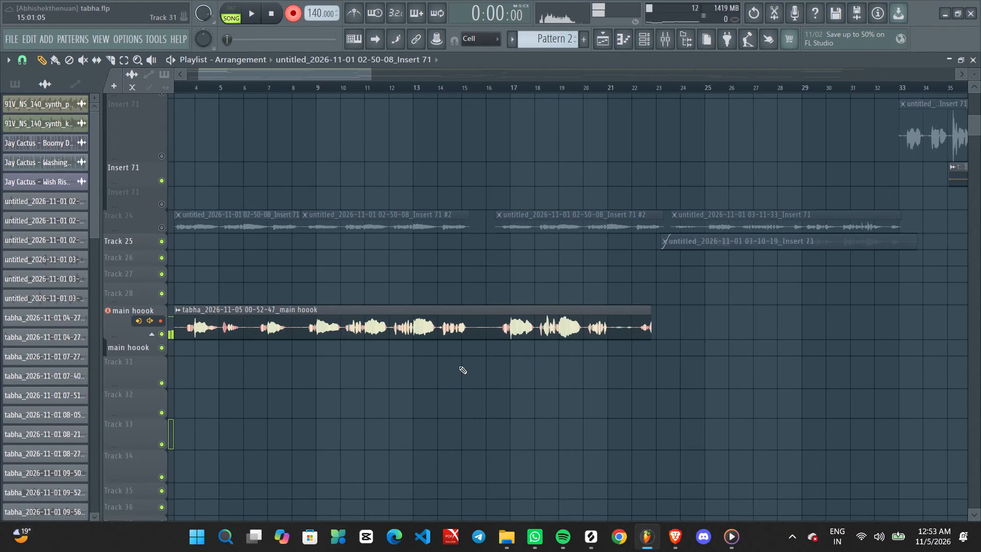
pyautogui.moveTo(461, 366); pyautogui.dragTo(716, 366, button='middle')
pyautogui.scroll(1, 714, 367)
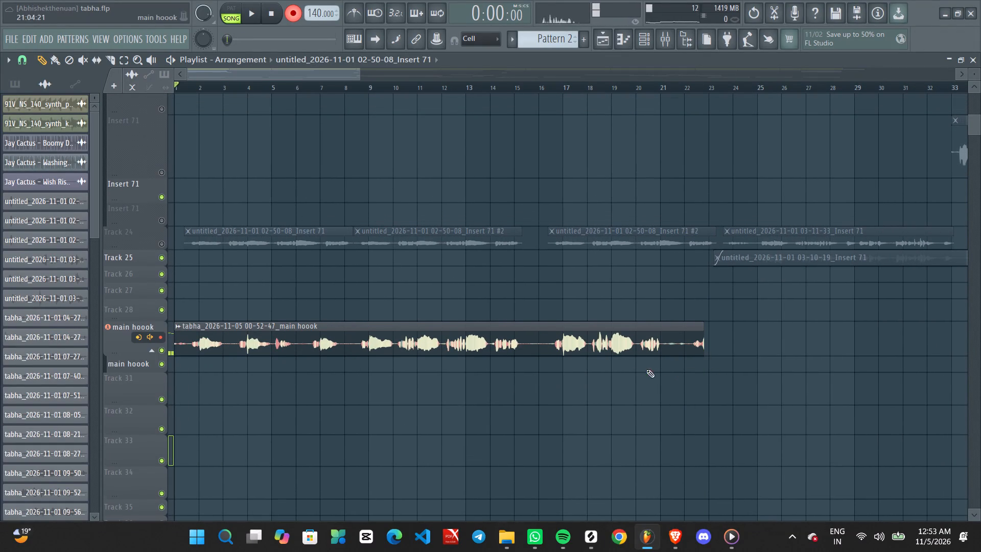
pyautogui.keyDown('ctrl'); pyautogui.scroll(1, 442, 387); pyautogui.keyUp('ctrl')
pyautogui.moveTo(431, 390); pyautogui.dragTo(606, 373, button='middle')
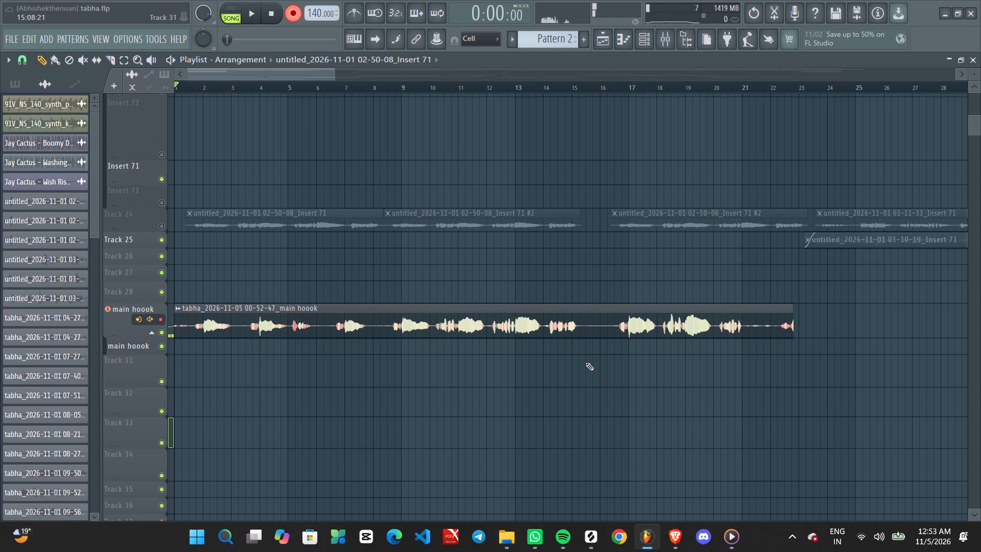
pyautogui.rightClick(527, 323)
pyautogui.keyDown('ctrl'); pyautogui.scroll(-4, 523, 323); pyautogui.keyUp('ctrl')
pyautogui.keyDown('ctrl'); pyautogui.scroll(2, 455, 364); pyautogui.keyUp('ctrl')
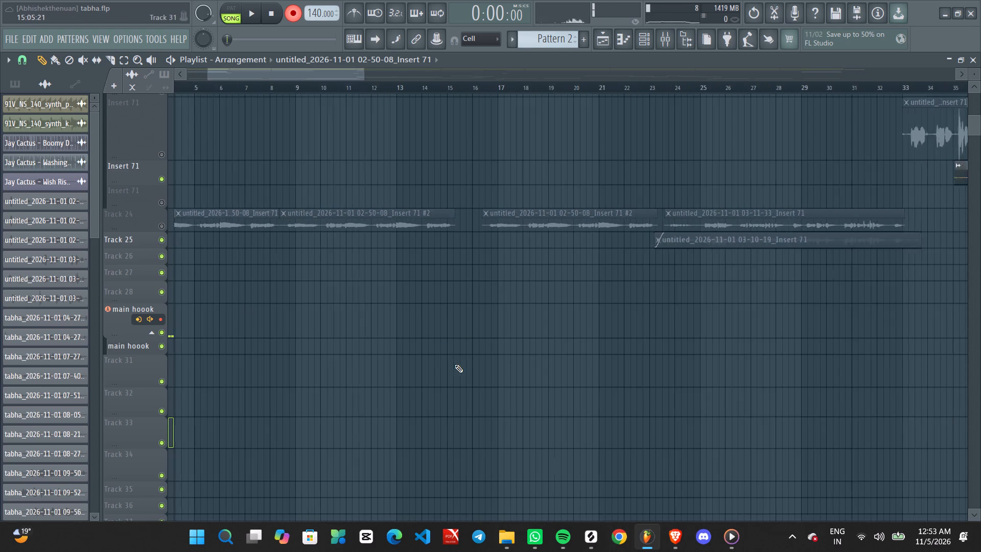
pyautogui.moveTo(422, 379); pyautogui.dragTo(665, 380, button='middle')
pyautogui.keyDown('ctrl'); pyautogui.scroll(-5, 547, 380); pyautogui.keyUp('ctrl')
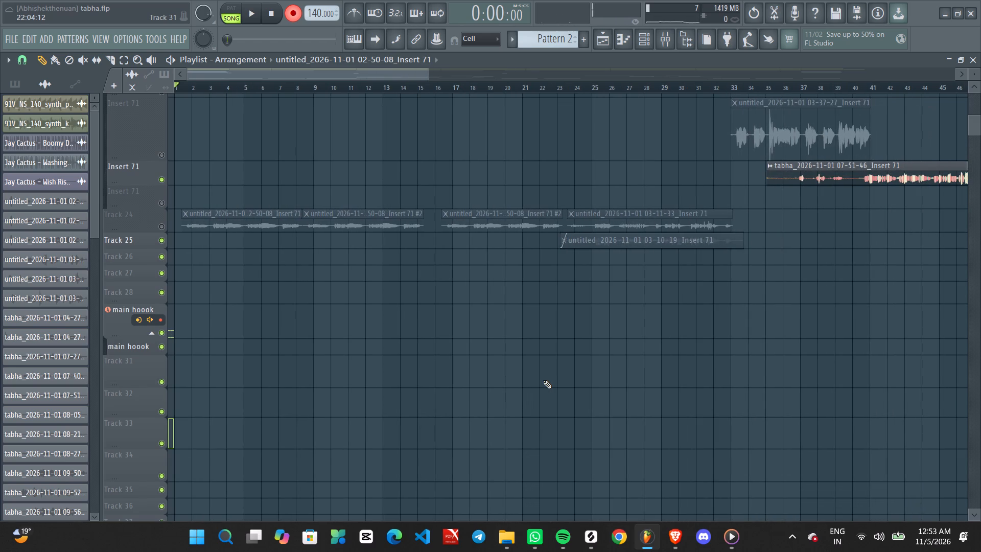
pyautogui.keyDown('ctrl'); pyautogui.scroll(1, 543, 380); pyautogui.keyUp('ctrl')
pyautogui.moveTo(543, 382); pyautogui.dragTo(646, 386, button='middle')
pyautogui.keyDown('ctrl'); pyautogui.scroll(-4, 619, 383); pyautogui.keyUp('ctrl')
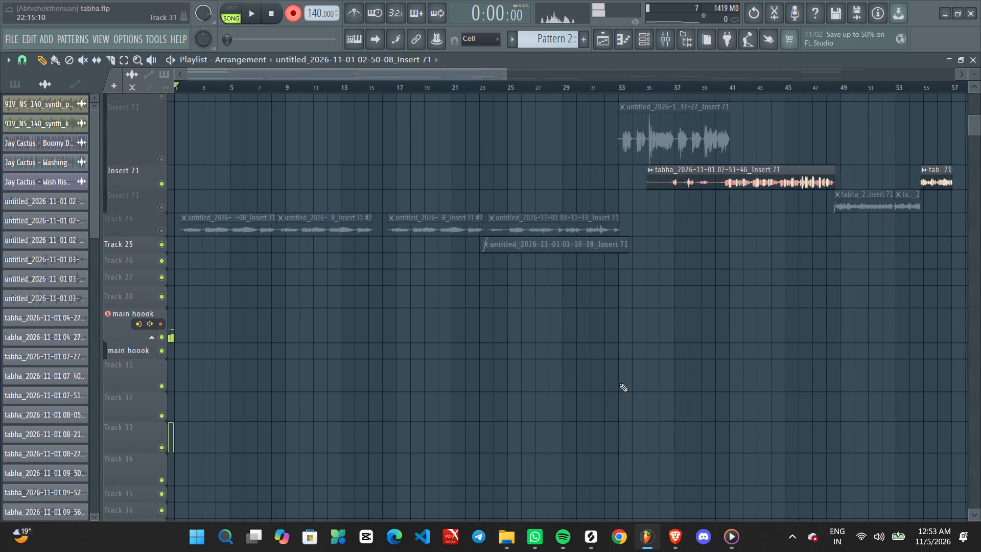
pyautogui.keyDown('ctrl'); pyautogui.scroll(-4, 619, 383); pyautogui.keyUp('ctrl')
pyautogui.scroll(2, 599, 394)
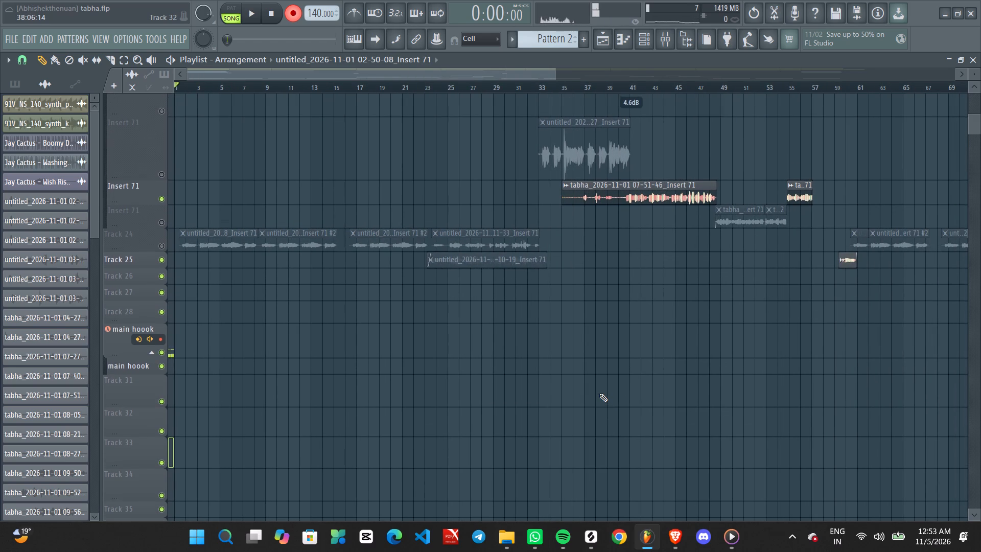
pyautogui.scroll(20, 599, 394)
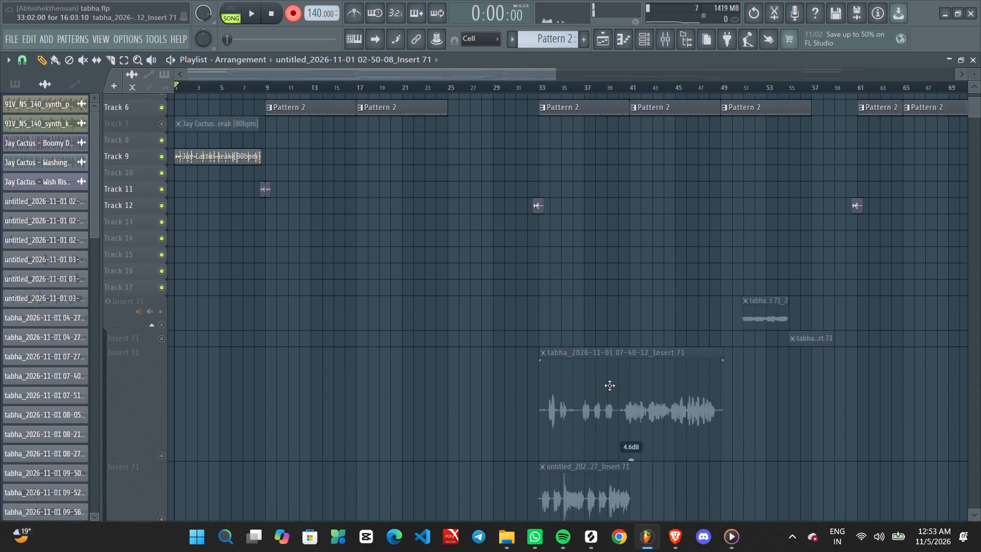
pyautogui.scroll(-9, 624, 379)
pyautogui.scroll(8, 609, 389)
pyautogui.keyDown('ctrl'); pyautogui.scroll(3, 618, 384); pyautogui.keyUp('ctrl')
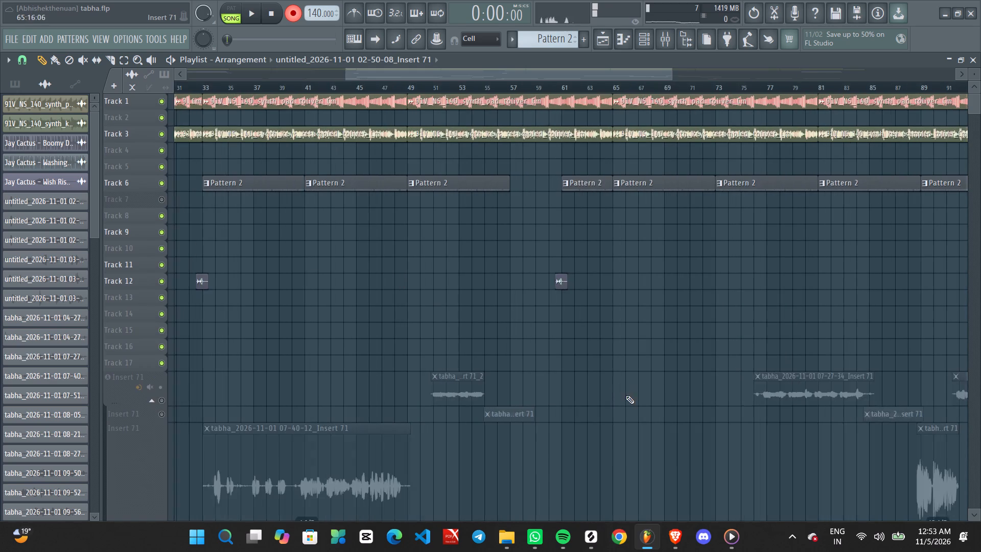
pyautogui.keyDown('ctrl'); pyautogui.scroll(2, 626, 396); pyautogui.keyUp('ctrl')
pyautogui.moveTo(639, 419); pyautogui.dragTo(595, 187, button='middle')
pyautogui.keyDown('ctrl'); pyautogui.scroll(-6, 389, 251); pyautogui.keyUp('ctrl')
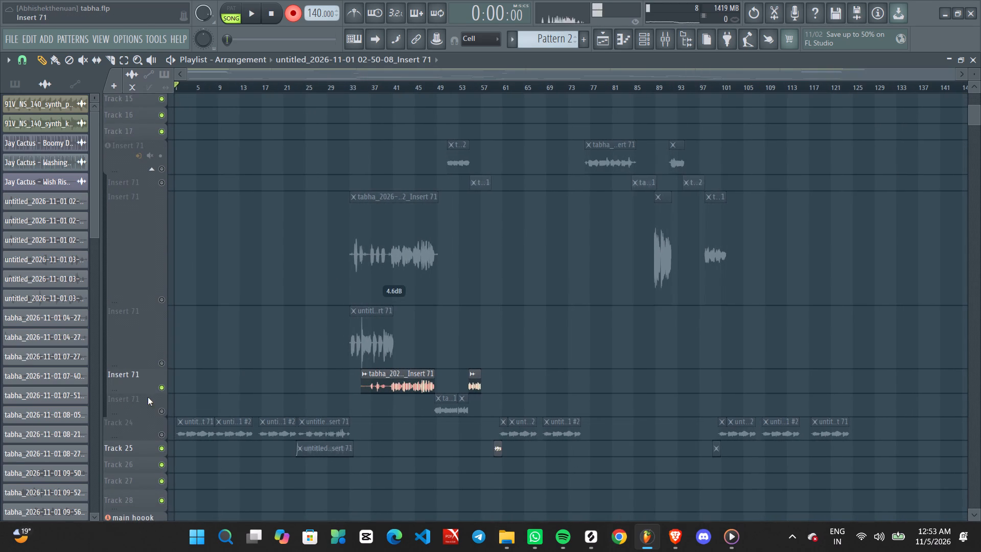
pyautogui.click(159, 387)
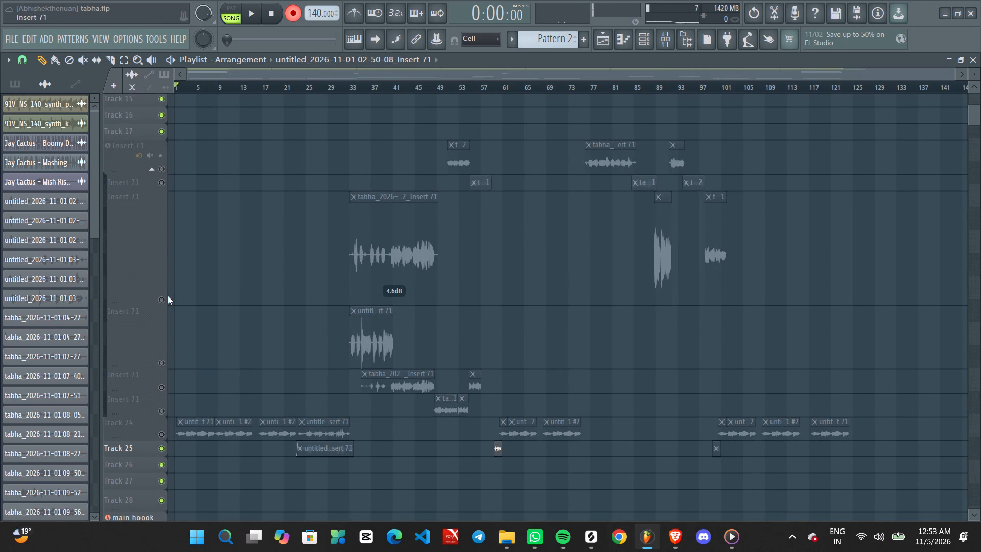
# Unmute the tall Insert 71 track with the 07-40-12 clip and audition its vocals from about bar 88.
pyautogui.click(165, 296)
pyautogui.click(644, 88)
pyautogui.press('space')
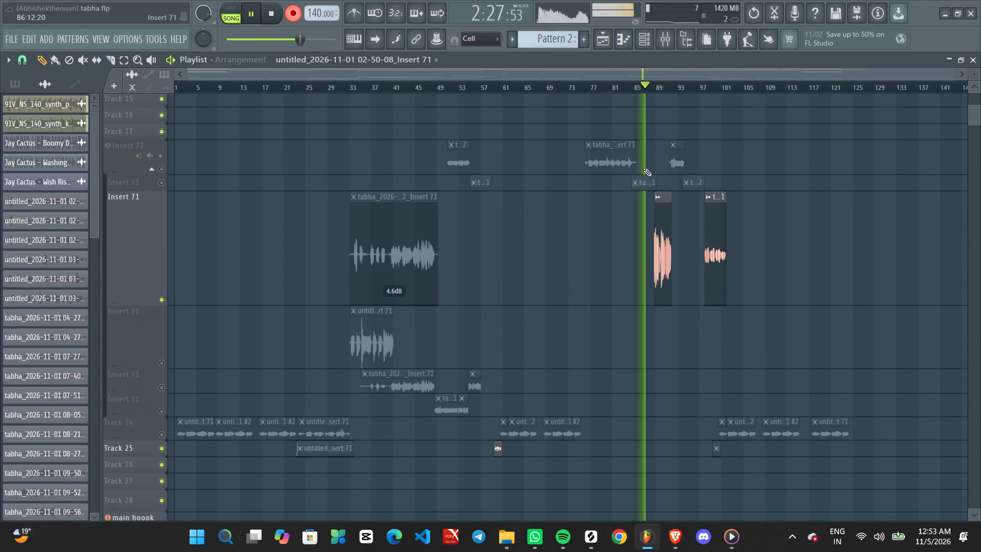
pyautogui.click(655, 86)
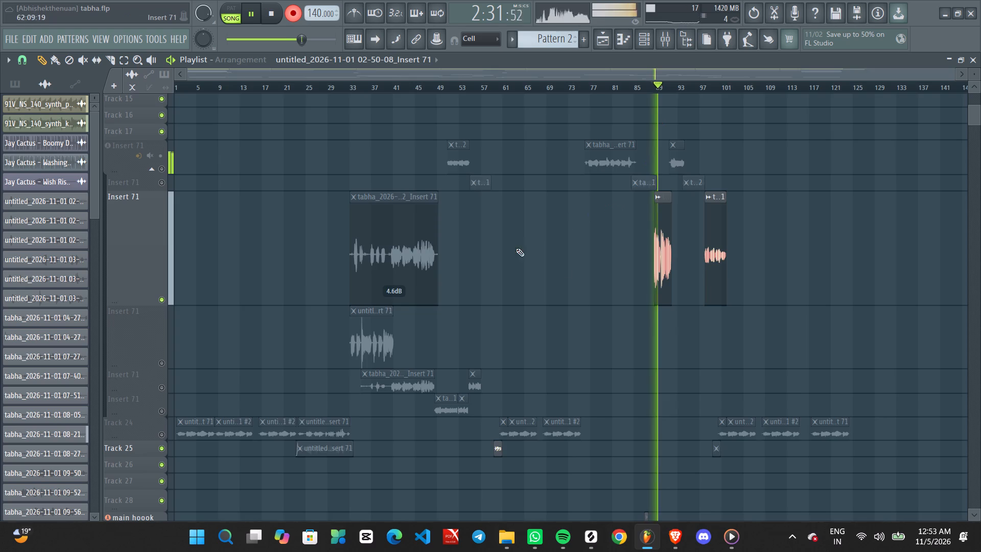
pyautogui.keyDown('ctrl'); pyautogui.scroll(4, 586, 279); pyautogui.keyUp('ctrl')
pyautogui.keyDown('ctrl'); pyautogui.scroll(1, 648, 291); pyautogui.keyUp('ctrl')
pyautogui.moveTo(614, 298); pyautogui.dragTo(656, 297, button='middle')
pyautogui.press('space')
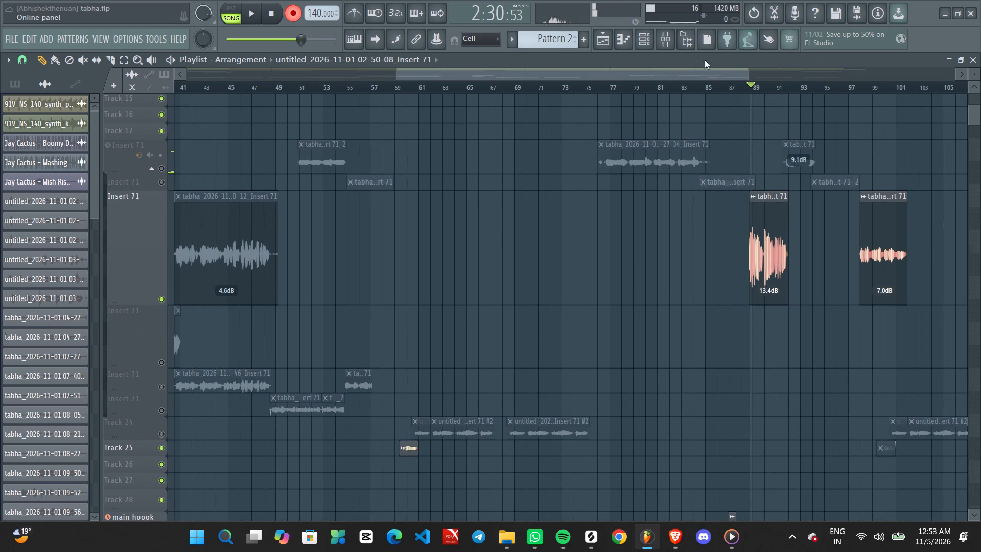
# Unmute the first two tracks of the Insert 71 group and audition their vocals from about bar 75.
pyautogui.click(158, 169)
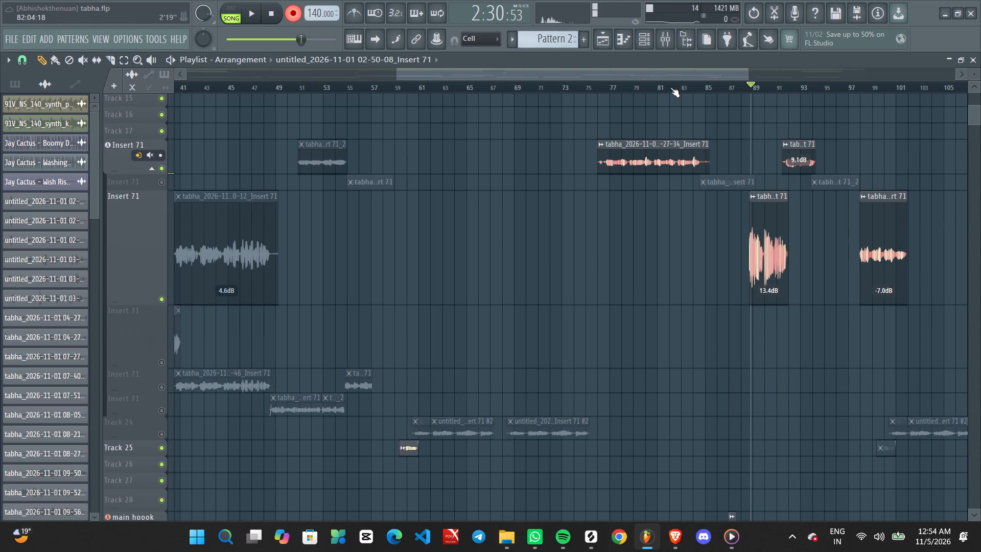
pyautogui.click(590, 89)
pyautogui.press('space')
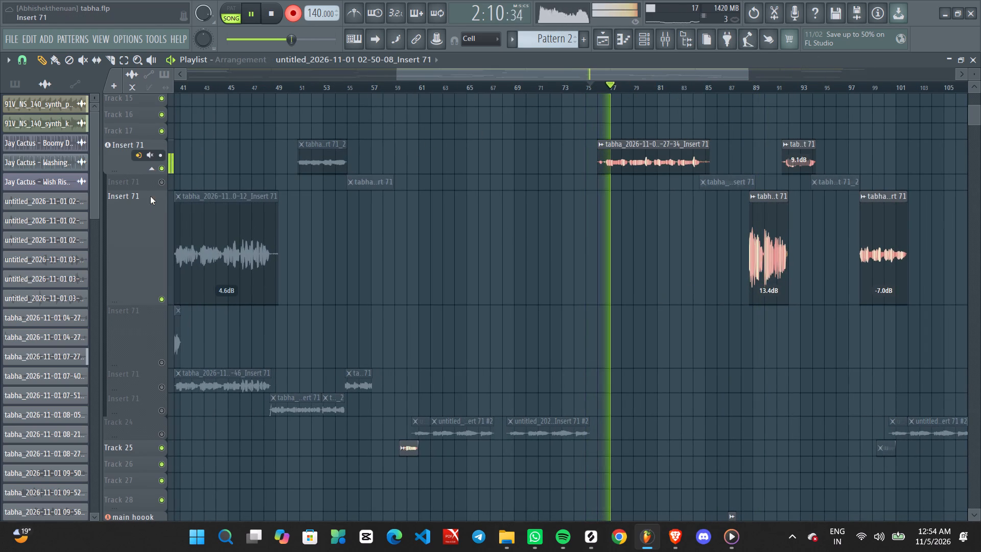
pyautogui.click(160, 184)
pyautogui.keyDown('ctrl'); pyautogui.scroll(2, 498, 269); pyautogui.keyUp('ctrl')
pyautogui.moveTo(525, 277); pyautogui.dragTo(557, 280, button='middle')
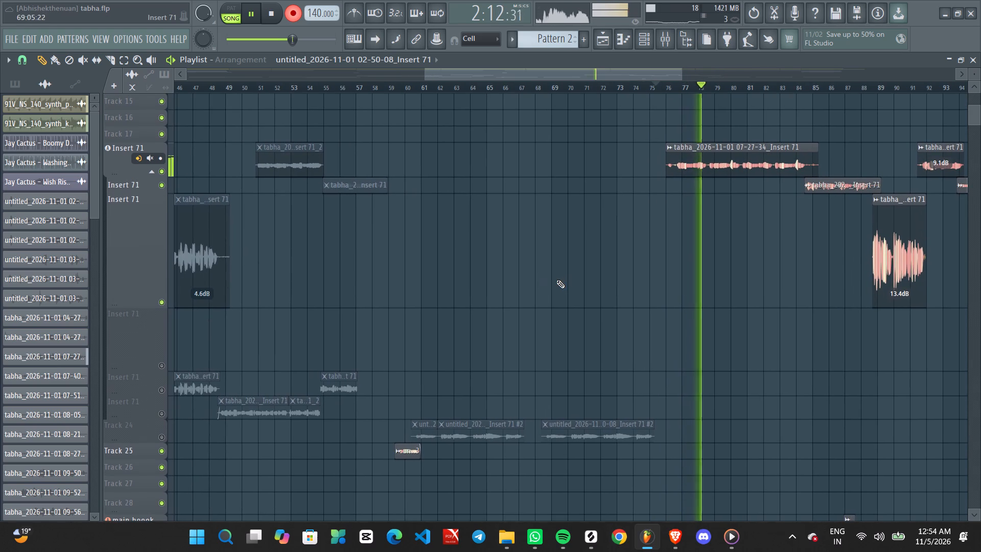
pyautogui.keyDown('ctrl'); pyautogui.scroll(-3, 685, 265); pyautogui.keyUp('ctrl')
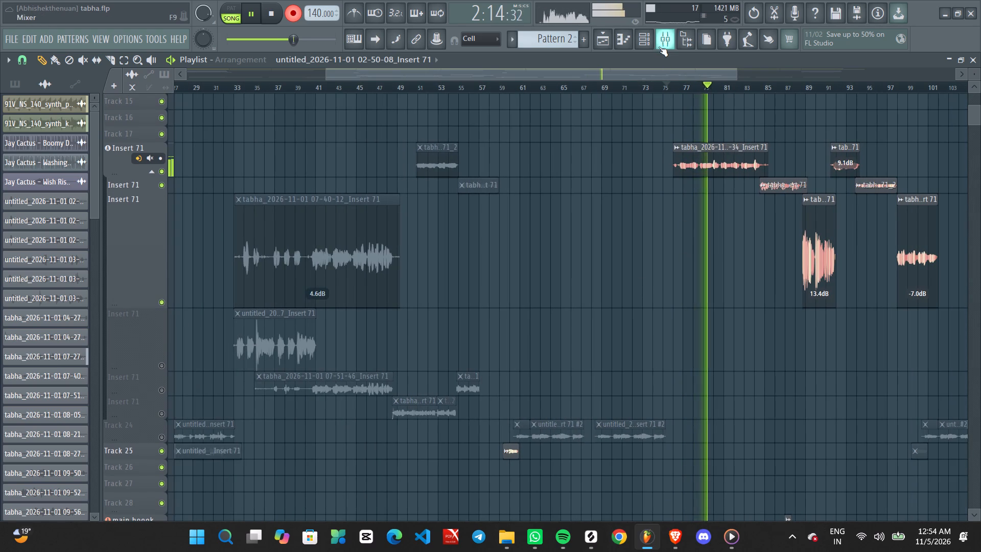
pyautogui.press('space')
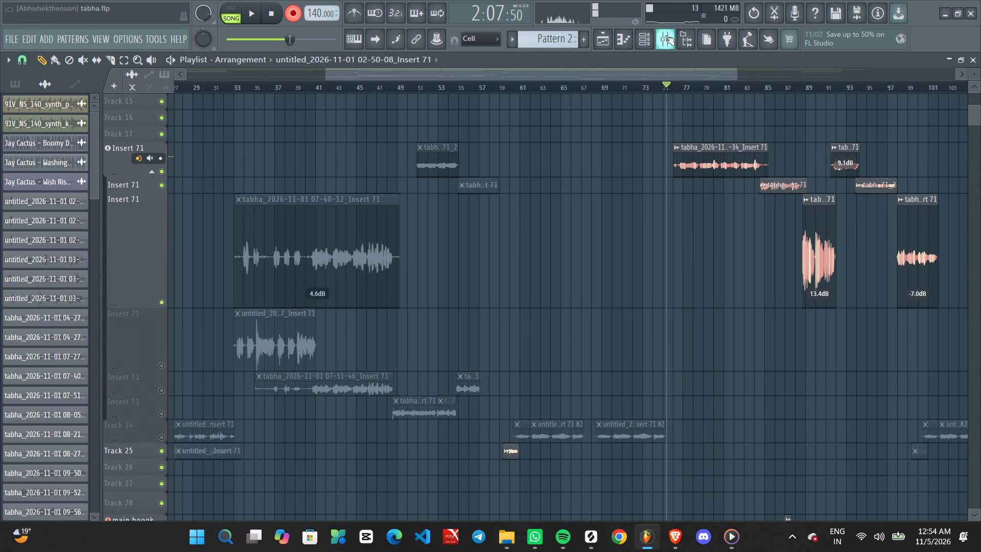
# Play the song again from about bar 75 with recording on, unmuting Track 24 during playback.
pyautogui.press('space')
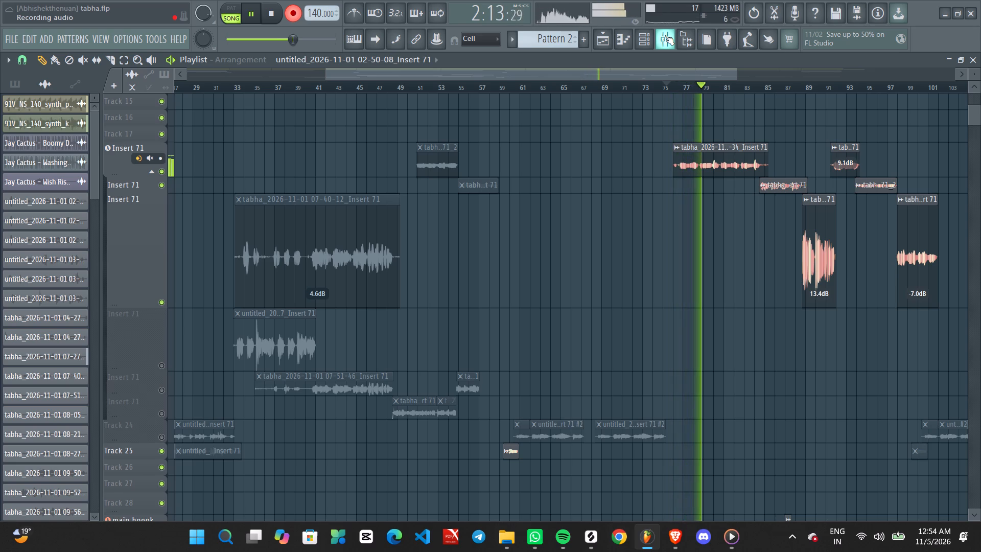
pyautogui.keyDown('ctrl'); pyautogui.scroll(2, 685, 275); pyautogui.keyUp('ctrl')
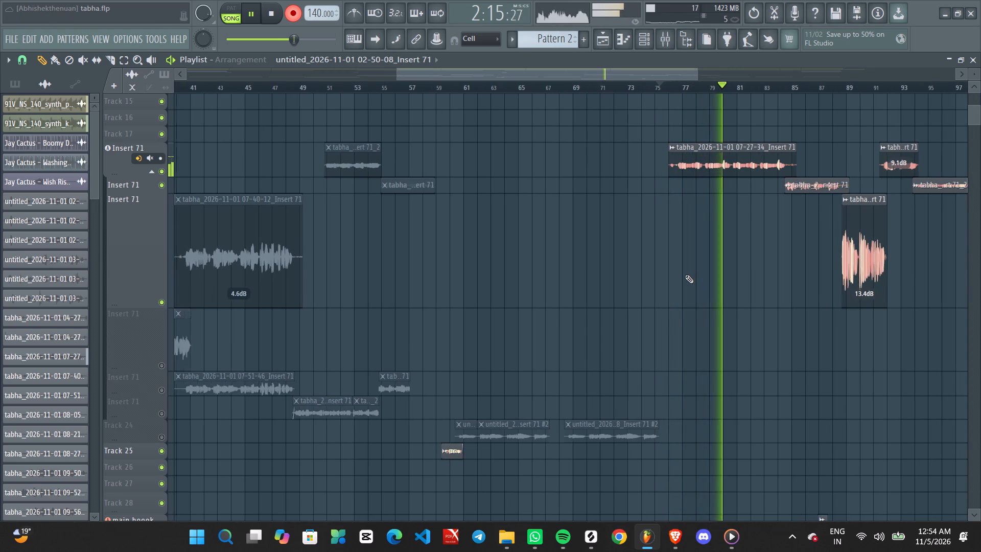
pyautogui.keyDown('ctrl'); pyautogui.scroll(-3, 673, 274); pyautogui.keyUp('ctrl')
pyautogui.keyDown('alt'); pyautogui.scroll(3, 665, 278); pyautogui.keyUp('alt')
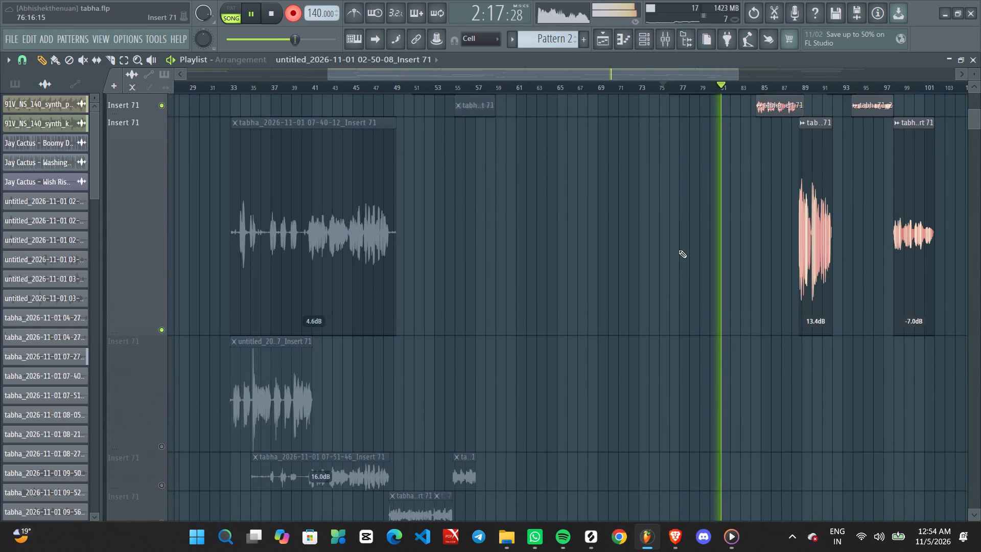
pyautogui.keyDown('alt'); pyautogui.scroll(-5, 679, 250); pyautogui.keyUp('alt')
pyautogui.keyDown('ctrl'); pyautogui.scroll(1, 681, 266); pyautogui.keyUp('ctrl')
pyautogui.moveTo(710, 280); pyautogui.dragTo(679, 264, button='middle')
pyautogui.keyDown('ctrl'); pyautogui.scroll(-3, 647, 260); pyautogui.keyUp('ctrl')
pyautogui.keyDown('ctrl'); pyautogui.scroll(1, 645, 259); pyautogui.keyUp('ctrl')
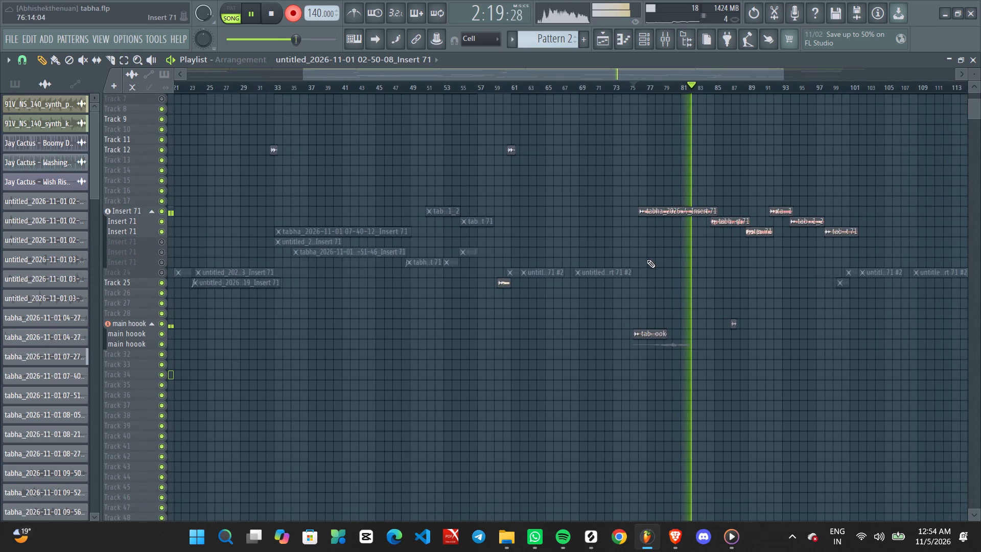
pyautogui.moveTo(653, 262); pyautogui.dragTo(638, 356, button='middle')
pyautogui.keyDown('ctrl'); pyautogui.scroll(2, 626, 325); pyautogui.keyUp('ctrl')
pyautogui.moveTo(657, 340); pyautogui.dragTo(658, 291, button='middle')
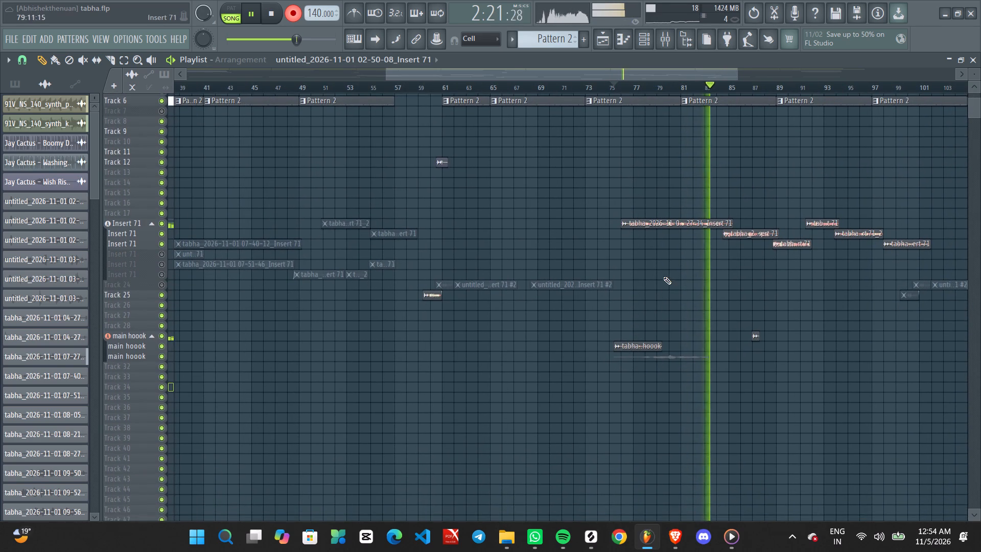
pyautogui.click(163, 288)
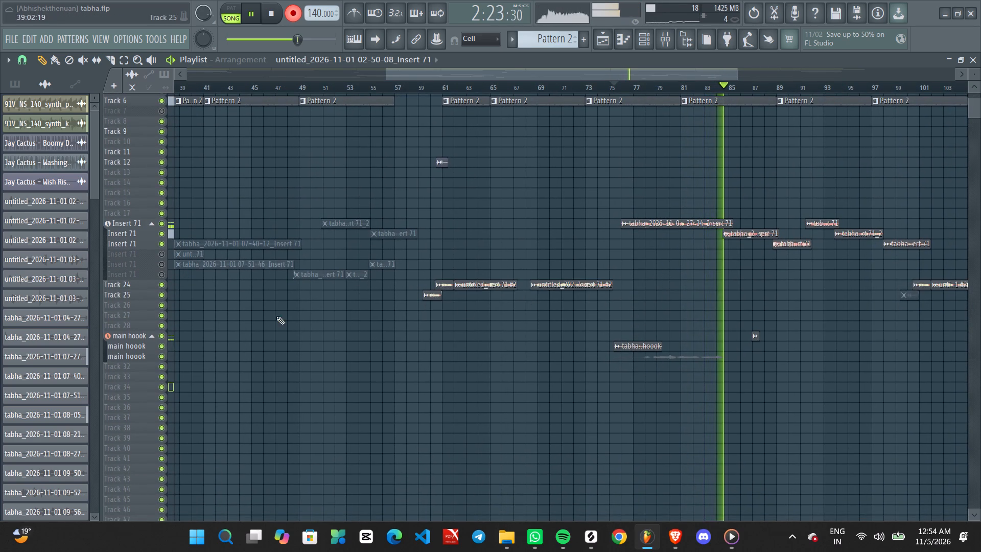
pyautogui.keyDown('ctrl'); pyautogui.scroll(2, 649, 330); pyautogui.keyUp('ctrl')
pyautogui.moveTo(674, 329); pyautogui.dragTo(676, 305, button='middle')
pyautogui.press('space')
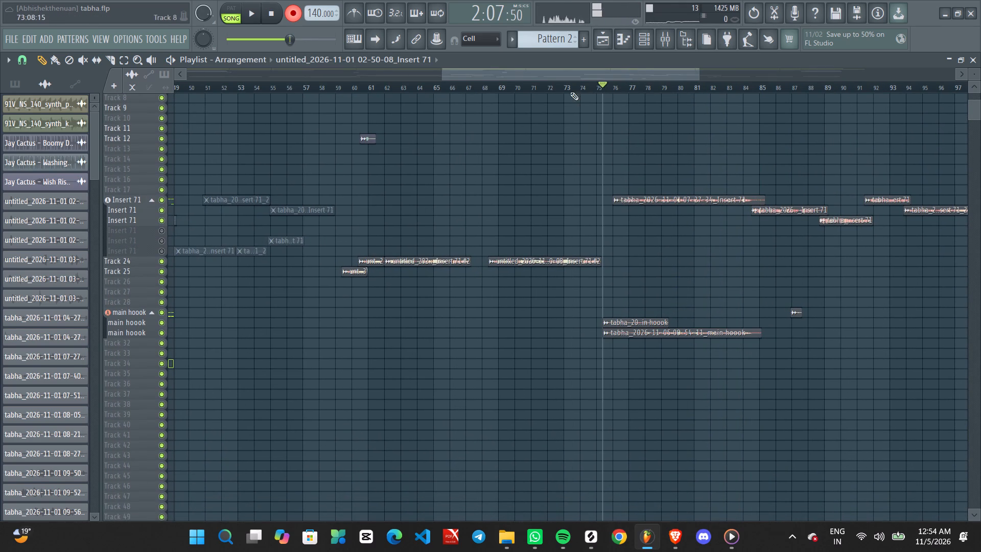
# Set the song position to about bar 73 and mute the three active Insert 71 tracks.
pyautogui.click(568, 86)
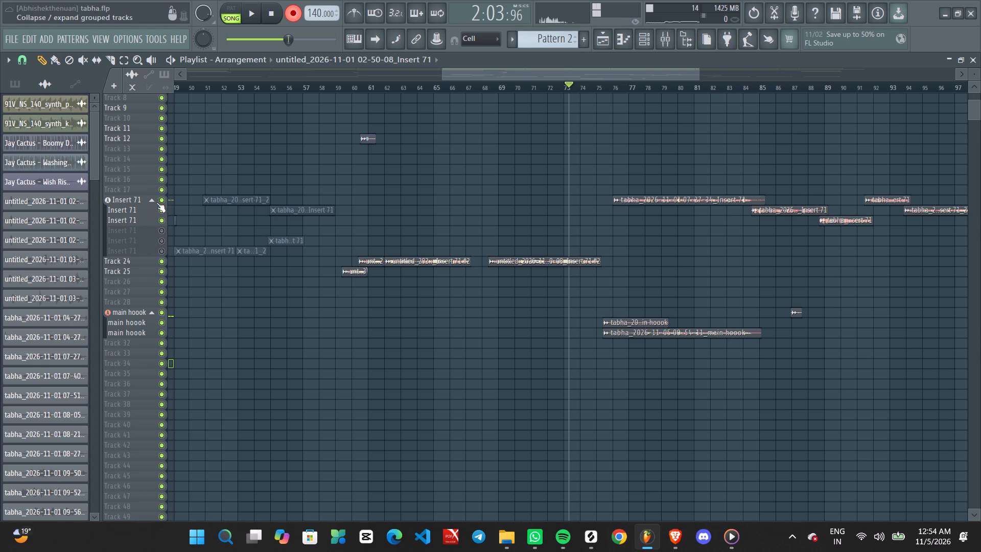
pyautogui.click(159, 202)
pyautogui.click(163, 216)
pyautogui.click(162, 211)
# Briefly play the song twice from about bar 73 to audition the Track 24 vocal.
pyautogui.keyDown('ctrl'); pyautogui.scroll(1, 470, 330); pyautogui.keyUp('ctrl')
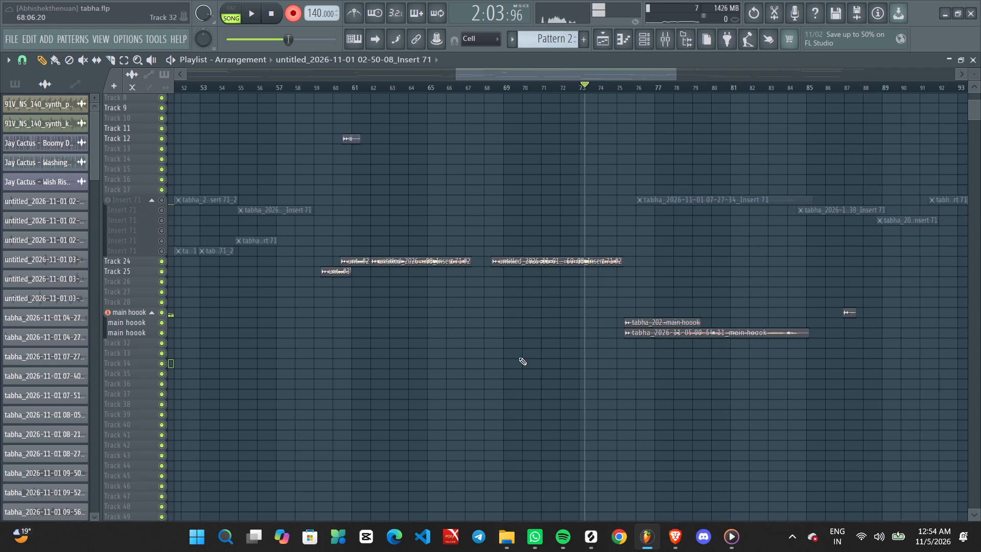
pyautogui.moveTo(544, 356); pyautogui.dragTo(547, 337, button='middle')
pyautogui.press('space')
pyautogui.press('space')
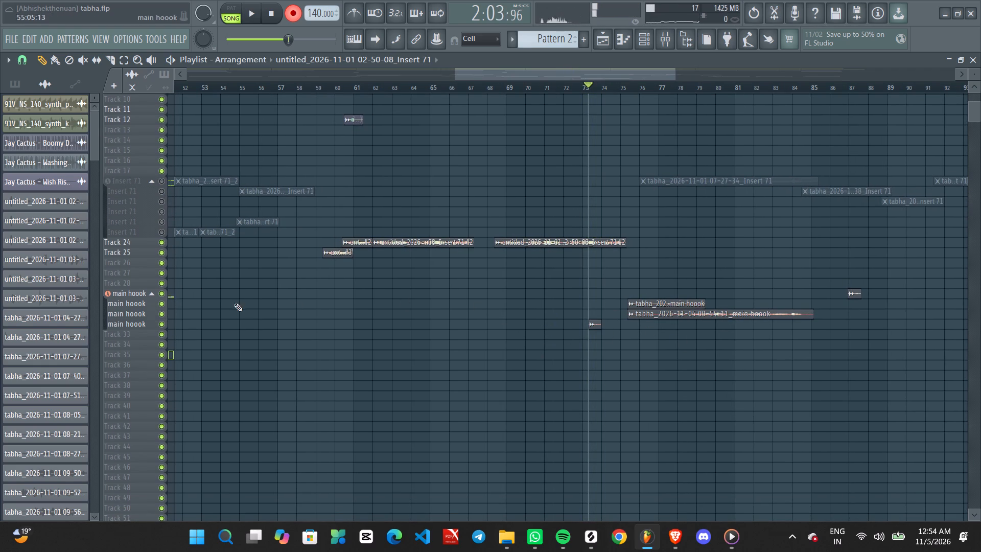
pyautogui.keyDown('ctrl'); pyautogui.scroll(4, 466, 321); pyautogui.keyUp('ctrl')
pyautogui.moveTo(826, 367); pyautogui.dragTo(795, 334, button='middle')
pyautogui.press('space')
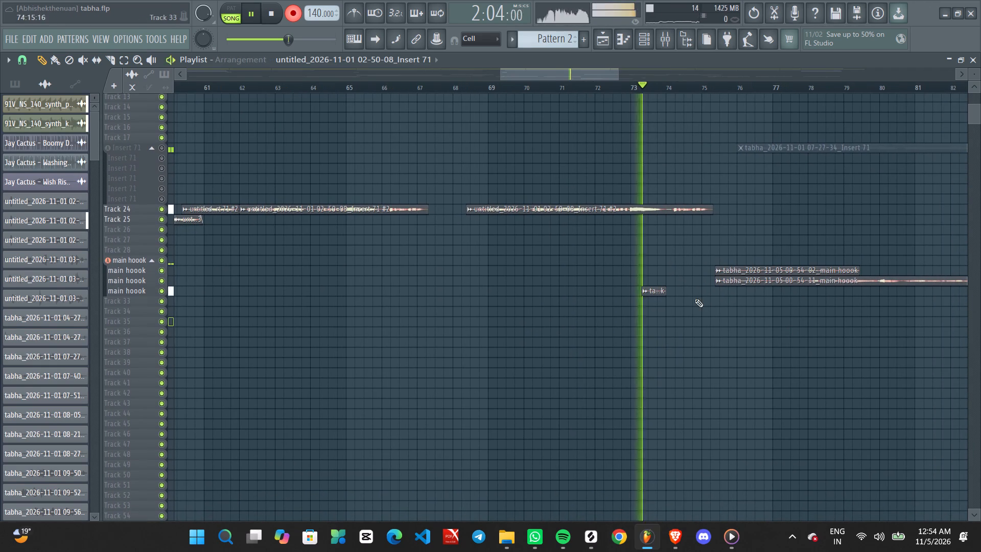
pyautogui.press('space')
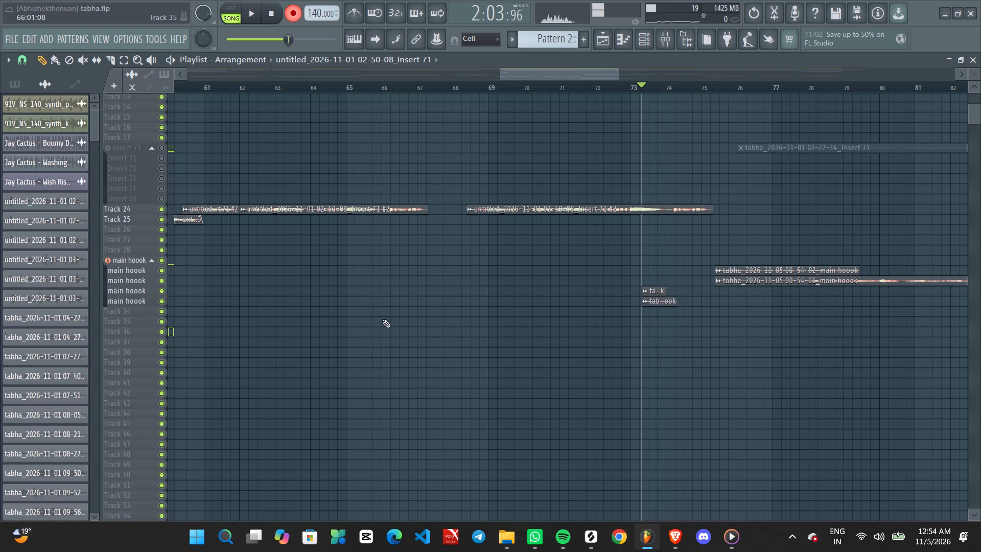
# Turn off recording and delete the two short clips at bar 73 on the main hoook sub-tracks.
pyautogui.click(296, 12)
pyautogui.keyDown('alt'); pyautogui.scroll(6, 772, 316); pyautogui.keyUp('alt')
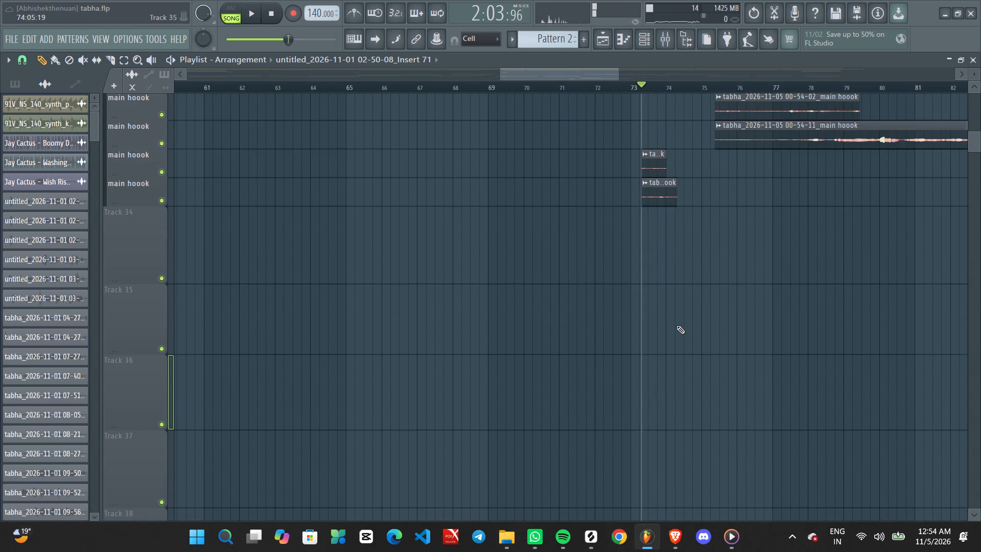
pyautogui.keyDown('ctrl'); pyautogui.scroll(3, 676, 325); pyautogui.keyUp('ctrl')
pyautogui.moveTo(590, 344); pyautogui.dragTo(811, 342, button='middle')
pyautogui.keyDown('ctrl'); pyautogui.scroll(-5, 805, 315); pyautogui.keyUp('ctrl')
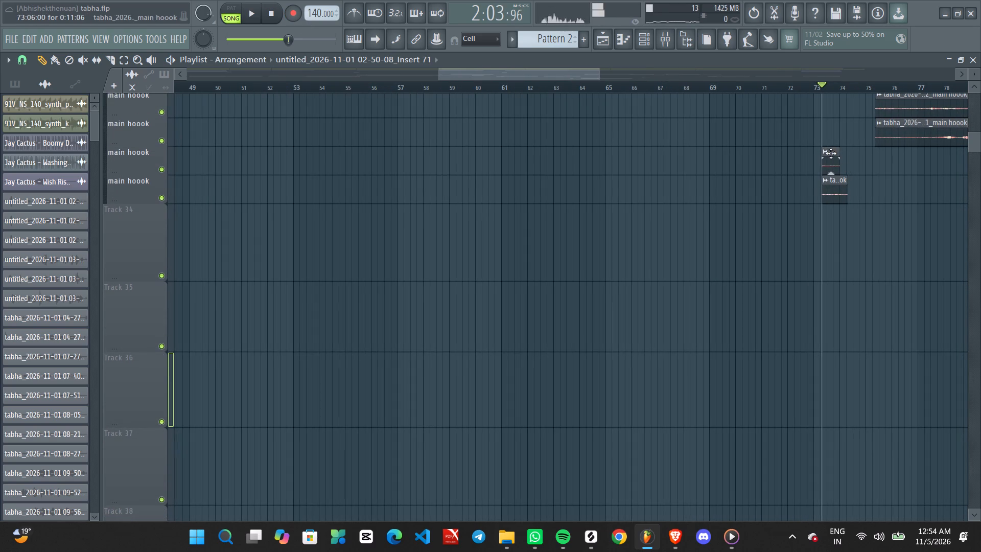
pyautogui.moveTo(830, 165); pyautogui.dragTo(837, 199, button='right')
# Delete the two takes at about bar 75 on the main hoook sub-tracks and the short clip near bar 87 on the main hoook track.
pyautogui.keyDown('ctrl'); pyautogui.scroll(2, 623, 304); pyautogui.keyUp('ctrl')
pyautogui.moveTo(523, 352); pyautogui.dragTo(748, 292, button='middle')
pyautogui.keyDown('ctrl'); pyautogui.scroll(-4, 605, 289); pyautogui.keyUp('ctrl')
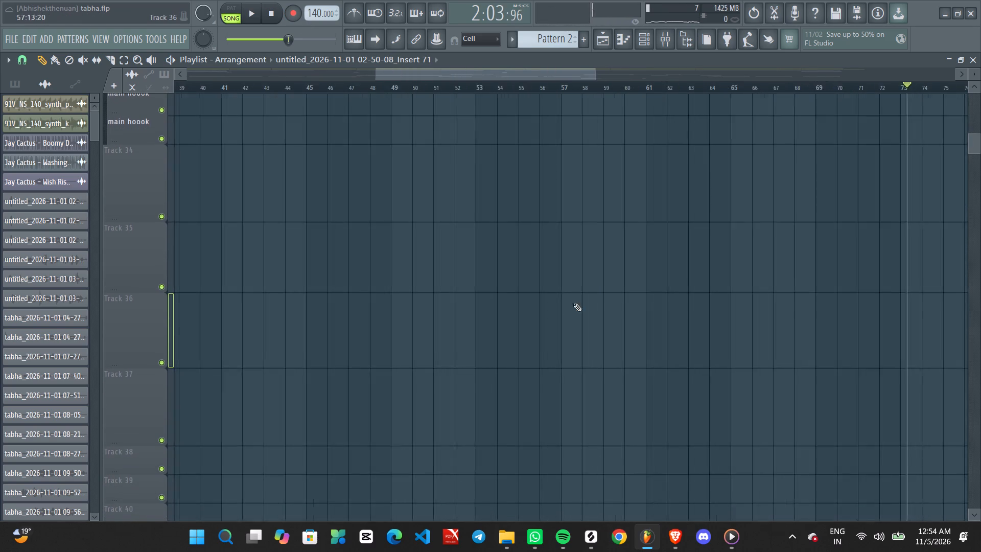
pyautogui.keyDown('ctrl'); pyautogui.scroll(-2, 573, 303); pyautogui.keyUp('ctrl')
pyautogui.scroll(-7, 314, 409)
pyautogui.scroll(14, 297, 416)
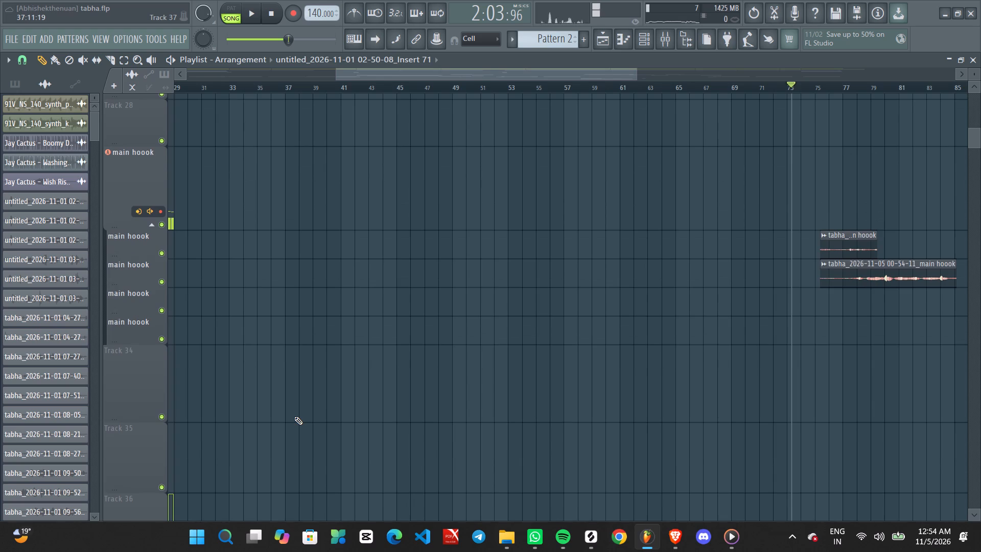
pyautogui.keyDown('ctrl'); pyautogui.scroll(2, 330, 411); pyautogui.keyUp('ctrl')
pyautogui.moveTo(618, 389); pyautogui.dragTo(331, 404, button='middle')
pyautogui.scroll(1, 330, 404)
pyautogui.keyDown('ctrl'); pyautogui.scroll(-6, 531, 344); pyautogui.keyUp('ctrl')
pyautogui.moveTo(618, 288); pyautogui.dragTo(624, 306, button='right')
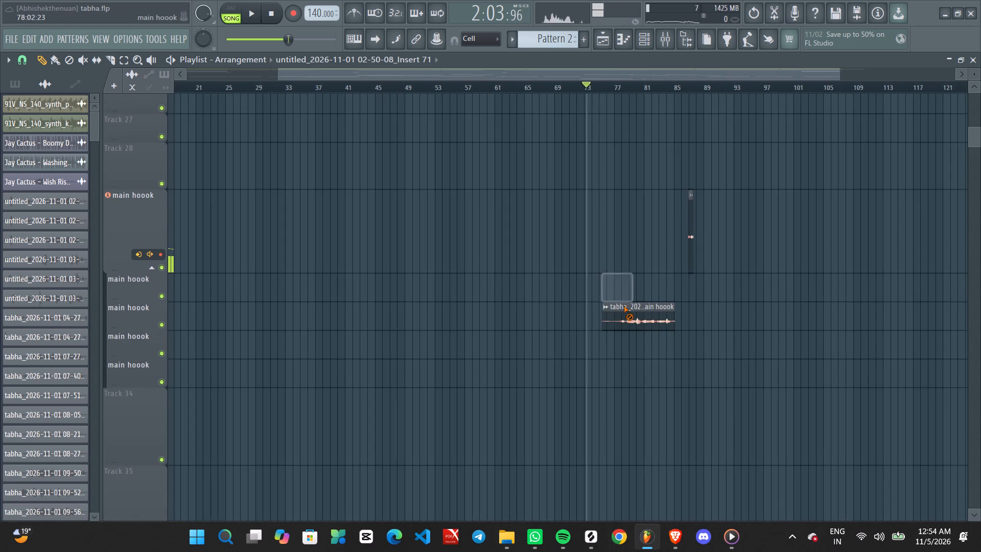
pyautogui.moveTo(624, 306); pyautogui.dragTo(647, 346, button='right')
pyautogui.moveTo(726, 236); pyautogui.dragTo(639, 245, button='right')
# Set the song position to about bar 71, within the Track 24 vocal clip.
pyautogui.keyDown('ctrl'); pyautogui.scroll(1, 636, 250); pyautogui.keyUp('ctrl')
pyautogui.moveTo(624, 257); pyautogui.dragTo(713, 327, button='middle')
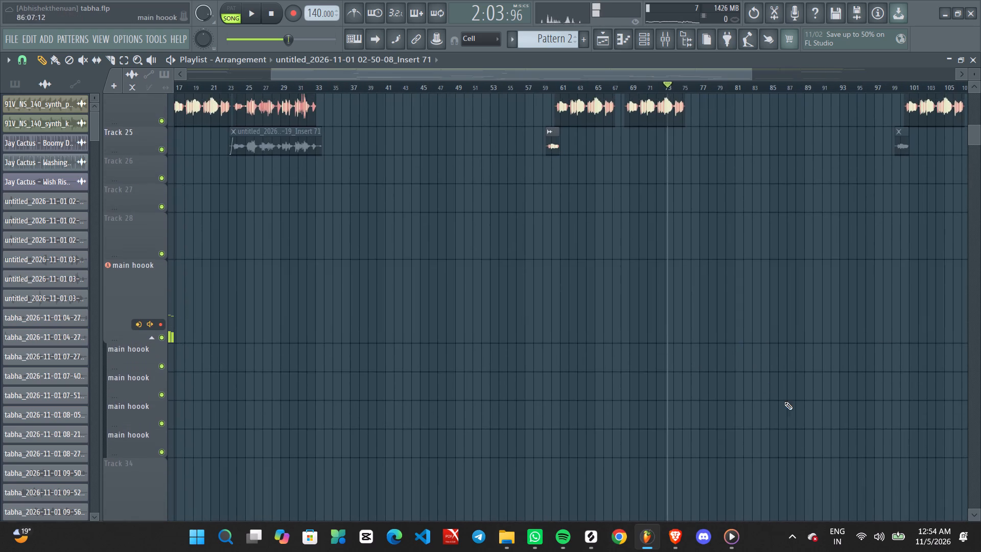
pyautogui.scroll(3, 718, 313)
pyautogui.press('space')
pyautogui.press('space')
pyautogui.scroll(6, 647, 324)
pyautogui.scroll(-3, 719, 297)
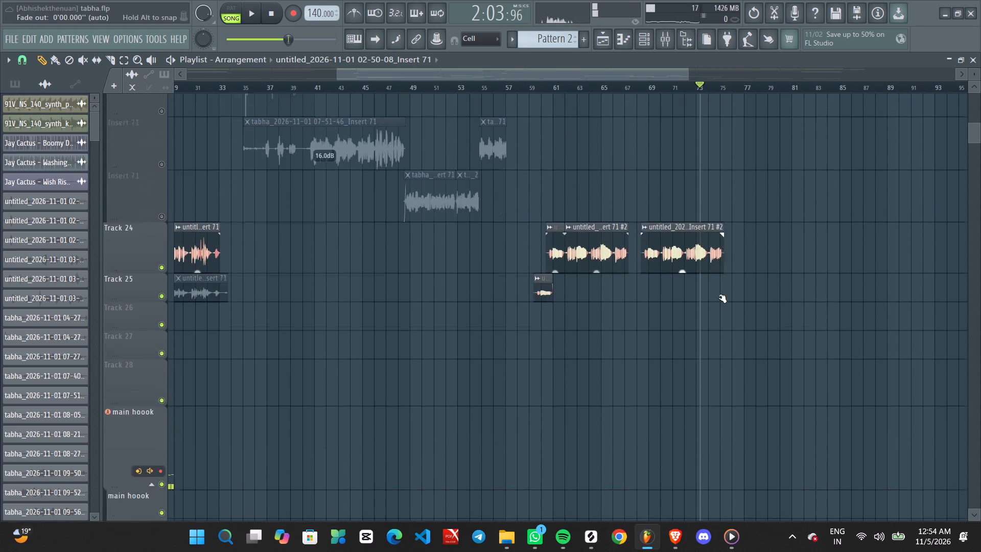
pyautogui.scroll(-4, 719, 297)
pyautogui.scroll(20, 791, 257)
pyautogui.scroll(11, 791, 257)
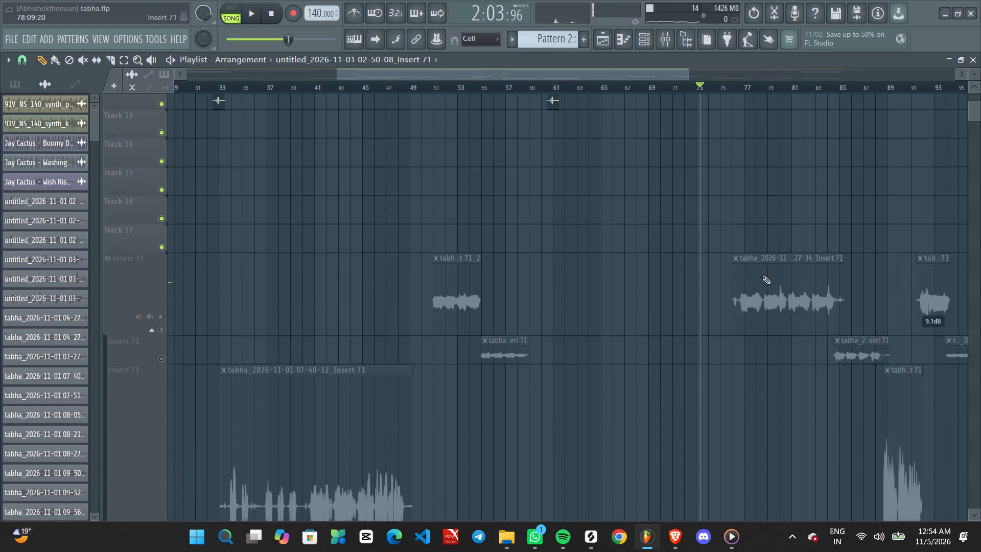
pyautogui.scroll(4, 762, 276)
pyautogui.moveTo(720, 378); pyautogui.dragTo(739, 58, button='middle')
pyautogui.keyDown('ctrl'); pyautogui.scroll(-3, 731, 253); pyautogui.keyUp('ctrl')
pyautogui.moveTo(729, 351); pyautogui.dragTo(651, 0, button='middle')
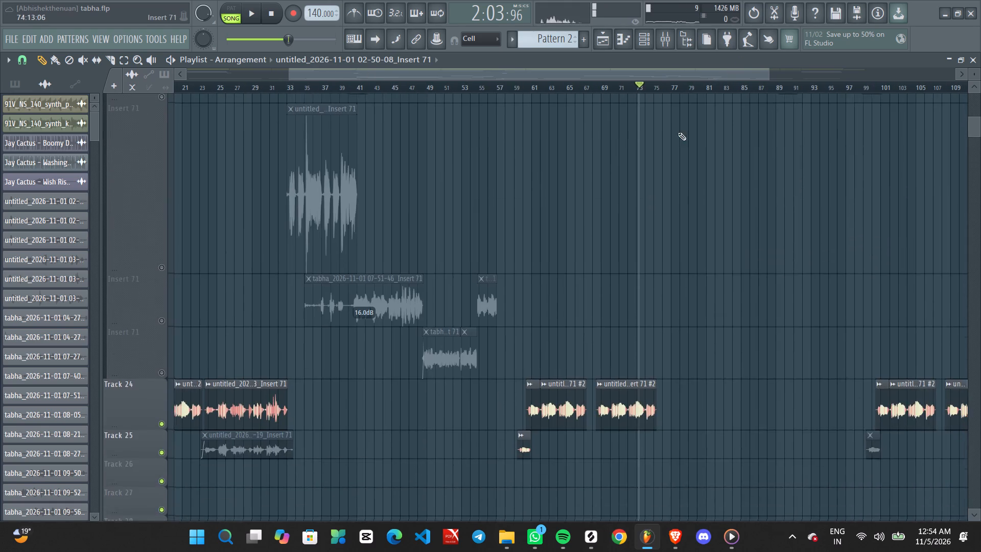
pyautogui.moveTo(652, 309); pyautogui.dragTo(658, 84, button='middle')
pyautogui.keyDown('ctrl'); pyautogui.scroll(2, 656, 238); pyautogui.keyUp('ctrl')
pyautogui.moveTo(662, 234); pyautogui.dragTo(767, 224, button='middle')
pyautogui.keyDown('alt'); pyautogui.scroll(-4, 731, 197); pyautogui.keyUp('alt')
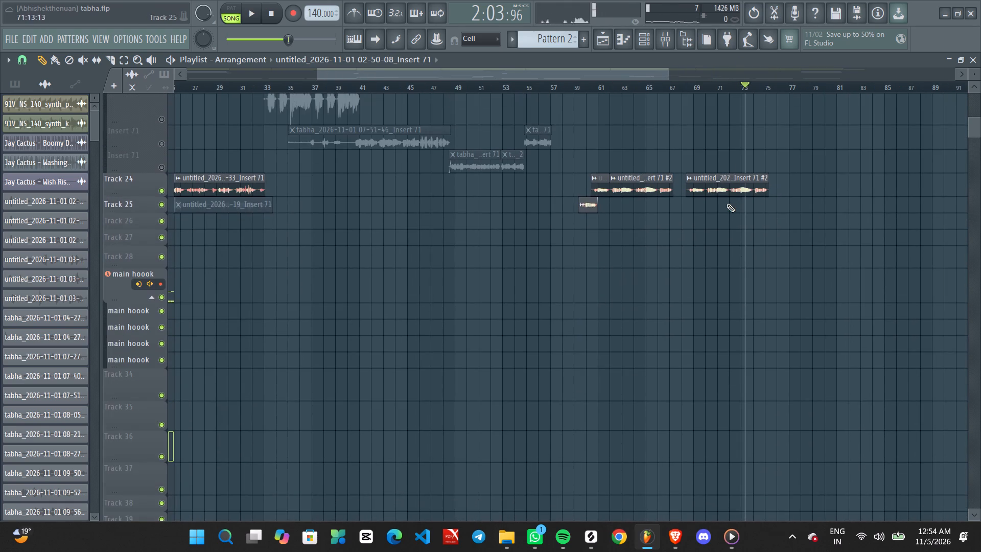
pyautogui.click(720, 89)
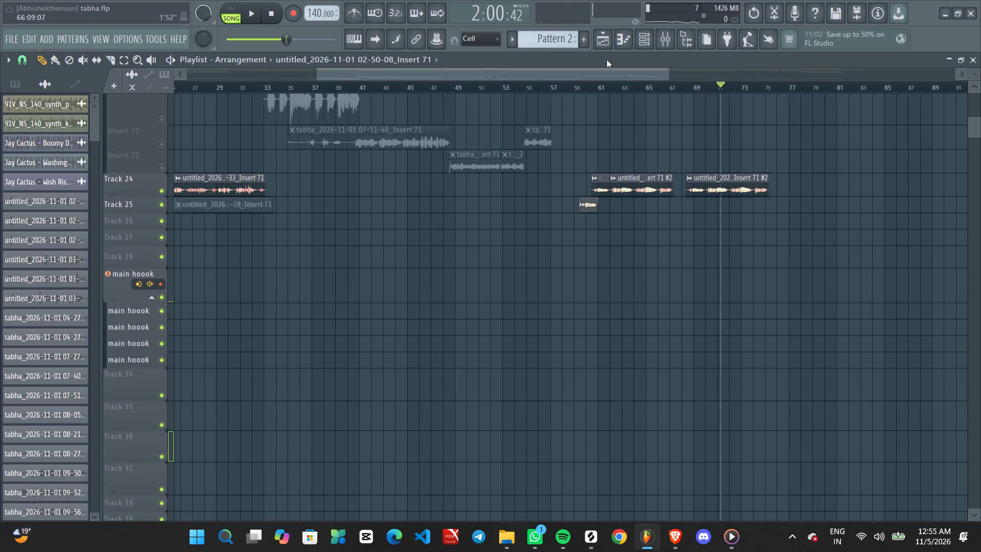
# Set the external input monitoring of the main hoook mixer track to Off and return to the playlist.
pyautogui.click(670, 42)
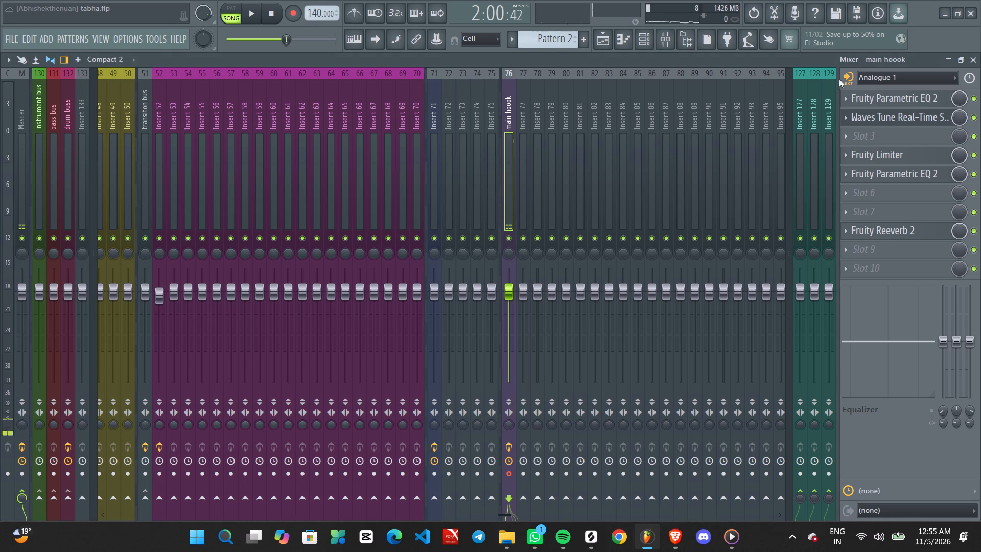
pyautogui.click(852, 76)
pyautogui.click(869, 183)
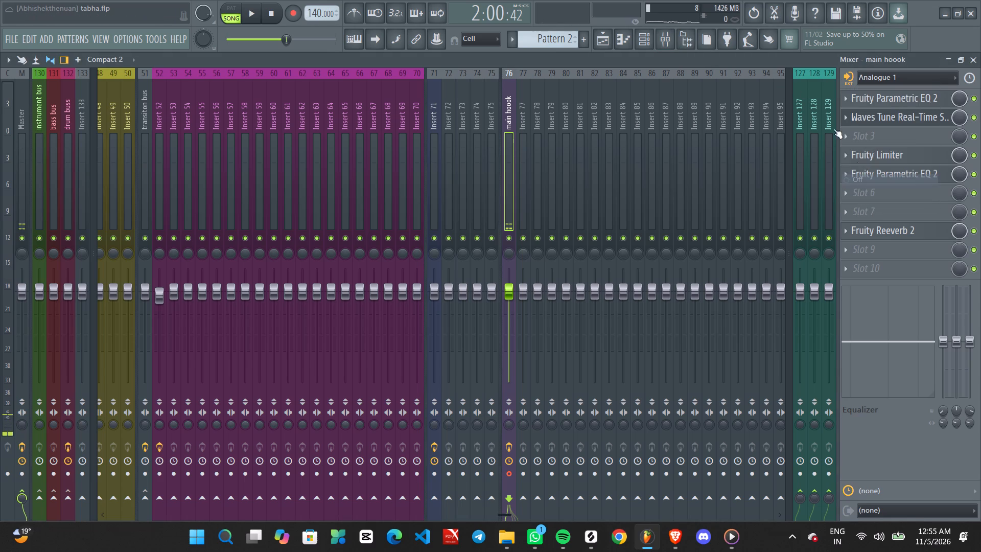
pyautogui.click(599, 39)
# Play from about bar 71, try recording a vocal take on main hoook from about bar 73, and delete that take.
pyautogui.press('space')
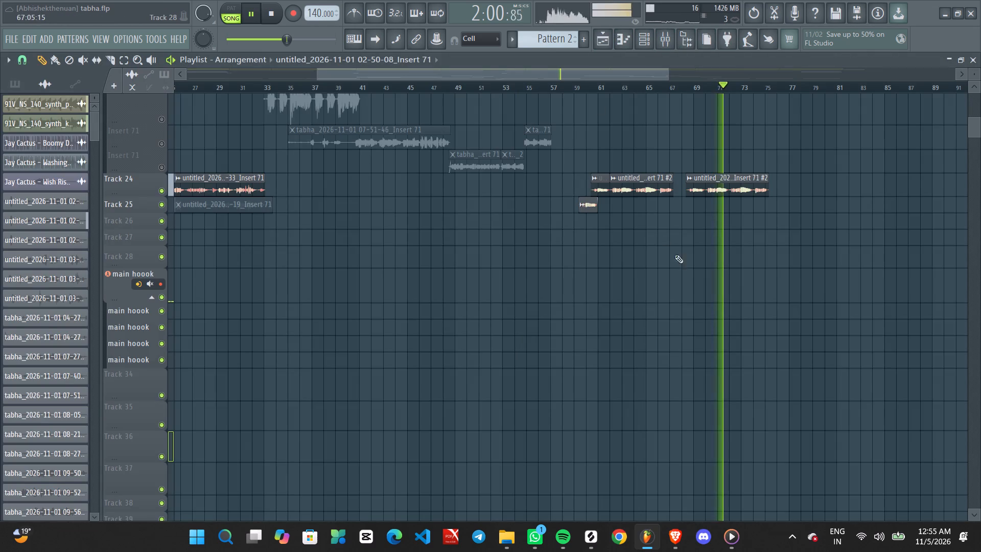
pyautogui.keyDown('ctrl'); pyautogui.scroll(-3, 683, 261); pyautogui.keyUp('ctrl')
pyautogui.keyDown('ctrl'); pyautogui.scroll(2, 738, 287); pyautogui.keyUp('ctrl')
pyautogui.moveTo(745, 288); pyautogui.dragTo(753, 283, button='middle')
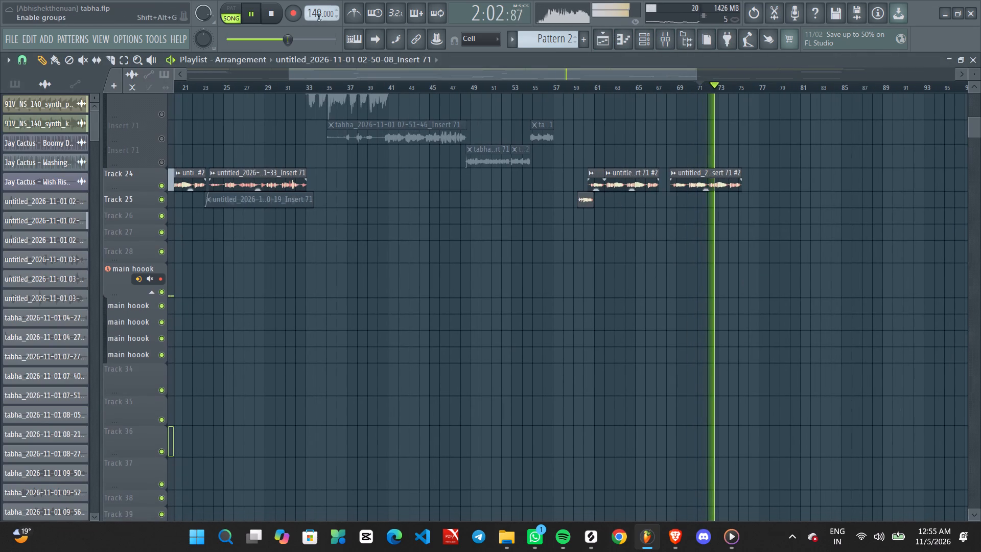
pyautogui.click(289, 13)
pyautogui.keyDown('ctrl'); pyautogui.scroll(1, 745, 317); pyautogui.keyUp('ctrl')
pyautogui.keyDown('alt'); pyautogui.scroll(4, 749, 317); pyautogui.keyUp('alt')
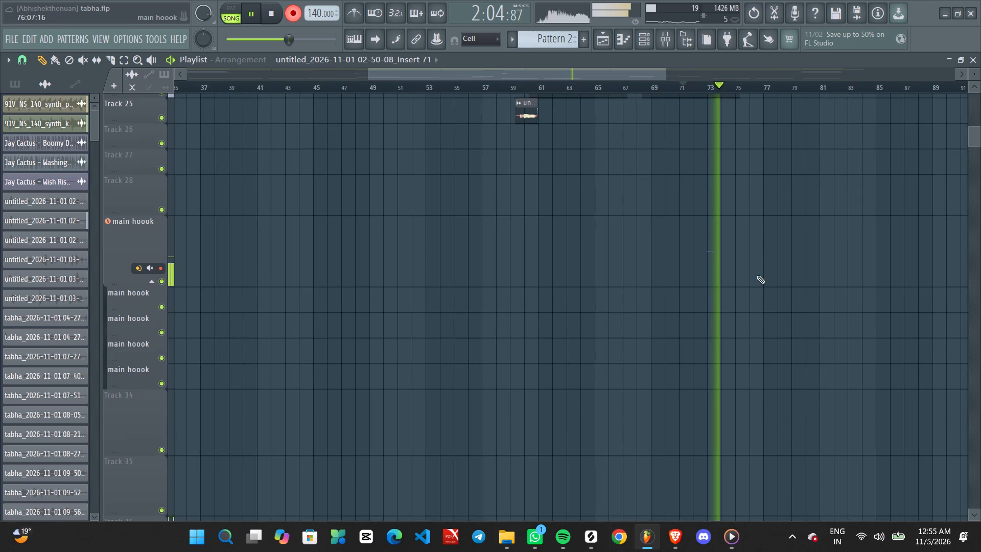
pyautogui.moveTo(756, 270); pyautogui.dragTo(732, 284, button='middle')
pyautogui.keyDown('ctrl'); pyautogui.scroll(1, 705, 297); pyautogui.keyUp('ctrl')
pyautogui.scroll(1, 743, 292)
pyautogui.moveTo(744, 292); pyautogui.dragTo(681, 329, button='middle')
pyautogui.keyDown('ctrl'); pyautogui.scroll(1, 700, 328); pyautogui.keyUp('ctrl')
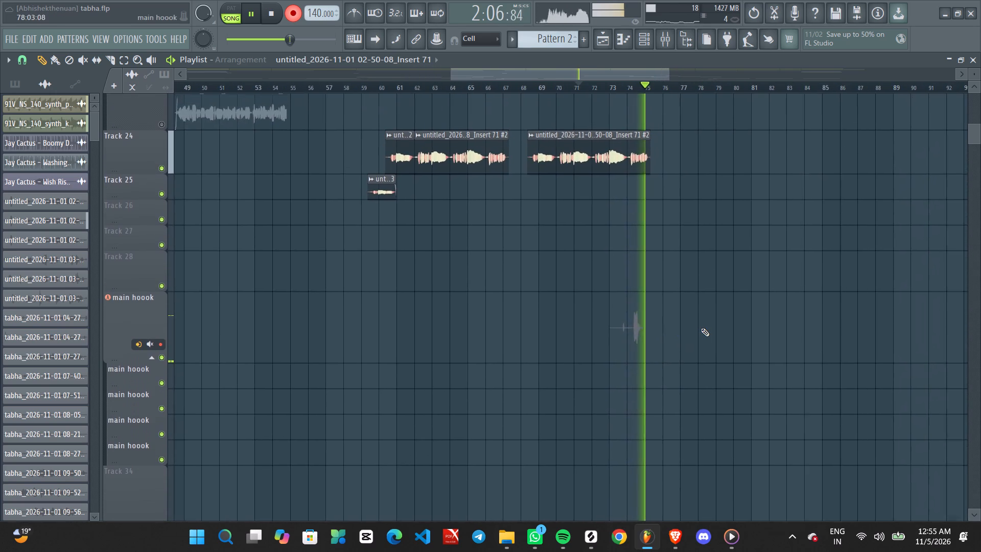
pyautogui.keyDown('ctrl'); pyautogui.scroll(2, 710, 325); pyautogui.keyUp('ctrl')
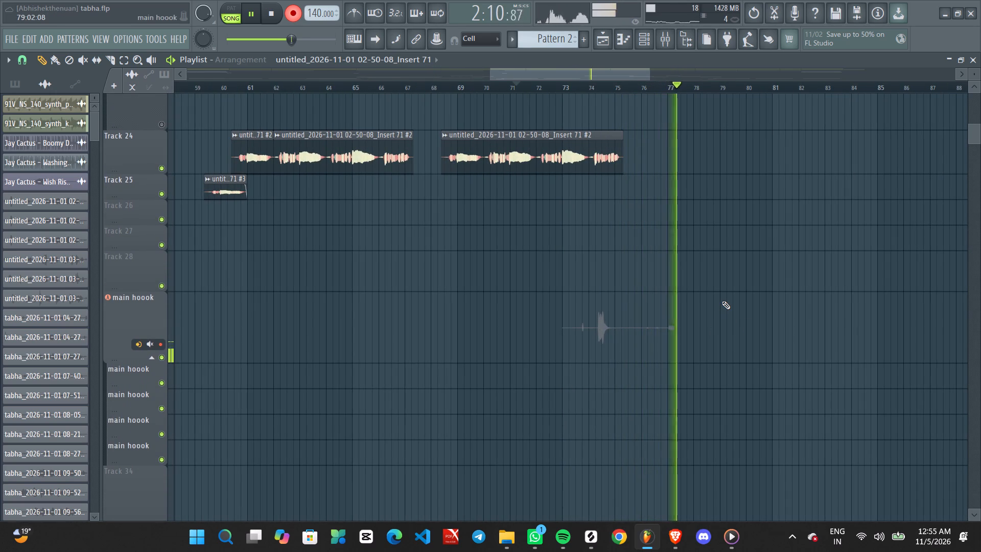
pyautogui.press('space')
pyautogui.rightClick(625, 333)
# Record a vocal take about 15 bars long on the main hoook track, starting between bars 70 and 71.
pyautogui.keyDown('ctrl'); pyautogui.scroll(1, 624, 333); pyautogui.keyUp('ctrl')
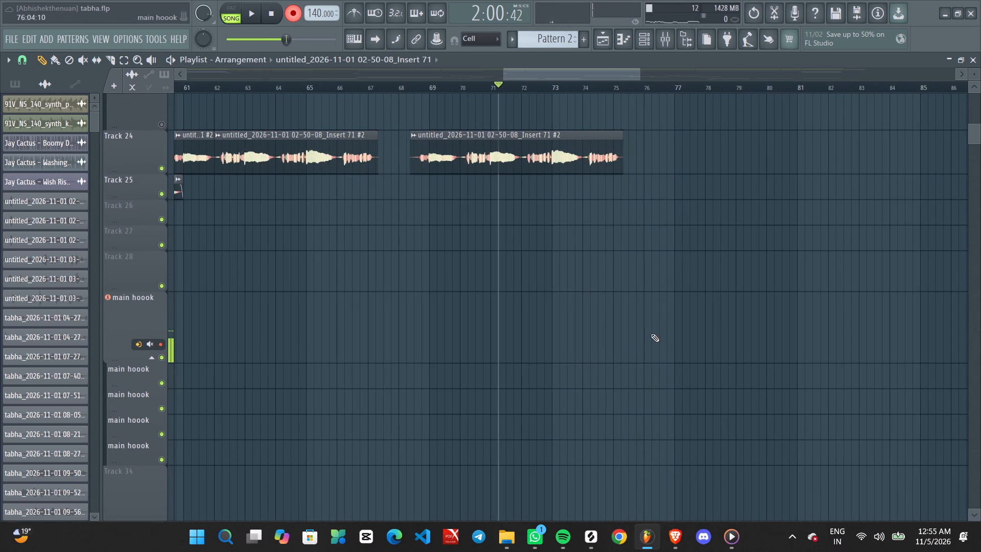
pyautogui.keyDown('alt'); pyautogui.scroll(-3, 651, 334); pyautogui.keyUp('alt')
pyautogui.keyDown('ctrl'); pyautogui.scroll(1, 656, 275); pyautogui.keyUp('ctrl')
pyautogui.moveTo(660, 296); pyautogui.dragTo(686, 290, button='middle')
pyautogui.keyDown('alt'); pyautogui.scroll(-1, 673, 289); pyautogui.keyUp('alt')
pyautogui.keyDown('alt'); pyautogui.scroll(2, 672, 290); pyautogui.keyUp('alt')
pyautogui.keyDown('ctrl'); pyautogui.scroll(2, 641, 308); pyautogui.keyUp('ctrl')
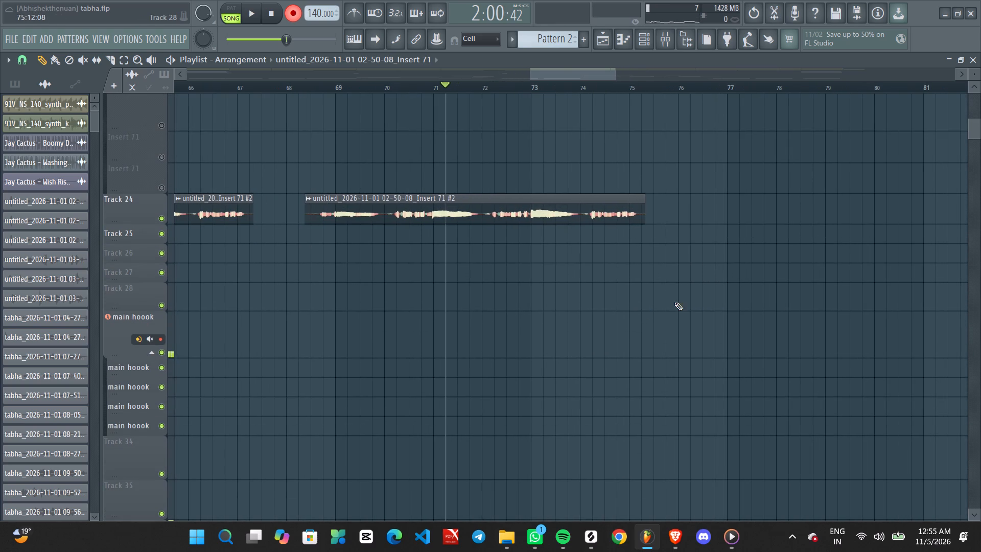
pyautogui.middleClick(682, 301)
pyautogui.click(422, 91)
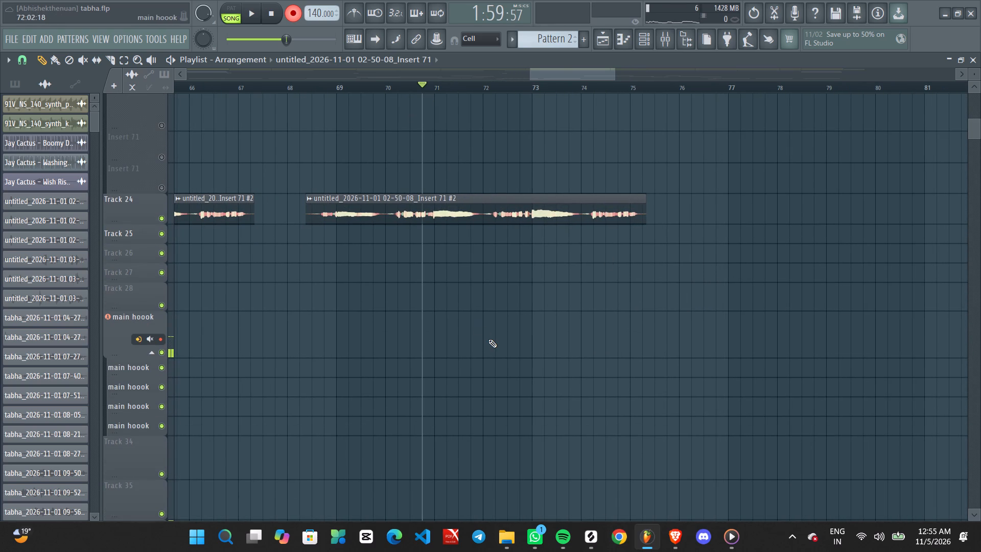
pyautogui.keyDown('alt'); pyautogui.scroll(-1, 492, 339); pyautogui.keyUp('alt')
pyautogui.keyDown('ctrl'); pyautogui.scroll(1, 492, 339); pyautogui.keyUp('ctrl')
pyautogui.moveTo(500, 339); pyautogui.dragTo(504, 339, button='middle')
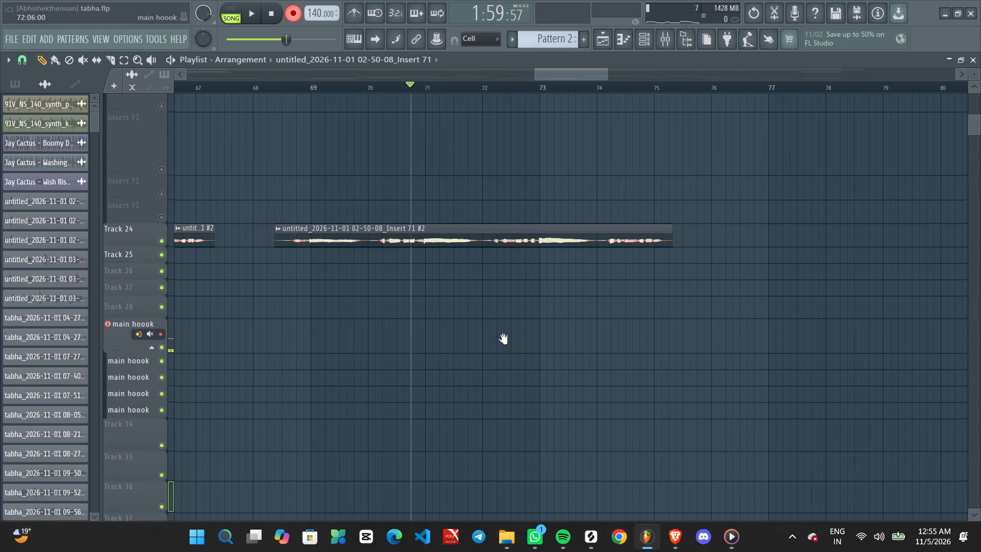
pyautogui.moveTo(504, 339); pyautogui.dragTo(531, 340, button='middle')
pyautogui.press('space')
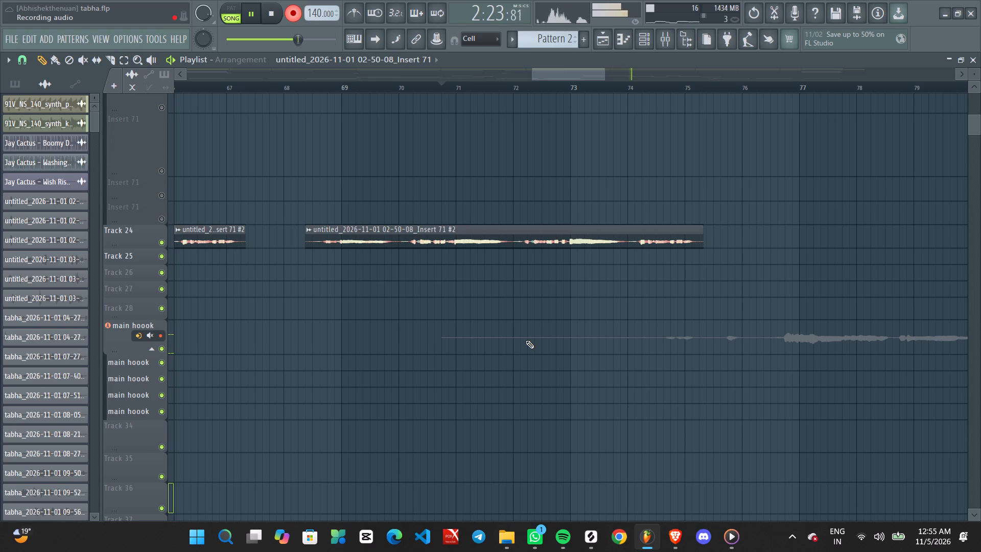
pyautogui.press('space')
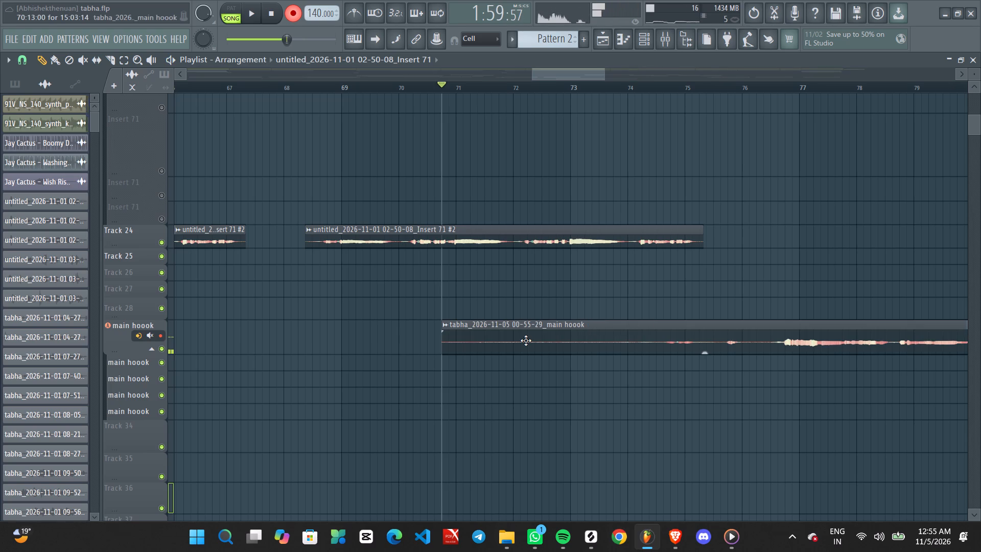
# Turn off recording and audition the new main hoook take, skipping ahead to between bars 74 and 75.
pyautogui.keyDown('ctrl'); pyautogui.scroll(-7, 833, 317); pyautogui.keyUp('ctrl')
pyautogui.moveTo(831, 270); pyautogui.dragTo(717, 268, button='middle')
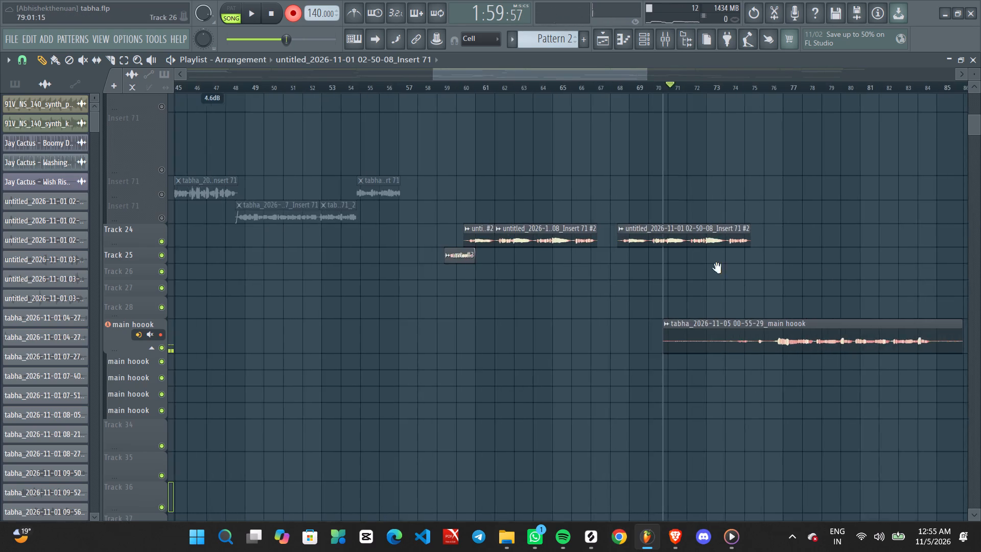
pyautogui.moveTo(717, 268); pyautogui.dragTo(538, 268, button='middle')
pyautogui.click(286, 11)
pyautogui.press('space')
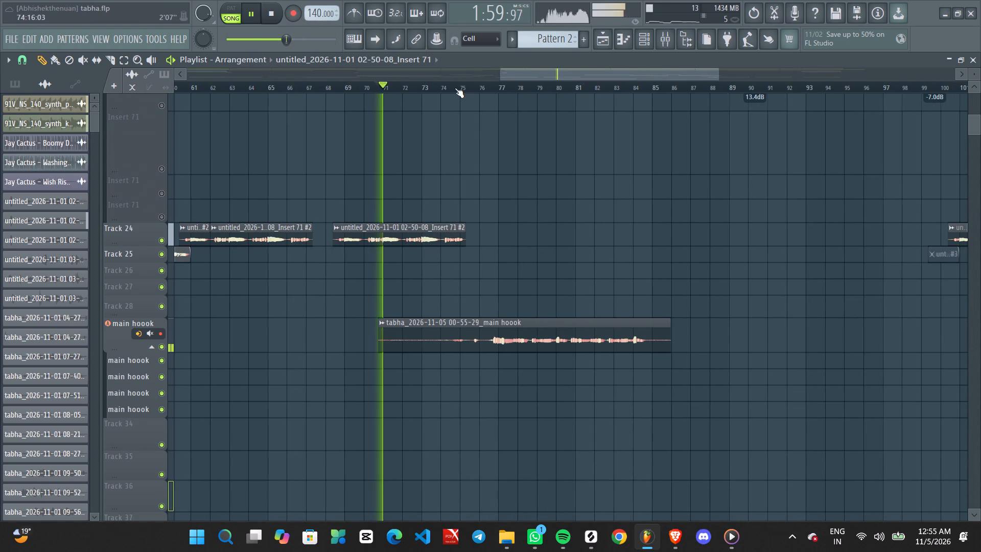
pyautogui.click(453, 85)
pyautogui.keyDown('ctrl'); pyautogui.scroll(1, 505, 232); pyautogui.keyUp('ctrl')
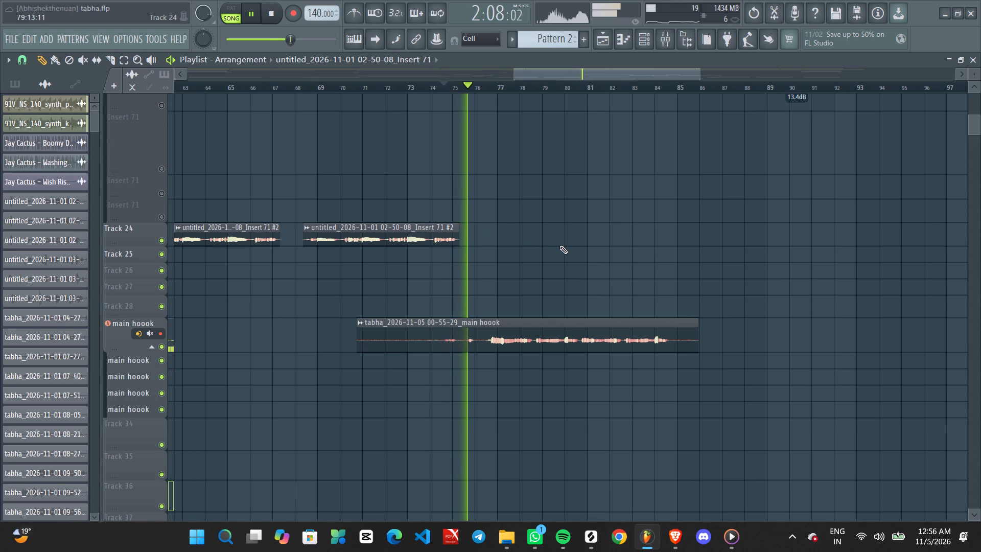
pyautogui.keyDown('ctrl'); pyautogui.scroll(1, 559, 246); pyautogui.keyUp('ctrl')
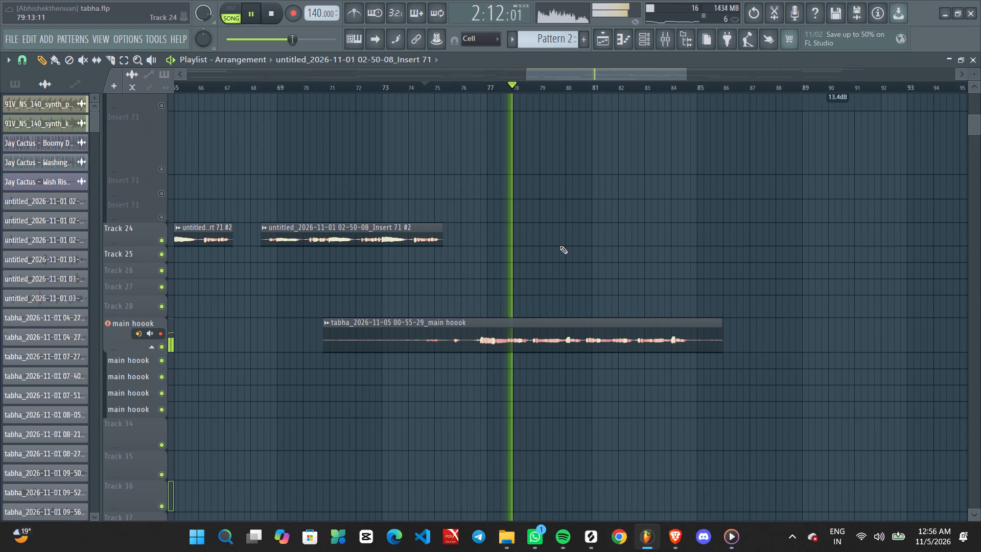
pyautogui.press('space')
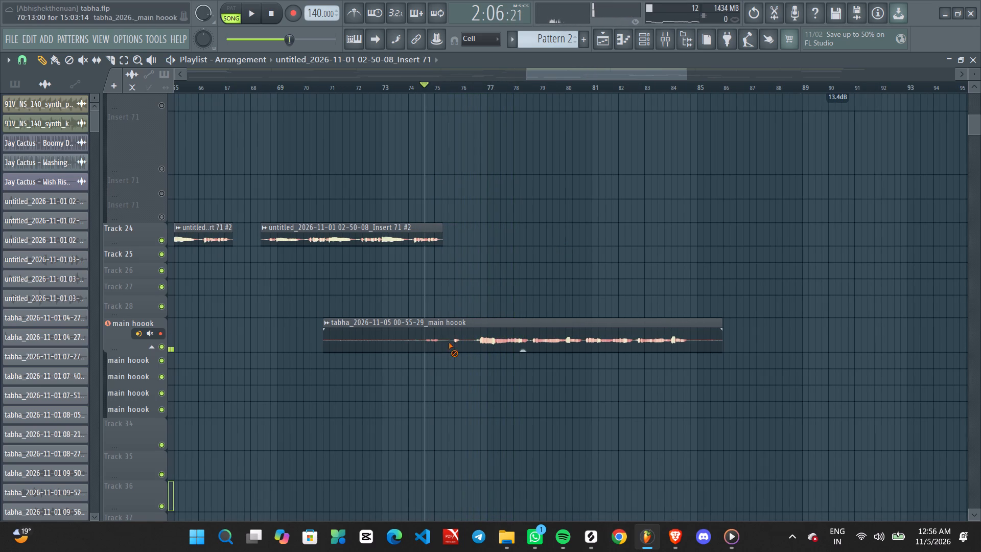
# Delete the new 00-55-29 take from the main hoook track.
pyautogui.rightClick(449, 342)
# Unmute the topmost Insert 71 track and audition its 07-27-34 vocal take, playing from about bar 77 and again from about bar 75.
pyautogui.click(377, 87)
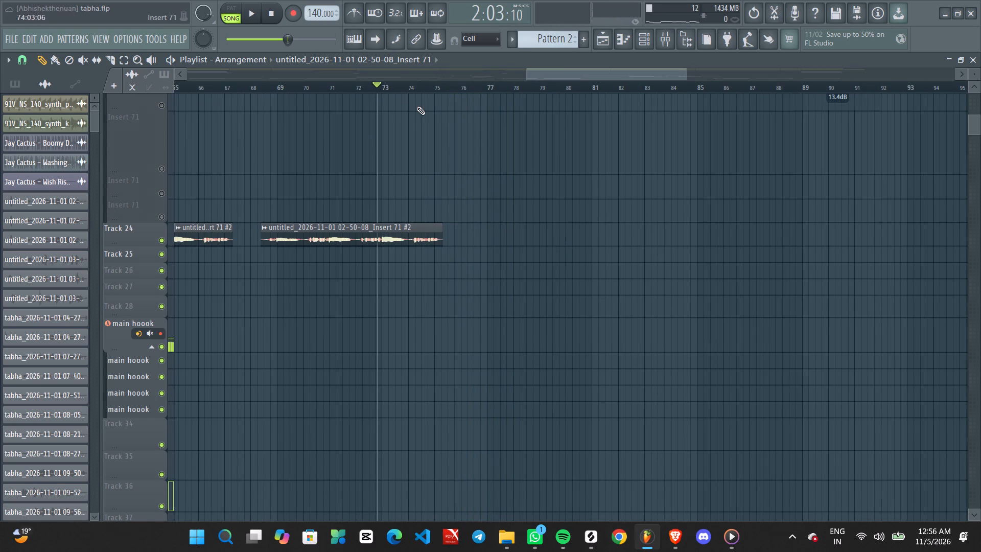
pyautogui.scroll(15, 480, 189)
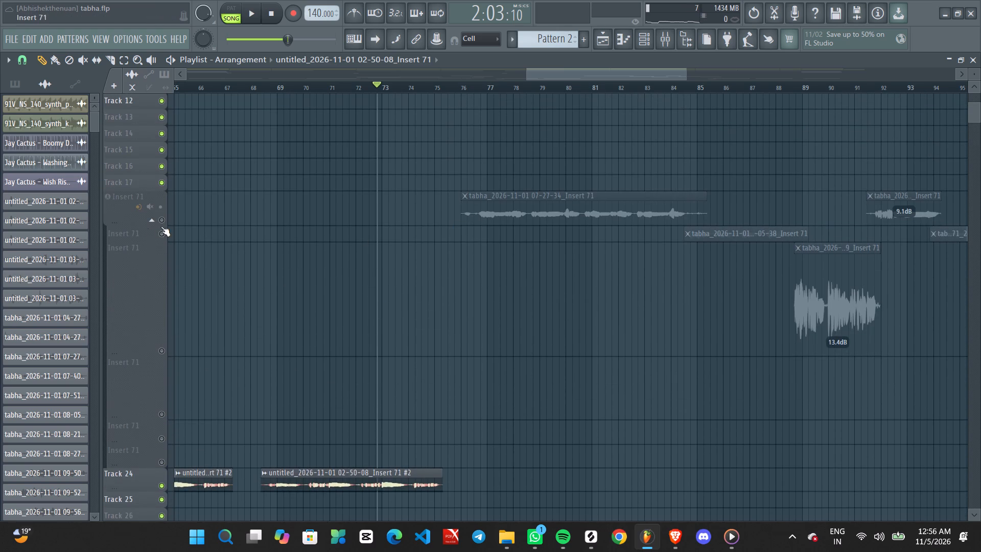
pyautogui.click(163, 218)
pyautogui.press('space')
pyautogui.click(488, 84)
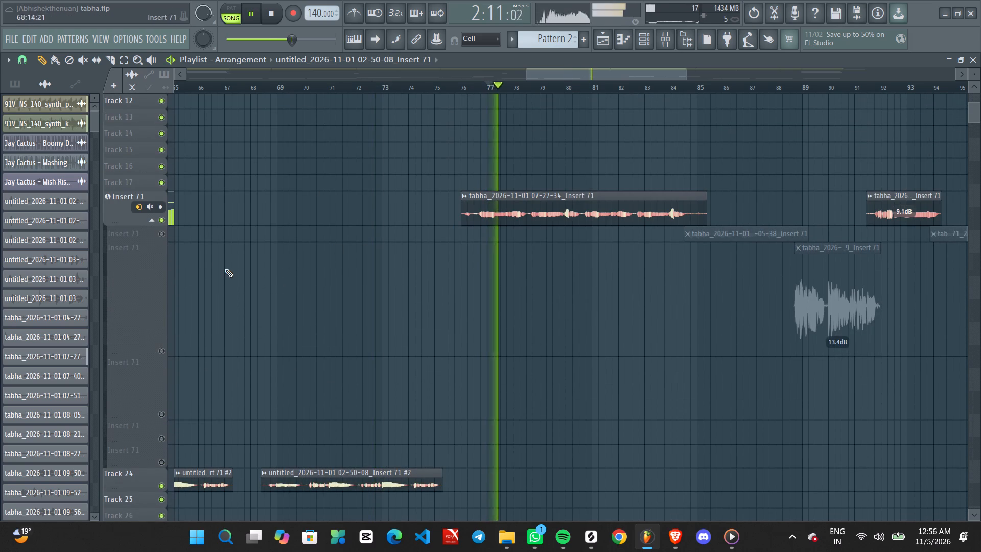
pyautogui.click(445, 85)
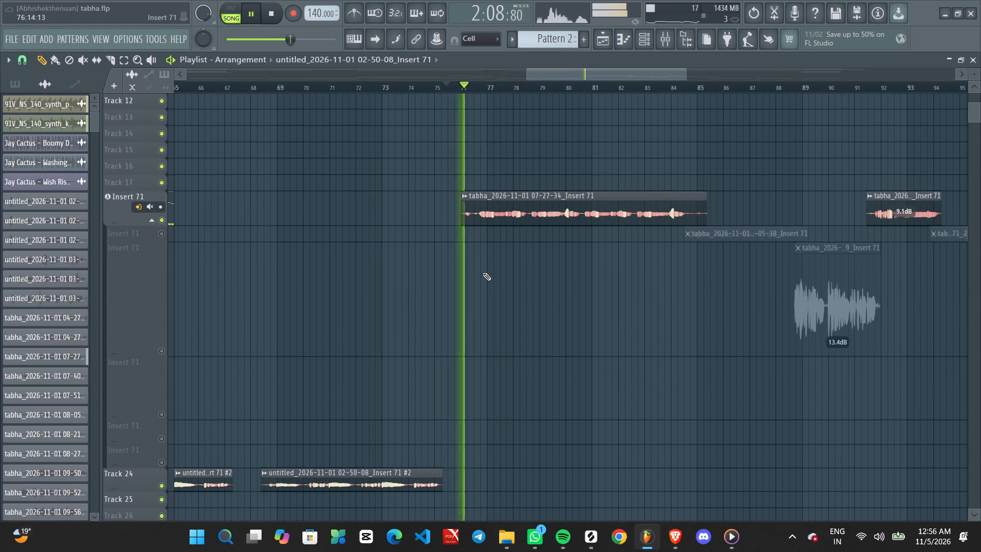
pyautogui.press('space')
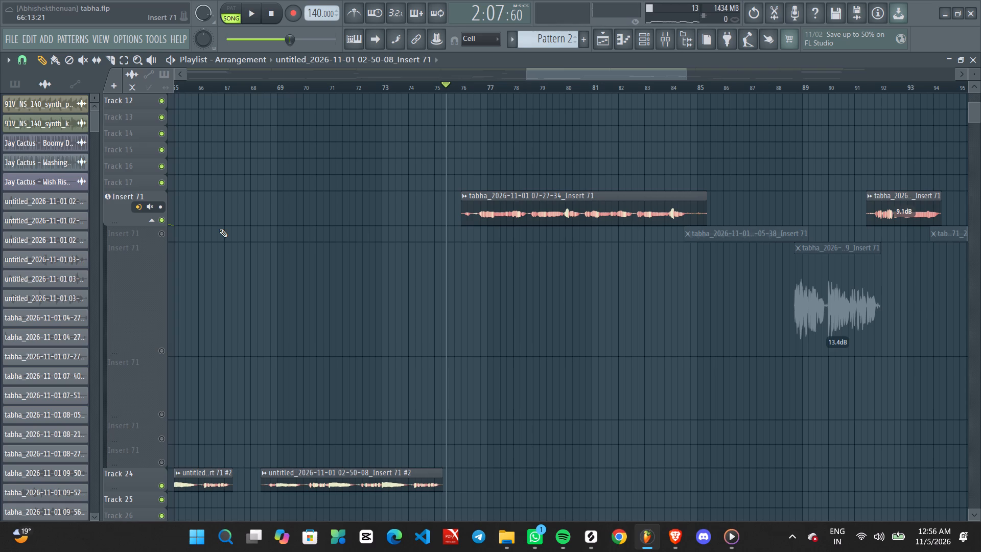
# Unmute the second and third Insert 71 tracks, which hold the vocal clips near bars 84 and 89.
pyautogui.click(161, 234)
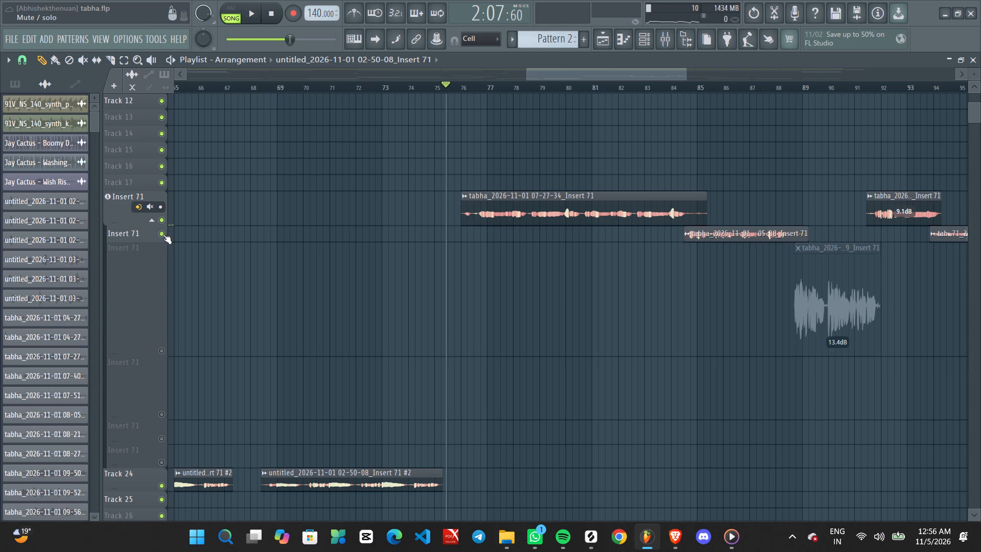
pyautogui.keyDown('ctrl'); pyautogui.scroll(-1, 688, 315); pyautogui.keyUp('ctrl')
pyautogui.keyDown('ctrl'); pyautogui.scroll(2, 717, 322); pyautogui.keyUp('ctrl')
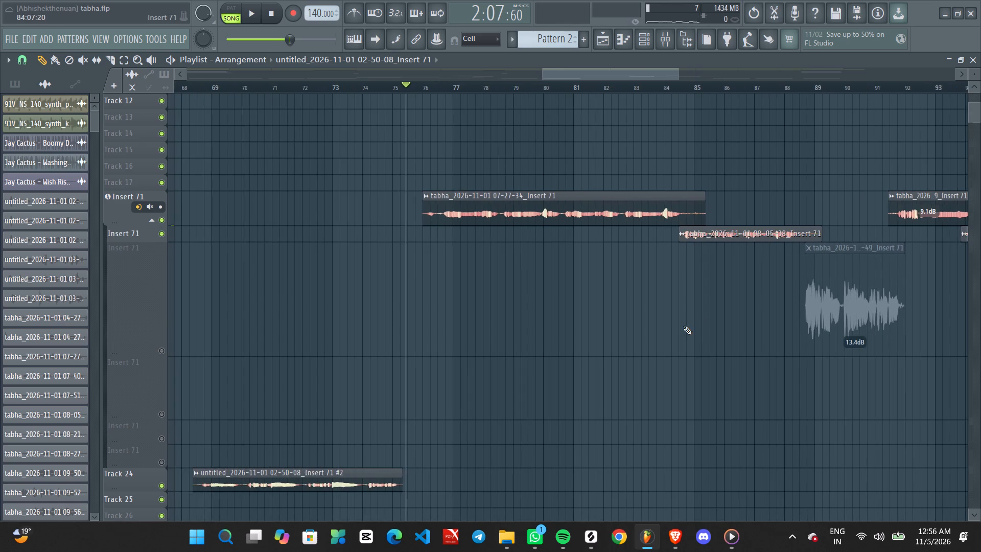
pyautogui.moveTo(683, 304); pyautogui.dragTo(671, 240, button='middle')
pyautogui.click(160, 290)
pyautogui.scroll(-4, 466, 263)
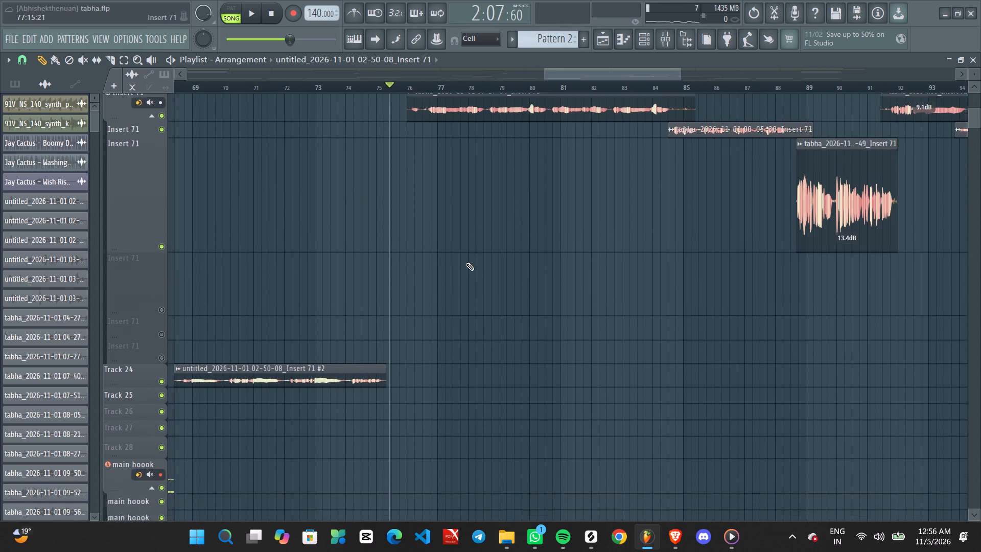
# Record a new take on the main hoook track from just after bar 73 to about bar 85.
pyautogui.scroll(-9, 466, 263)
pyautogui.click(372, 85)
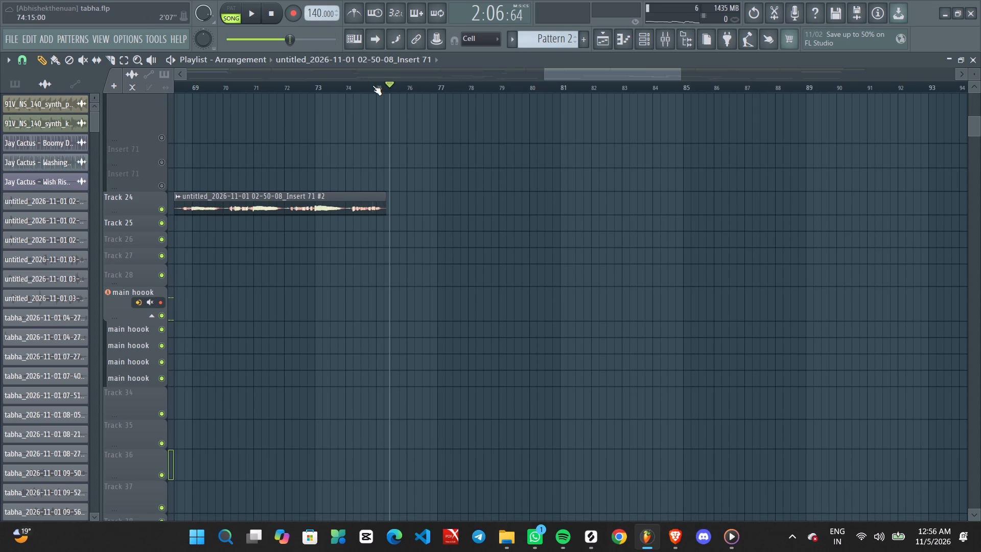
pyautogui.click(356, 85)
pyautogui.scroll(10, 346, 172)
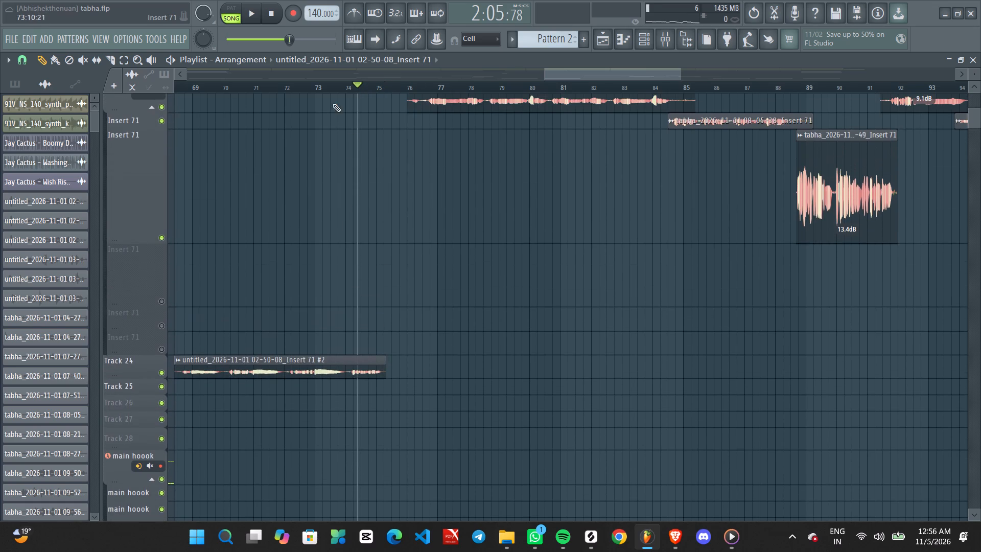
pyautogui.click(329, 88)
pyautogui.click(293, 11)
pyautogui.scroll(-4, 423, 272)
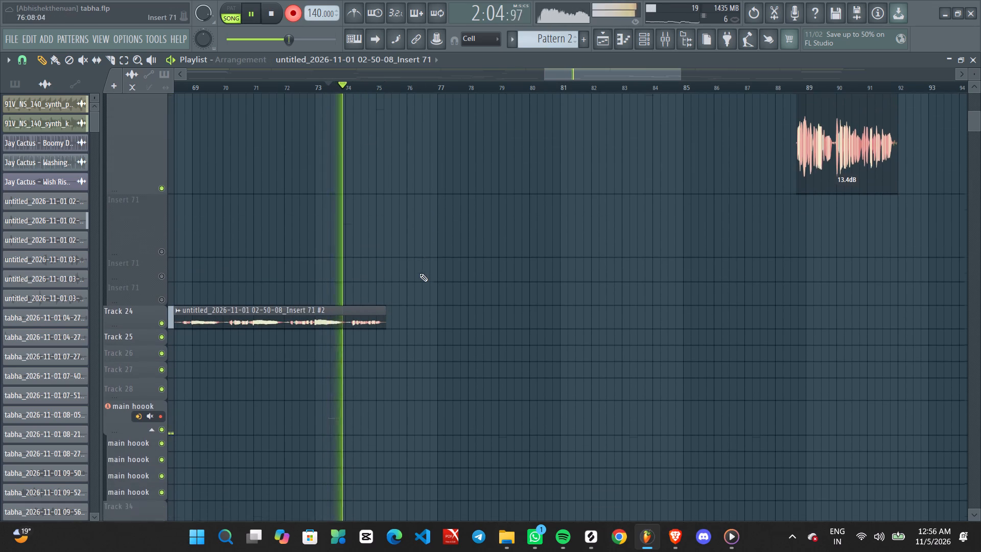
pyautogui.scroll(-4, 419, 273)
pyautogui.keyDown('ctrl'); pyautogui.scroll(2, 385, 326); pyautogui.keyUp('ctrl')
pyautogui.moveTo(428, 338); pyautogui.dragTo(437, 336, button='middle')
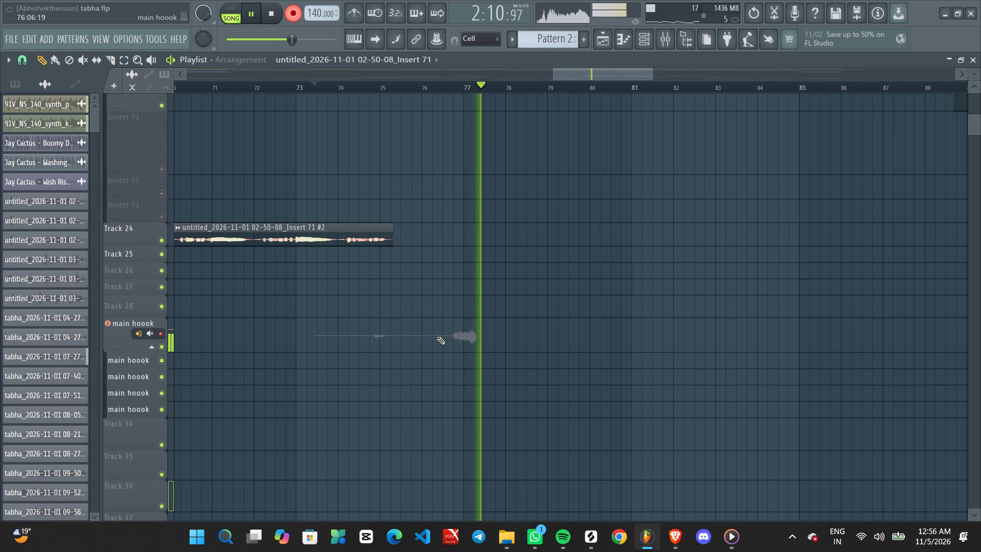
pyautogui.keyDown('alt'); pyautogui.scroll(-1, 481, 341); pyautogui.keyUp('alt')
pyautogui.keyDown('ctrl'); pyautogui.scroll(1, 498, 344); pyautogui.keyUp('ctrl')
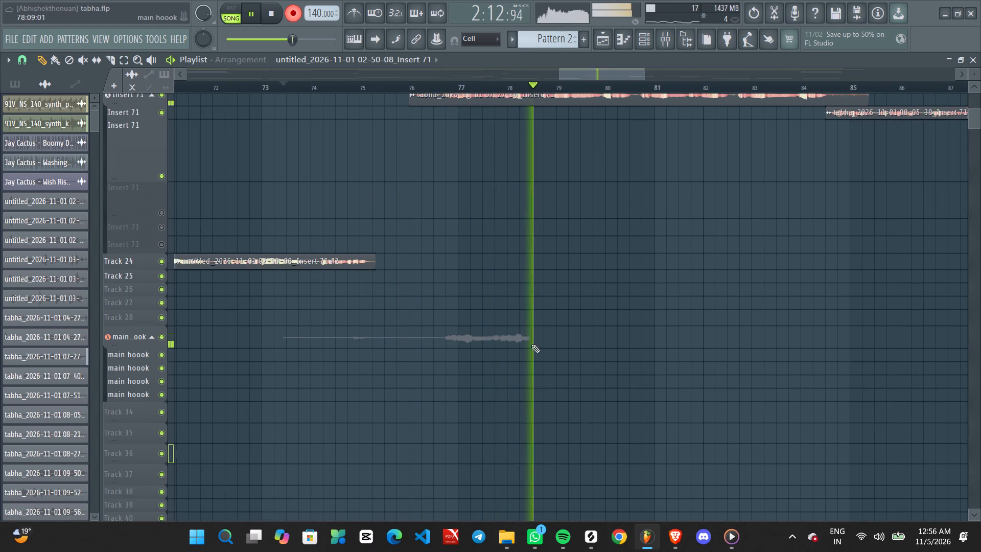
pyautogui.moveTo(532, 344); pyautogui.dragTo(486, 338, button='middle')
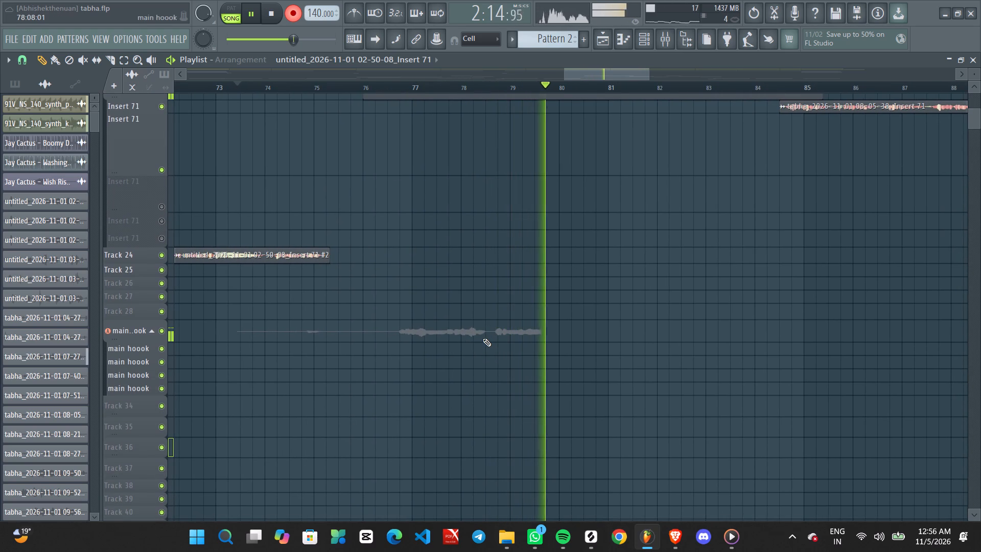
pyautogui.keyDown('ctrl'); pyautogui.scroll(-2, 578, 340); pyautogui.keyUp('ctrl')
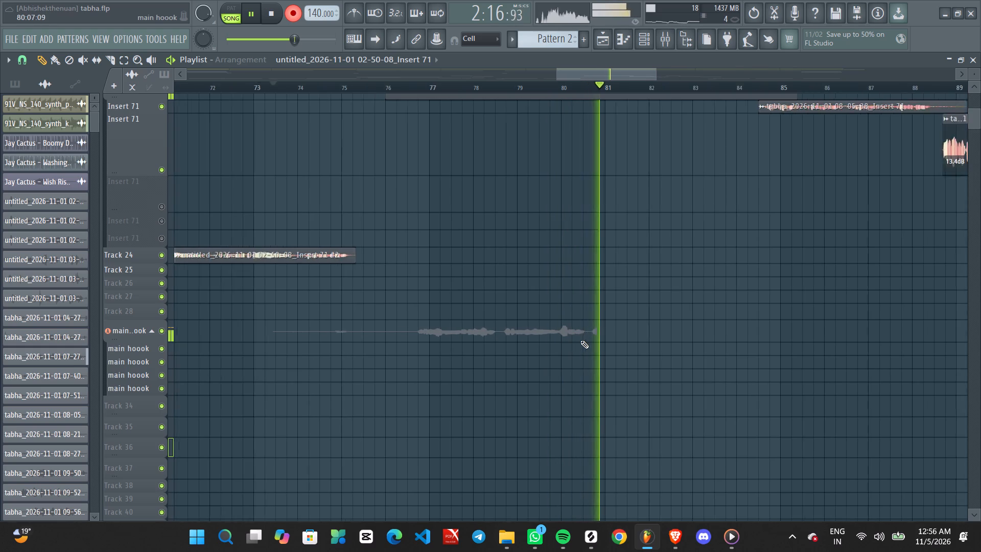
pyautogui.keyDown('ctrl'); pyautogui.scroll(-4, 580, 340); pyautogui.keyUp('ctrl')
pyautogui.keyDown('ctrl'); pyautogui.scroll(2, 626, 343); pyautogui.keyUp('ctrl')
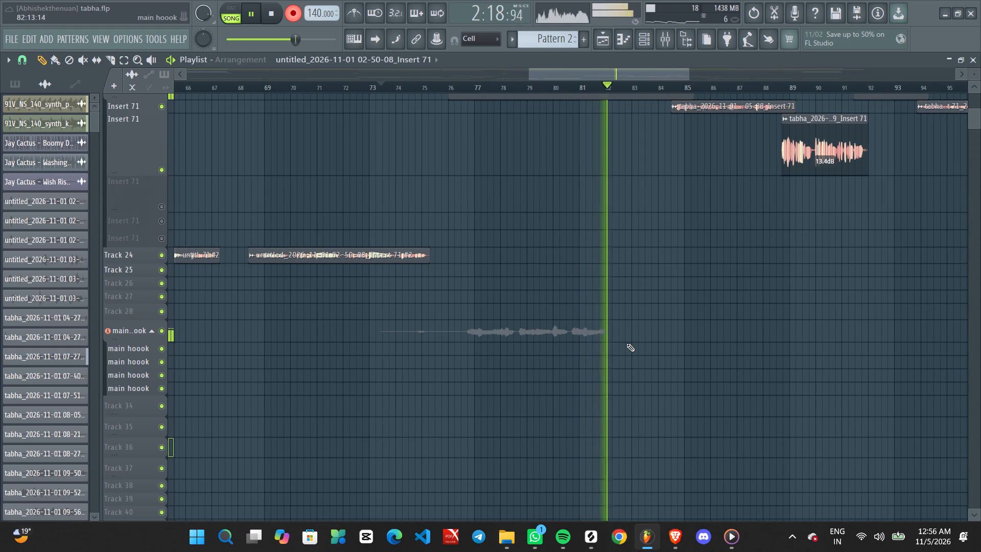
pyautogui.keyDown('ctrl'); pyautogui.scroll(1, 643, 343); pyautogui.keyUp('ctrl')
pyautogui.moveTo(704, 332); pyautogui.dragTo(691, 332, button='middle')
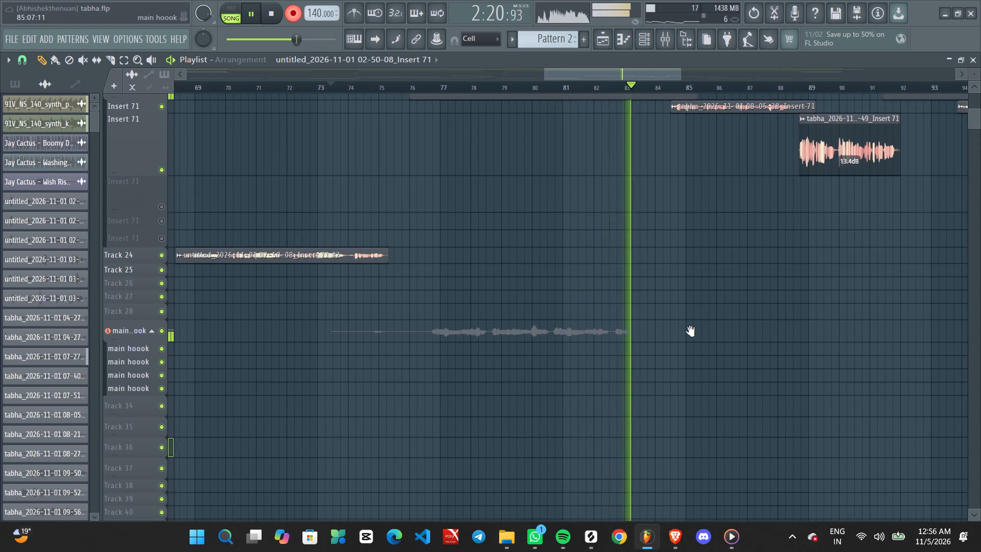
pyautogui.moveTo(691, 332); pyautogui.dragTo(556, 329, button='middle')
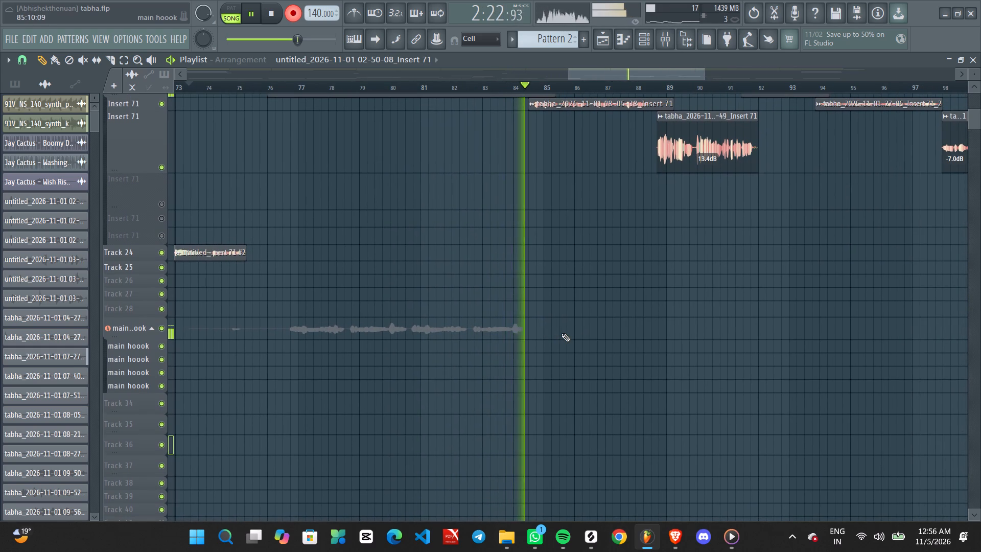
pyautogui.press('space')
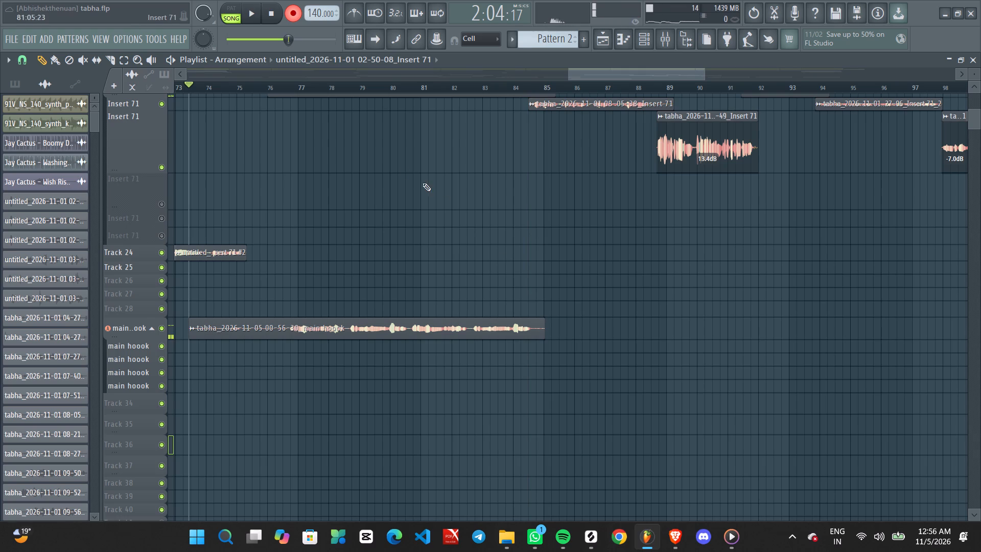
# Turn off recording, mute the top three Insert 71 tracks and audition the new main hoook take through to about bar 85.
pyautogui.scroll(6, 372, 301)
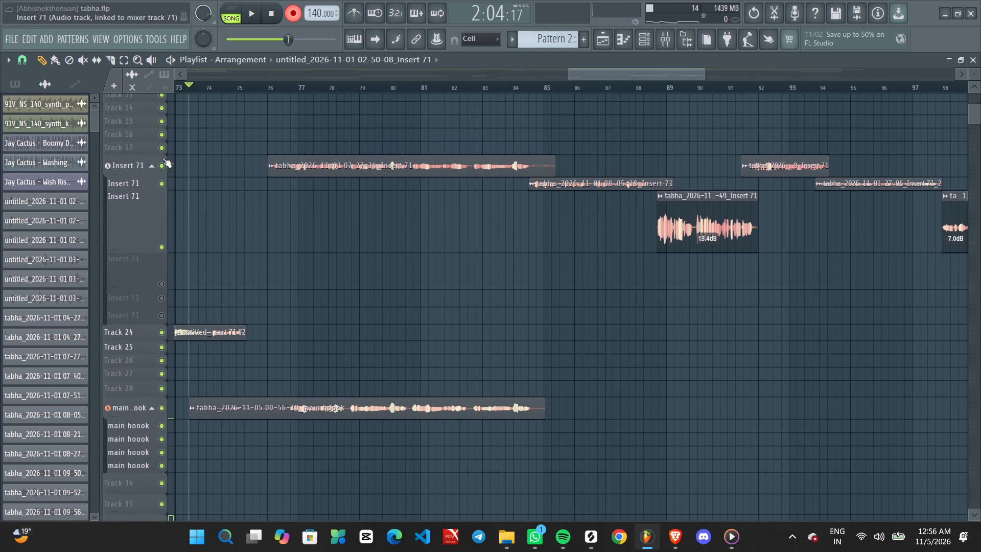
pyautogui.click(165, 164)
pyautogui.click(165, 185)
pyautogui.click(297, 6)
pyautogui.press('space')
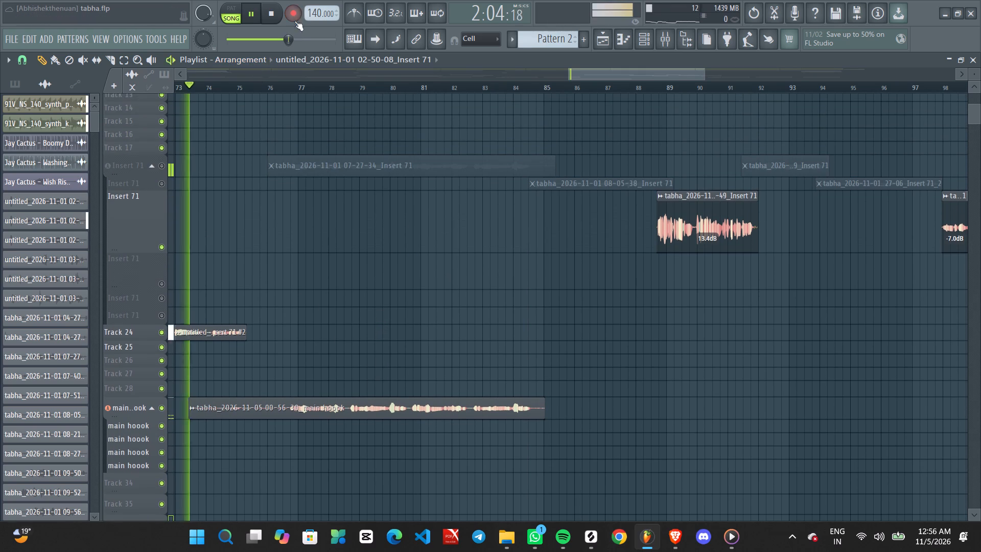
pyautogui.click(158, 243)
pyautogui.keyDown('ctrl'); pyautogui.scroll(1, 350, 325); pyautogui.keyUp('ctrl')
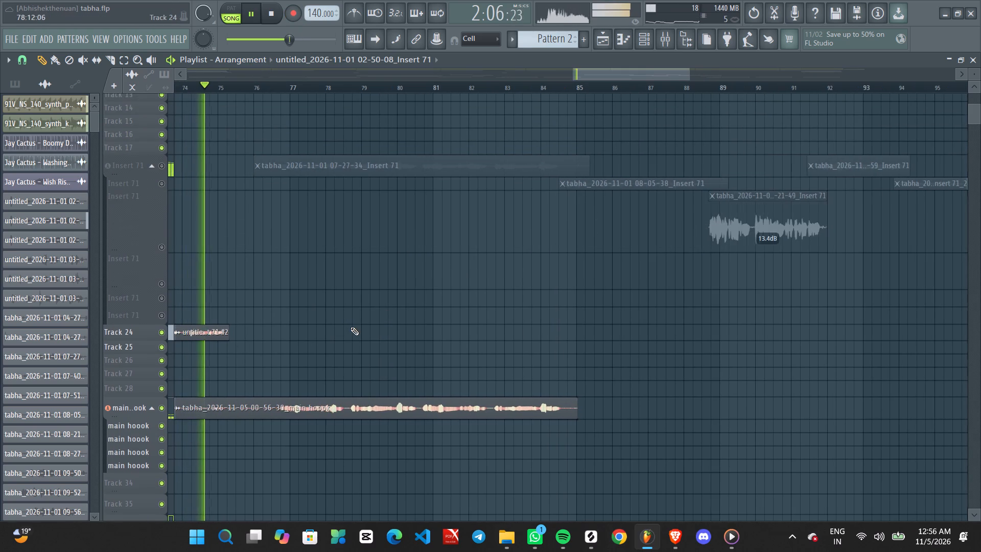
pyautogui.scroll(1, 351, 327)
pyautogui.moveTo(357, 327); pyautogui.dragTo(362, 326, button='middle')
pyautogui.keyDown('ctrl'); pyautogui.scroll(-1, 370, 324); pyautogui.keyUp('ctrl')
pyautogui.keyDown('ctrl'); pyautogui.scroll(2, 371, 324); pyautogui.keyUp('ctrl')
pyautogui.moveTo(375, 331); pyautogui.dragTo(374, 314, button='middle')
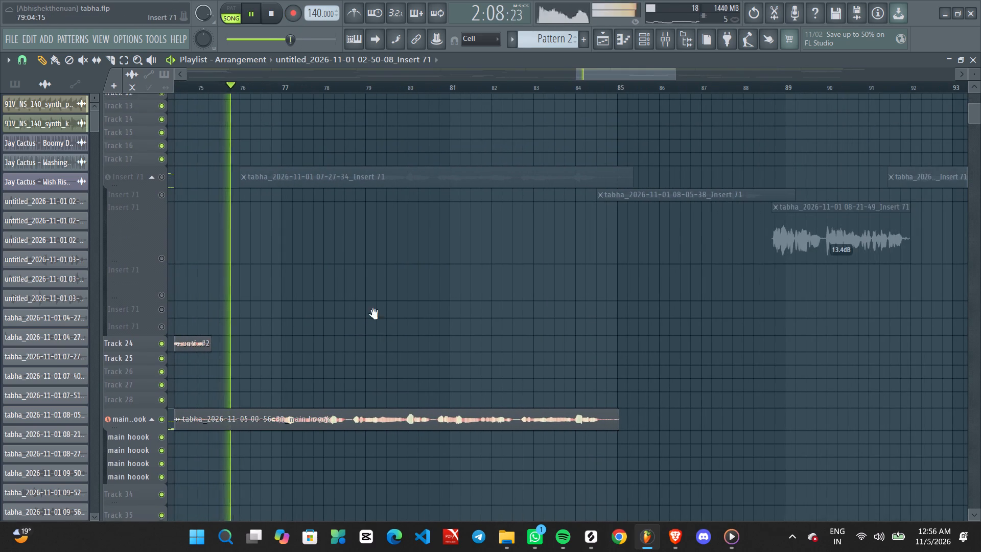
pyautogui.moveTo(374, 314); pyautogui.dragTo(374, 314, button='middle')
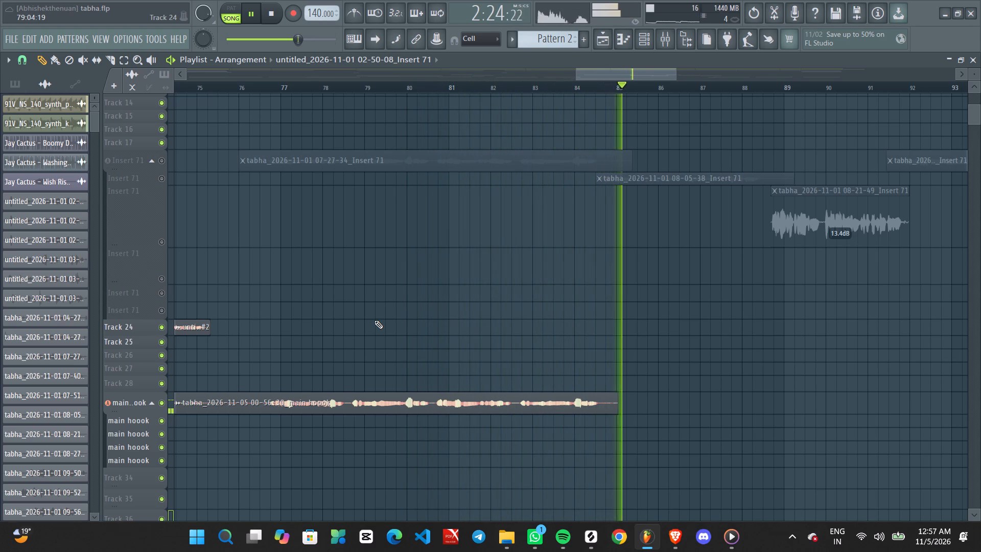
pyautogui.press('space')
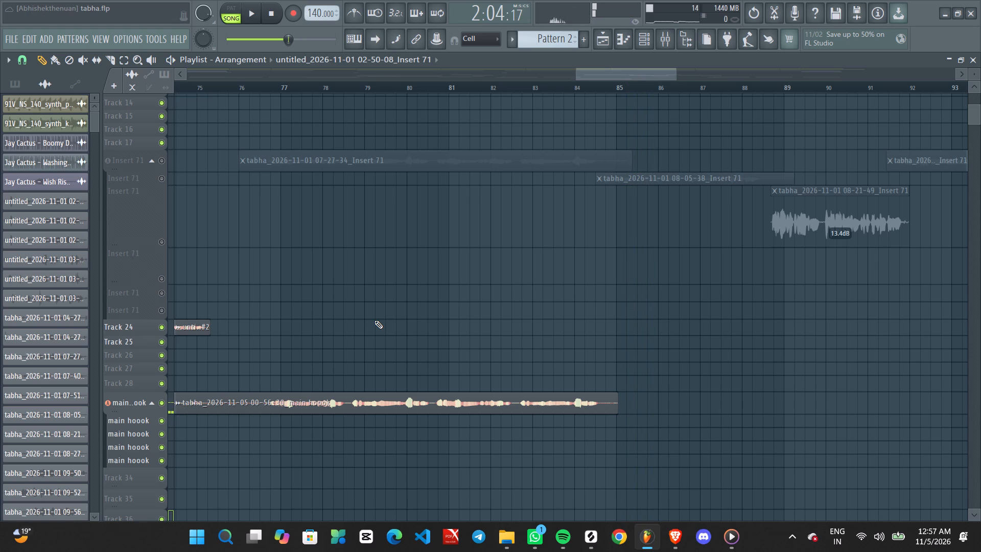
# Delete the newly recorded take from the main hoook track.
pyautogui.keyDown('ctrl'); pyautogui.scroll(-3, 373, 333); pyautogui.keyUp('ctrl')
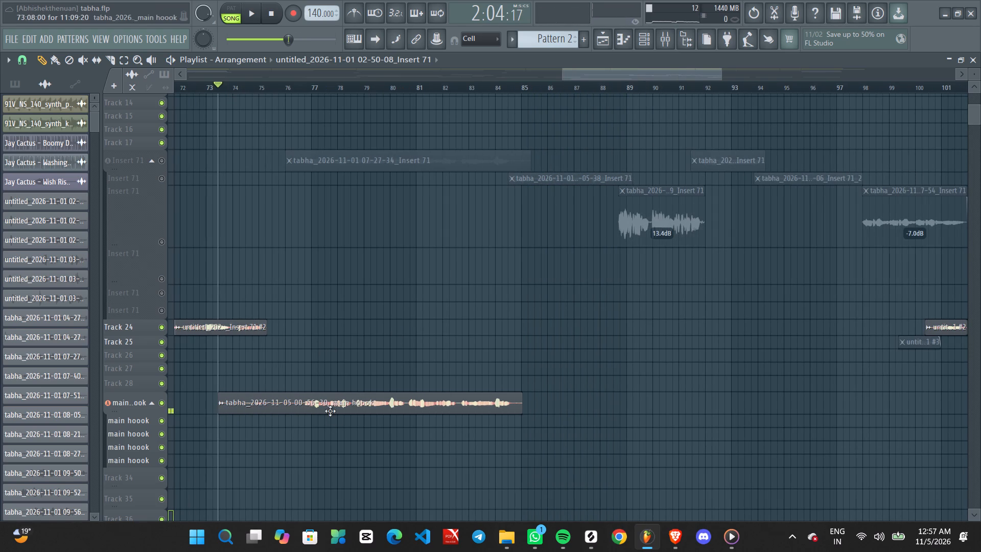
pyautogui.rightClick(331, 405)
# Turn on recording from about bar 73 and delete the short false-start clip from the main hoook track.
pyautogui.keyDown('ctrl'); pyautogui.scroll(1, 291, 387); pyautogui.keyUp('ctrl')
pyautogui.moveTo(281, 386); pyautogui.dragTo(379, 386, button='middle')
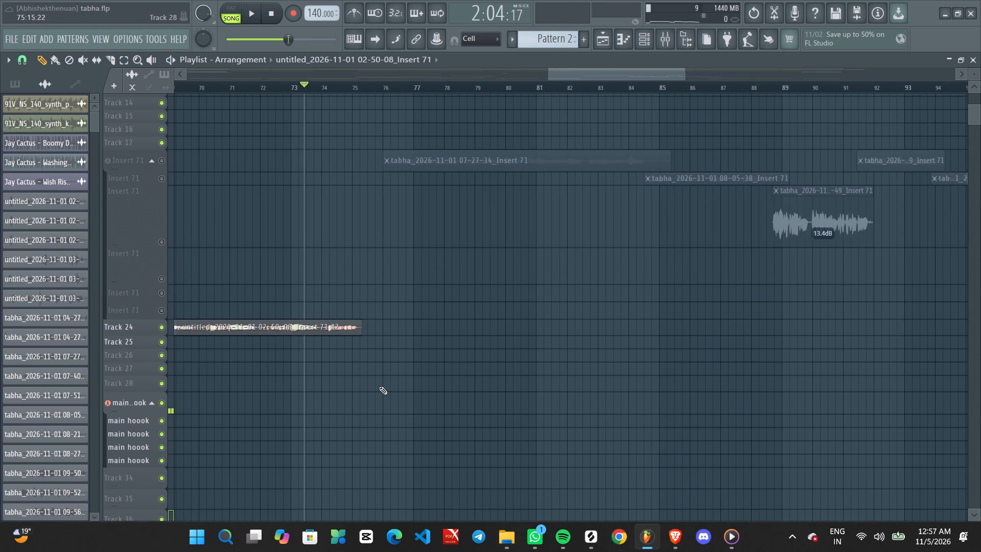
pyautogui.keyDown('alt'); pyautogui.scroll(2, 379, 386); pyautogui.keyUp('alt')
pyautogui.keyDown('ctrl'); pyautogui.scroll(1, 364, 388); pyautogui.keyUp('ctrl')
pyautogui.moveTo(366, 389); pyautogui.dragTo(416, 389, button='middle')
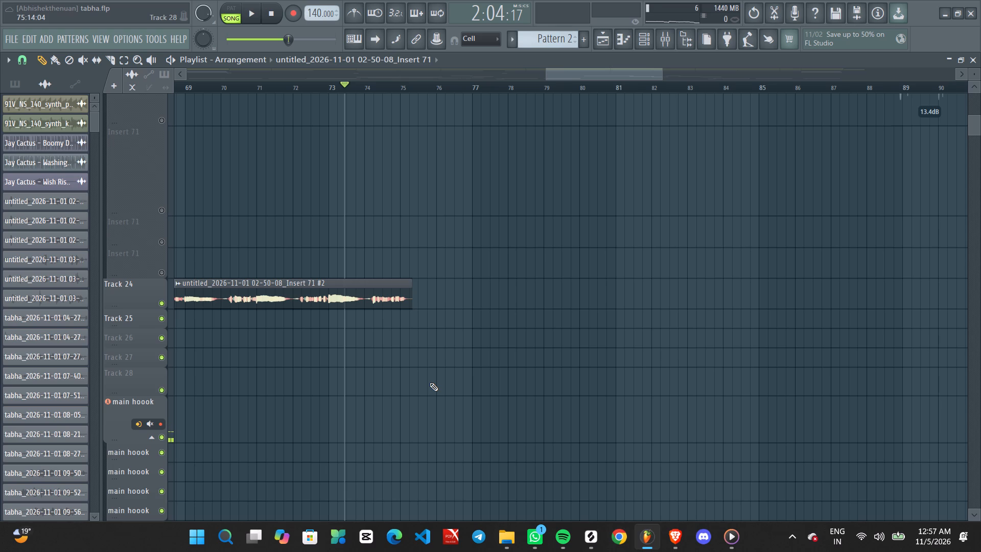
pyautogui.click(329, 88)
pyautogui.click(294, 13)
pyautogui.scroll(1, 399, 259)
pyautogui.press('space')
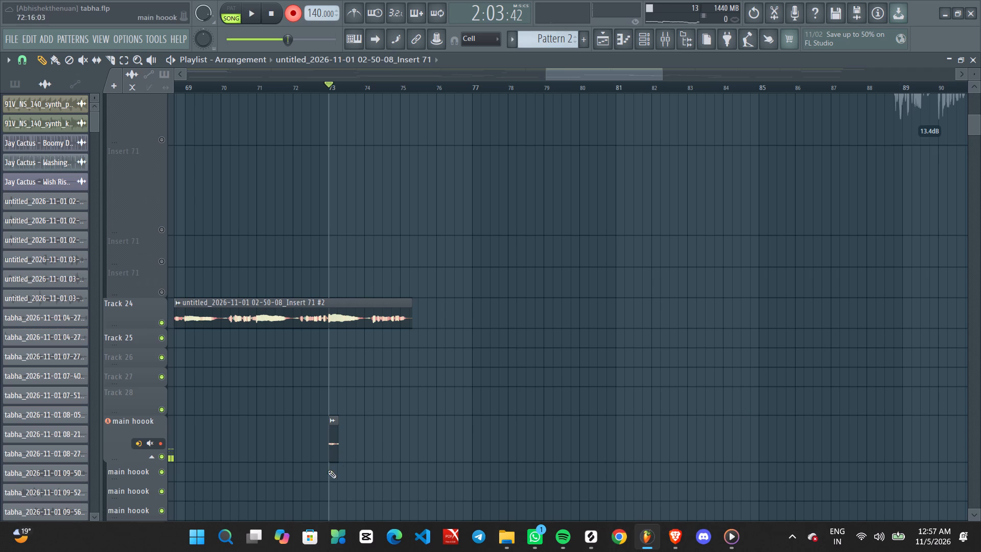
pyautogui.moveTo(352, 440); pyautogui.dragTo(314, 440, button='right')
# Unmute the top two Insert 71 tracks and record a new main hoook take over them from bar 73 to about bar 85.
pyautogui.scroll(7, 364, 441)
pyautogui.scroll(7, 378, 398)
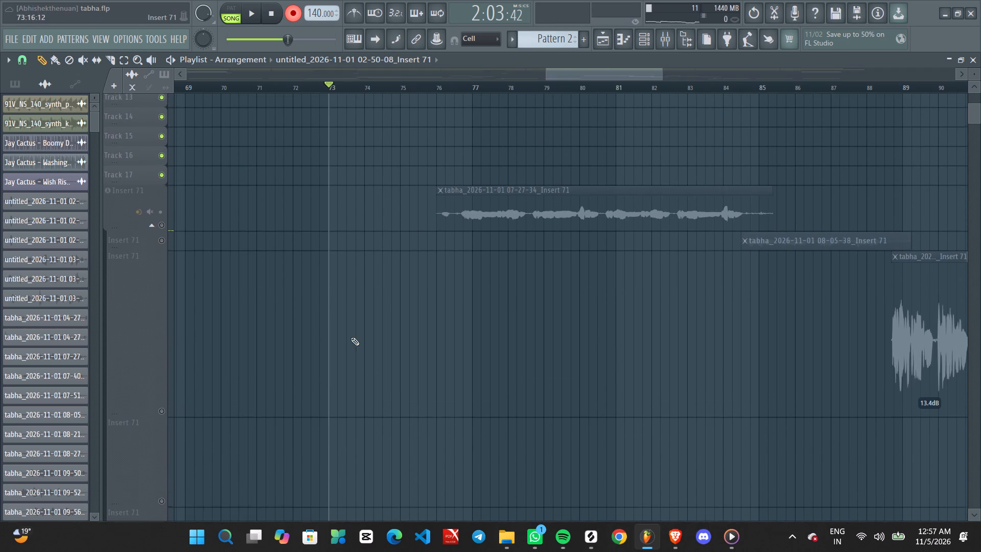
pyautogui.keyDown('ctrl'); pyautogui.scroll(-6, 288, 249); pyautogui.keyUp('ctrl')
pyautogui.click(163, 224)
pyautogui.click(163, 244)
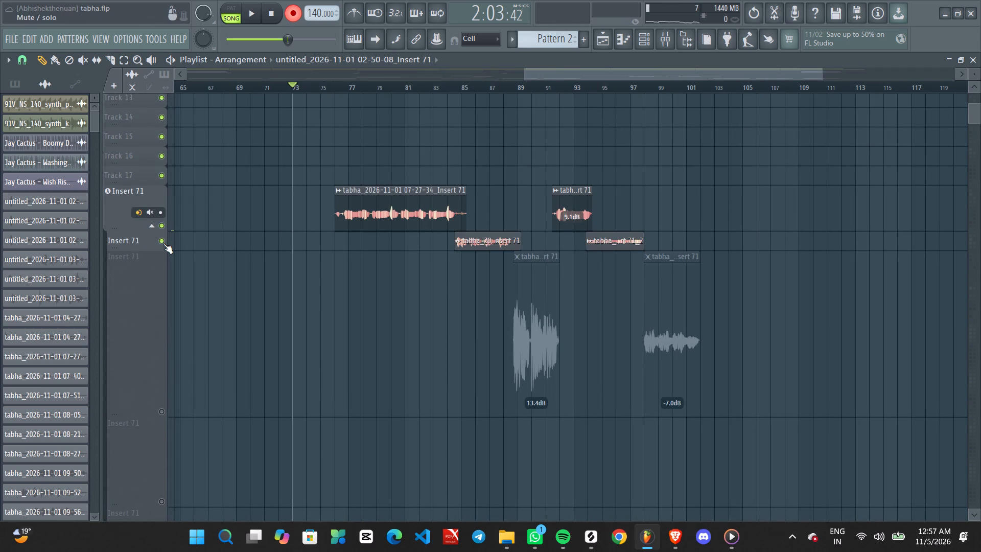
pyautogui.press('space')
pyautogui.keyDown('ctrl'); pyautogui.scroll(1, 287, 326); pyautogui.keyUp('ctrl')
pyautogui.scroll(1, 290, 327)
pyautogui.moveTo(296, 325); pyautogui.dragTo(452, 261, button='middle')
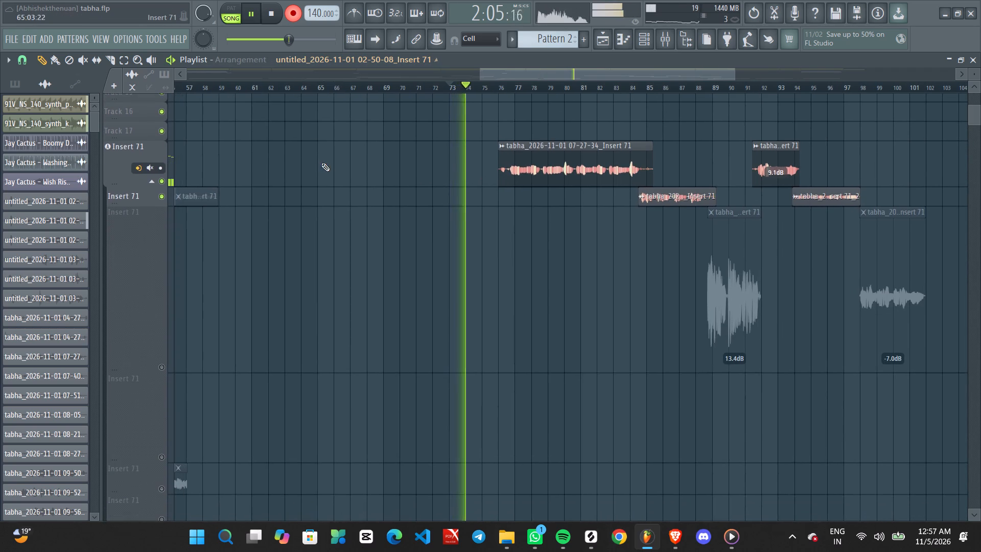
pyautogui.scroll(-7, 321, 166)
pyautogui.scroll(-6, 370, 239)
pyautogui.keyDown('ctrl'); pyautogui.scroll(1, 431, 384); pyautogui.keyUp('ctrl')
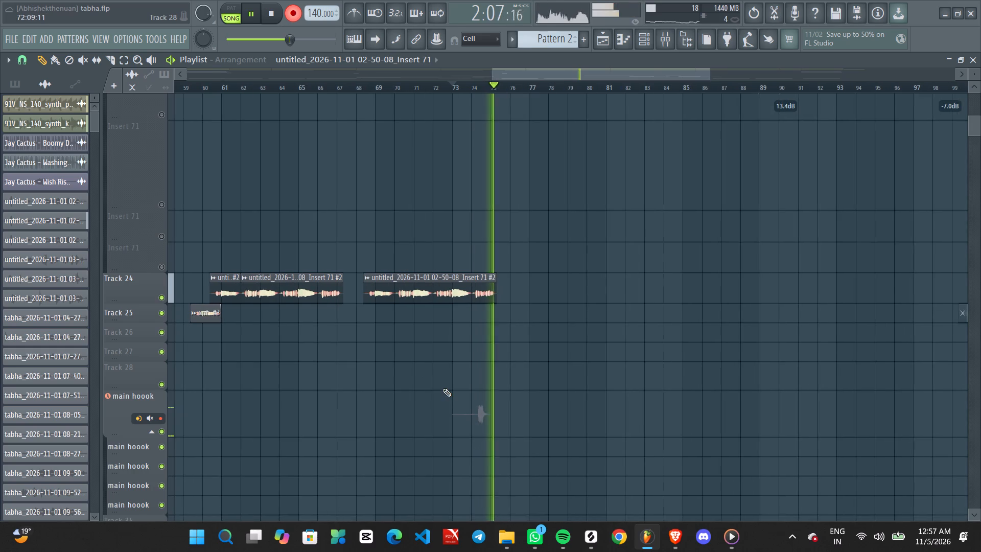
pyautogui.moveTo(453, 387); pyautogui.dragTo(461, 383, button='middle')
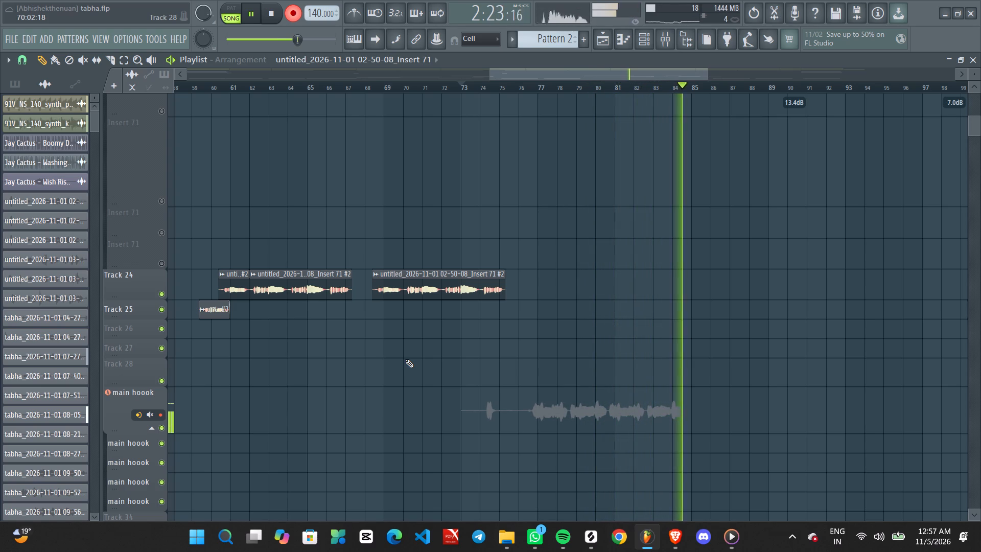
pyautogui.press('space')
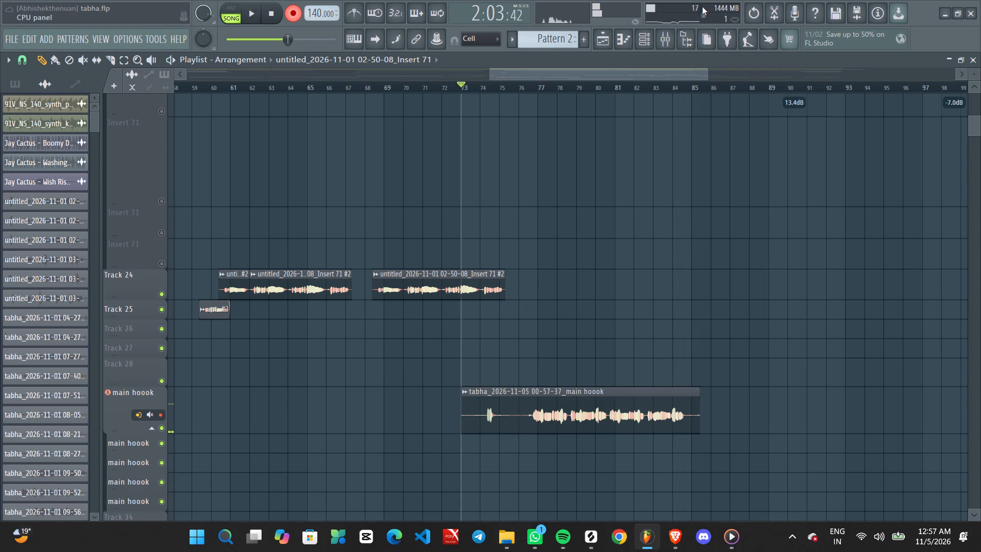
# Turn off recording and audition the new main hoook take from bar 73 with the top two Insert 71 tracks muted.
pyautogui.click(288, 14)
pyautogui.press('space')
pyautogui.scroll(10, 412, 231)
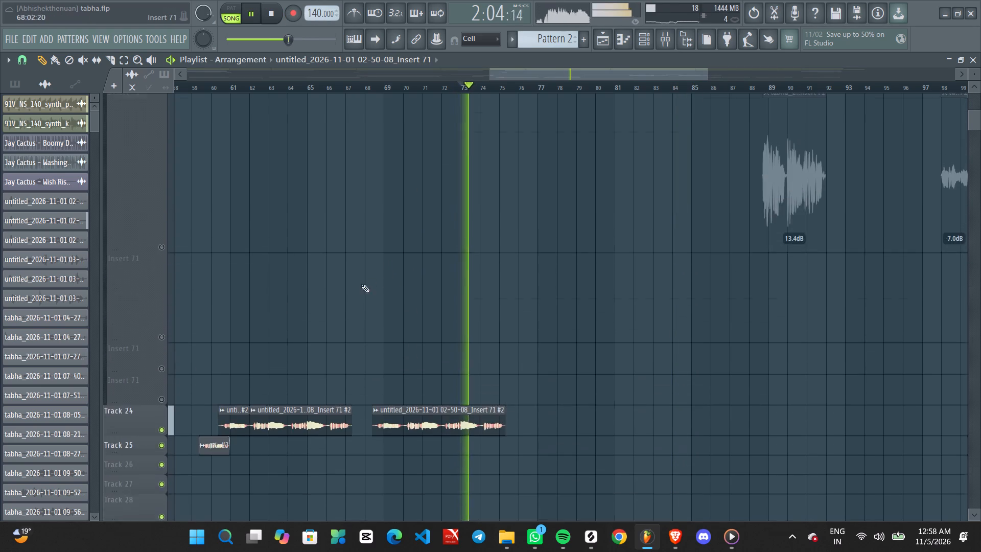
pyautogui.scroll(4, 361, 284)
pyautogui.click(161, 197)
pyautogui.click(160, 206)
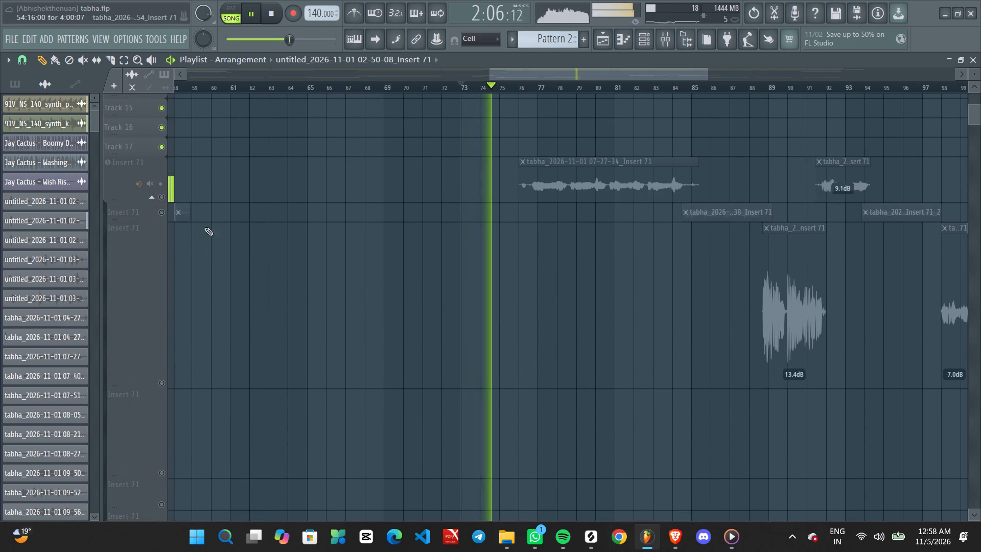
pyautogui.keyDown('alt'); pyautogui.scroll(-2, 475, 304); pyautogui.keyUp('alt')
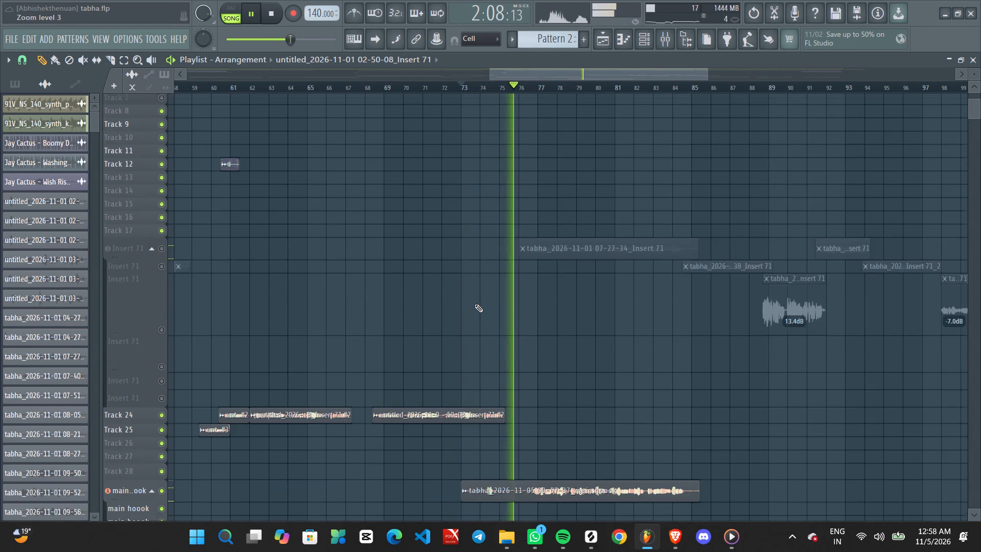
pyautogui.keyDown('ctrl'); pyautogui.scroll(2, 485, 311); pyautogui.keyUp('ctrl')
pyautogui.moveTo(502, 336); pyautogui.dragTo(461, 218, button='middle')
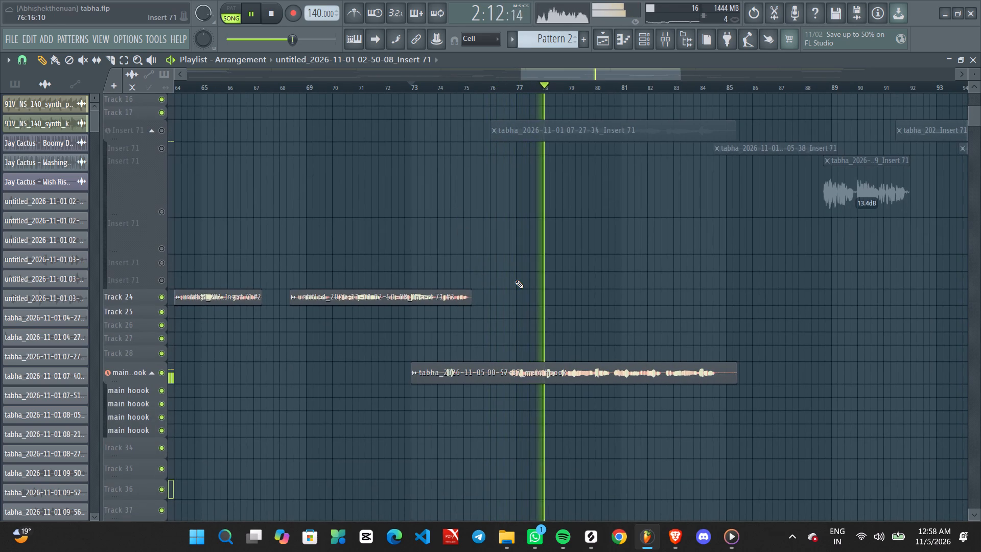
# Add Fruity Parametric EQ 2 to effect slot 6 of the main hoook mixer channel.
pyautogui.click(667, 39)
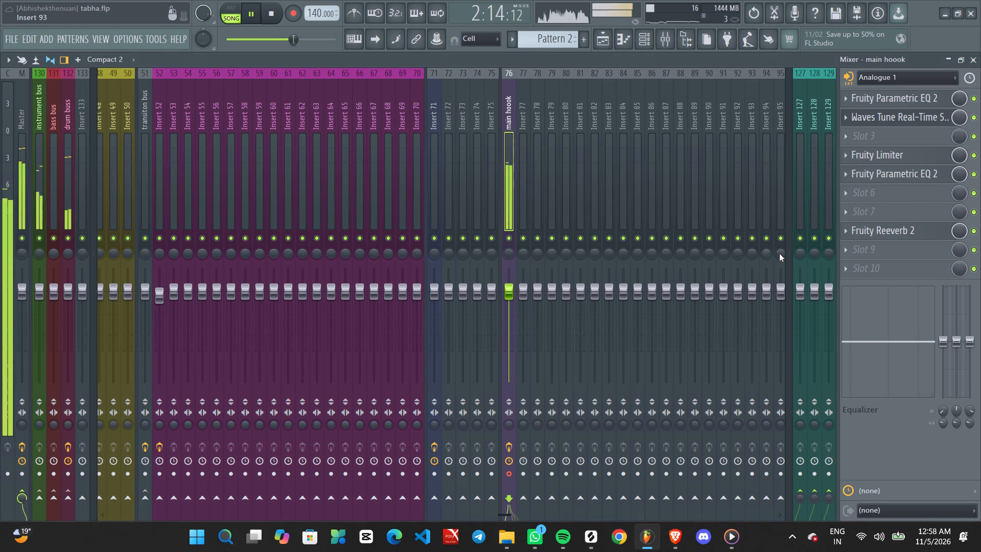
pyautogui.click(897, 196)
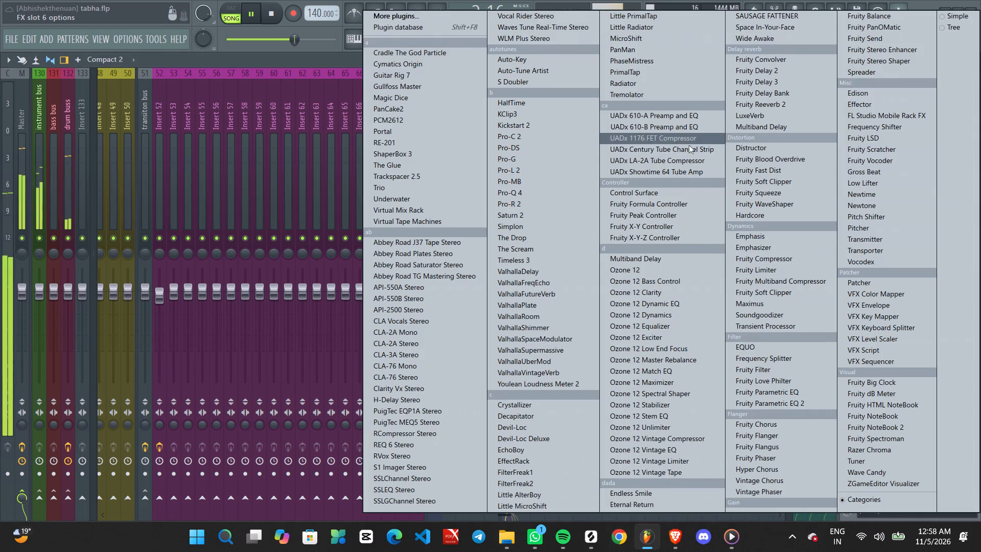
pyautogui.click(775, 402)
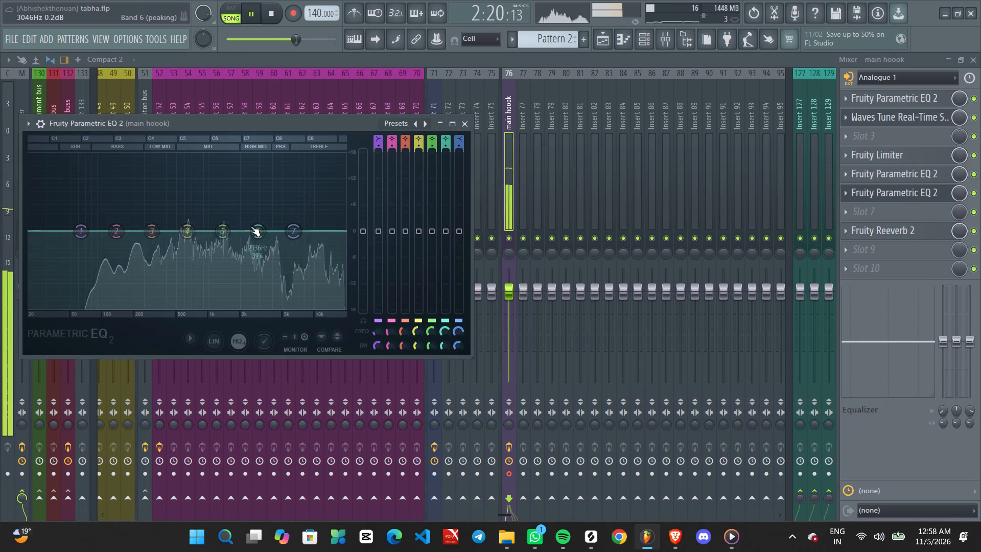
# Lower band 6 of the new Parametric EQ 2 by about 1.6 dB around 2979 Hz while auditioning the take.
pyautogui.moveTo(246, 225); pyautogui.dragTo(248, 260)
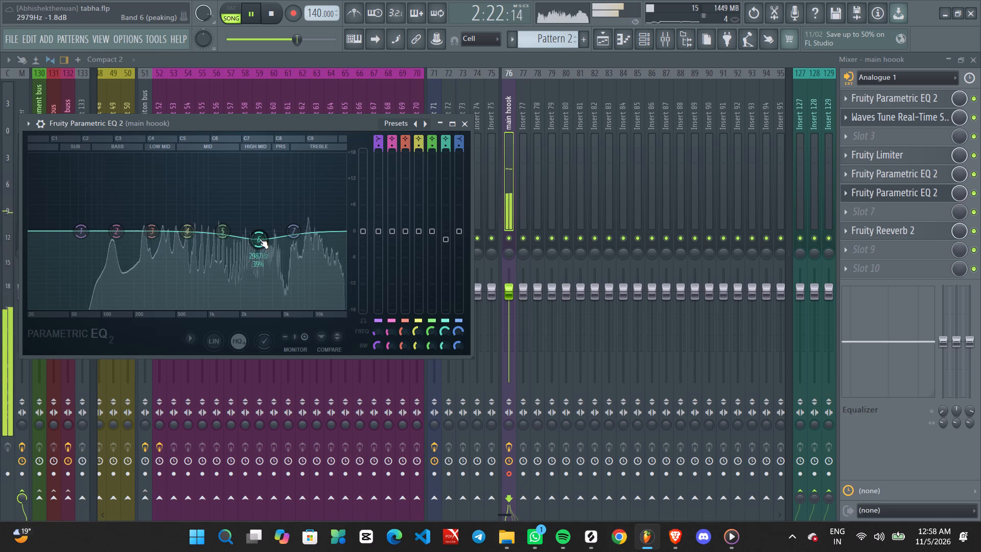
pyautogui.press('space')
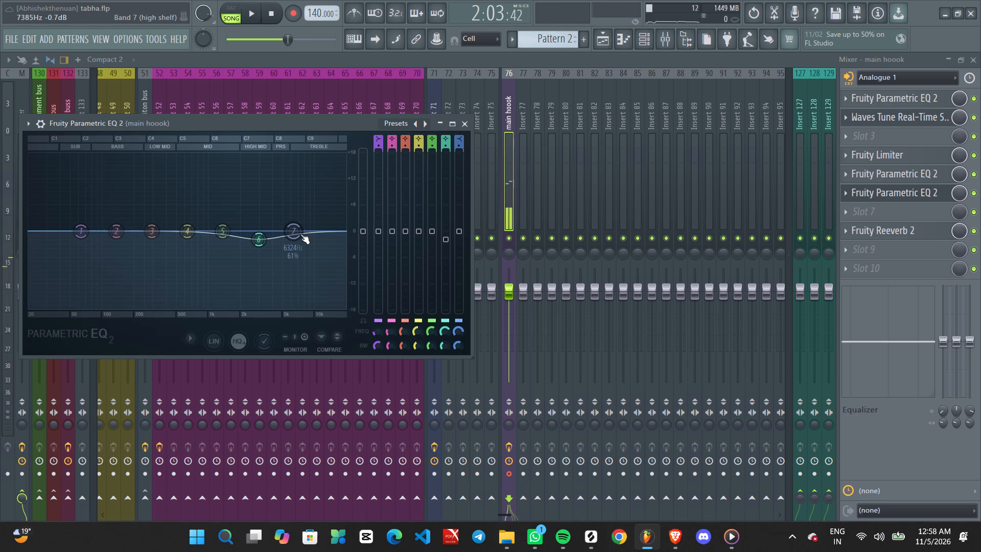
pyautogui.click(268, 239)
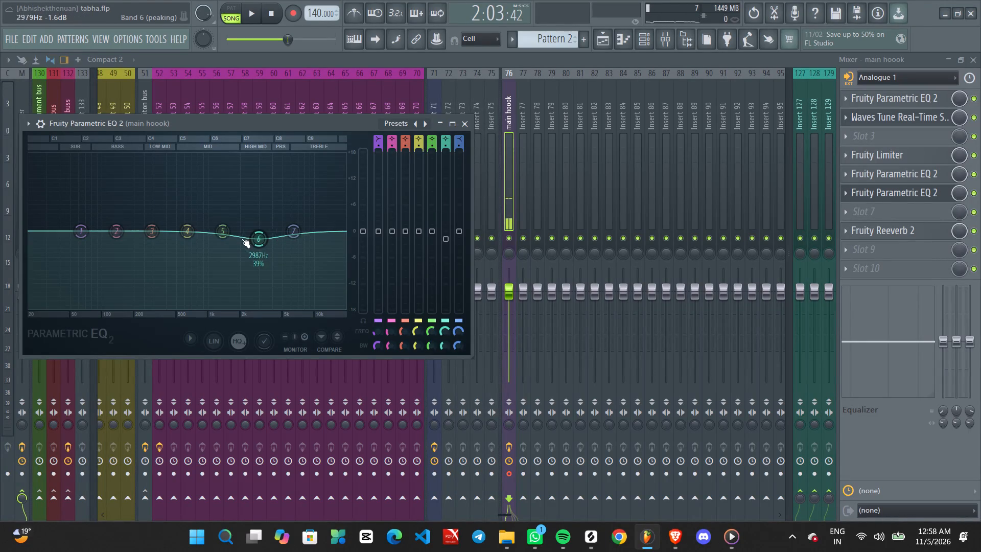
# Pull the EQ's band 1 low shelf down to about -18 dB, shift it above 68 Hz during playback, and close the EQ.
pyautogui.moveTo(74, 235); pyautogui.dragTo(62, 182)
pyautogui.press('space')
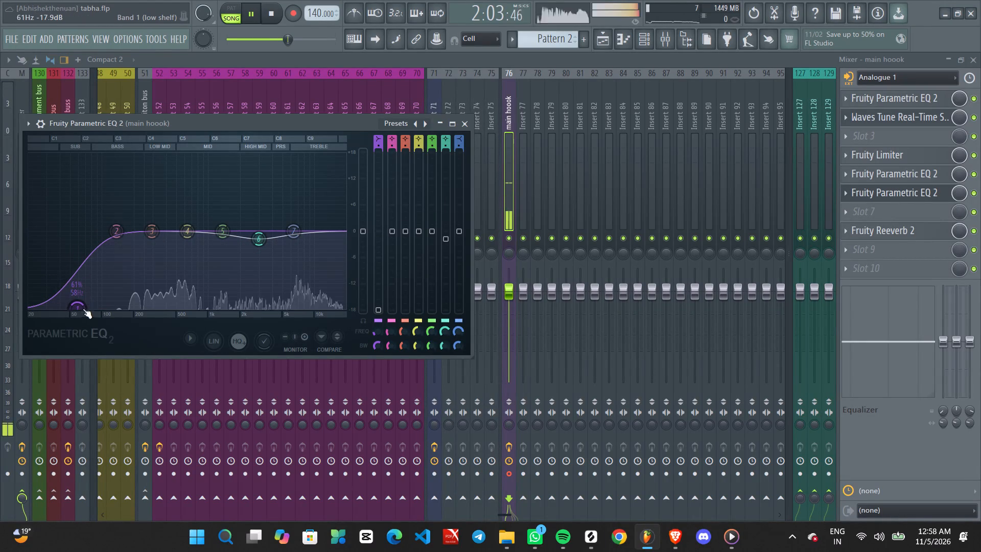
pyautogui.moveTo(79, 304); pyautogui.dragTo(103, 304)
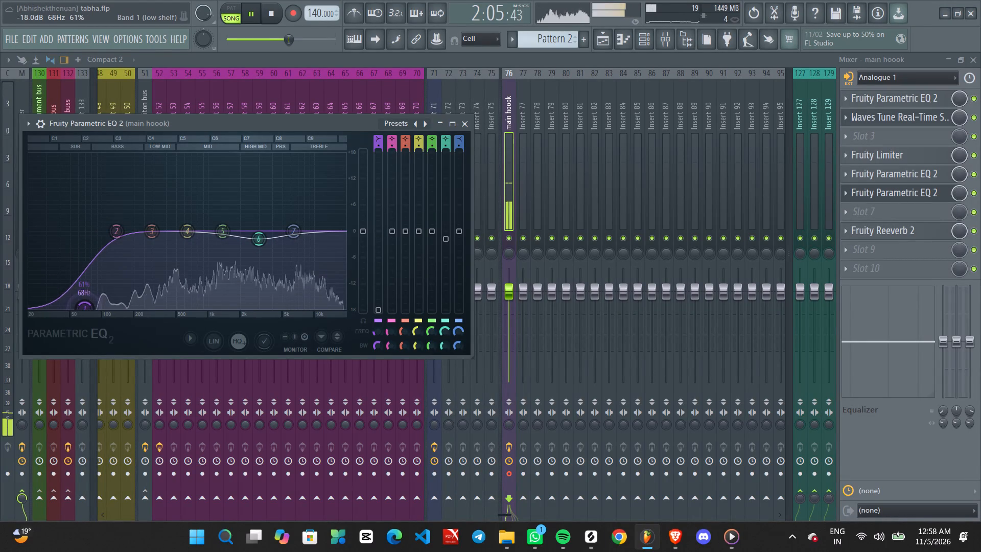
pyautogui.moveTo(103, 304); pyautogui.dragTo(124, 308)
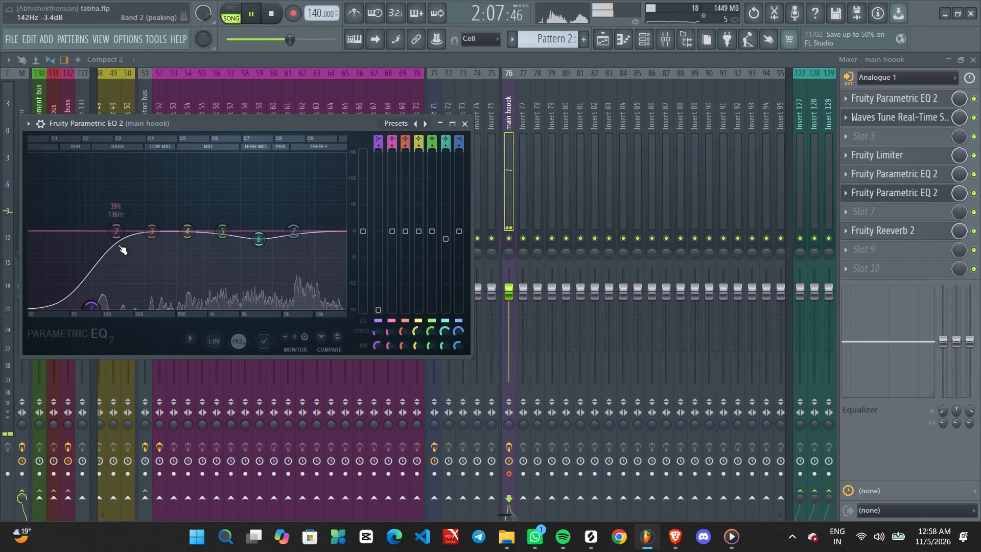
pyautogui.click(118, 238)
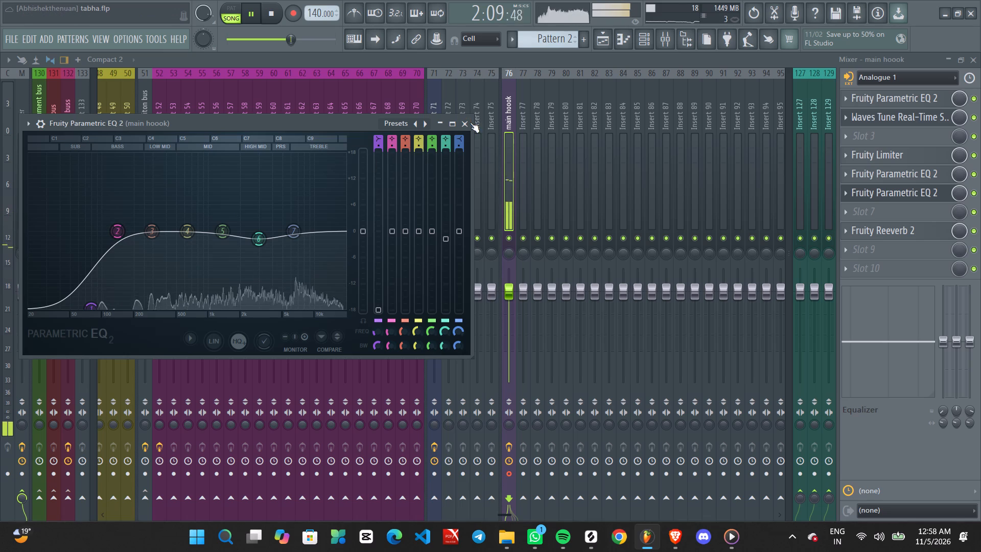
pyautogui.click(467, 123)
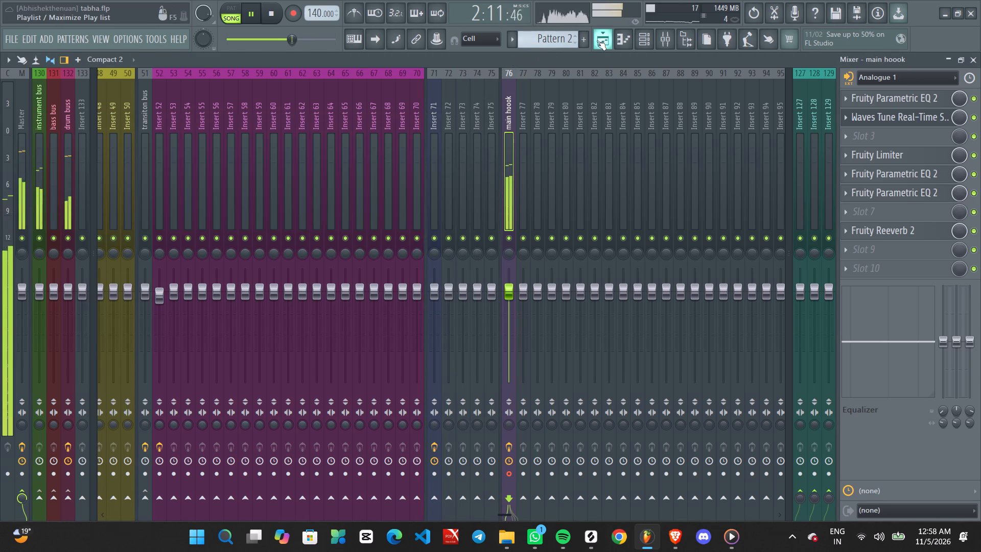
# Stop playback and delete the existing take clip at bar 73 from the main hoook track in the playlist.
pyautogui.click(598, 40)
pyautogui.keyDown('ctrl'); pyautogui.scroll(1, 554, 365); pyautogui.keyUp('ctrl')
pyautogui.moveTo(564, 375); pyautogui.dragTo(578, 255, button='middle')
pyautogui.keyDown('ctrl'); pyautogui.scroll(-3, 576, 255); pyautogui.keyUp('ctrl')
pyautogui.press('space')
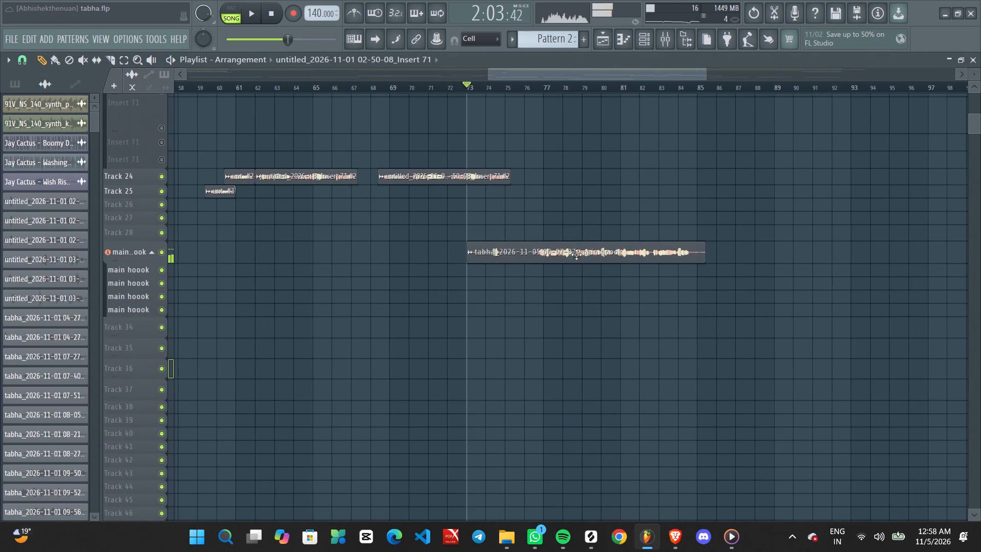
pyautogui.rightClick(576, 255)
# Unmute the top two Insert 71 tracks and record a new main hoook take over them from bar 73 to about bar 85.
pyautogui.scroll(16, 543, 260)
pyautogui.scroll(6, 519, 259)
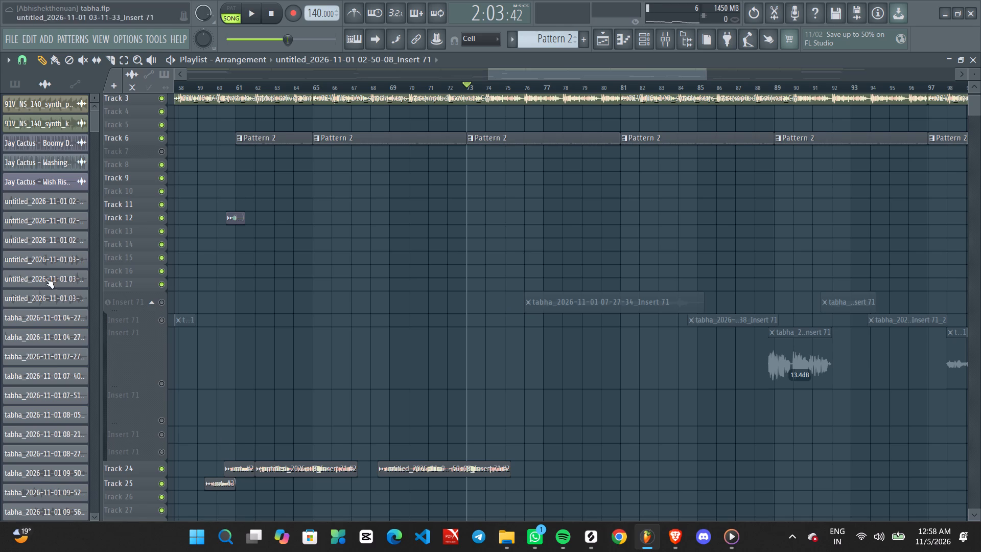
pyautogui.click(159, 303)
pyautogui.click(157, 323)
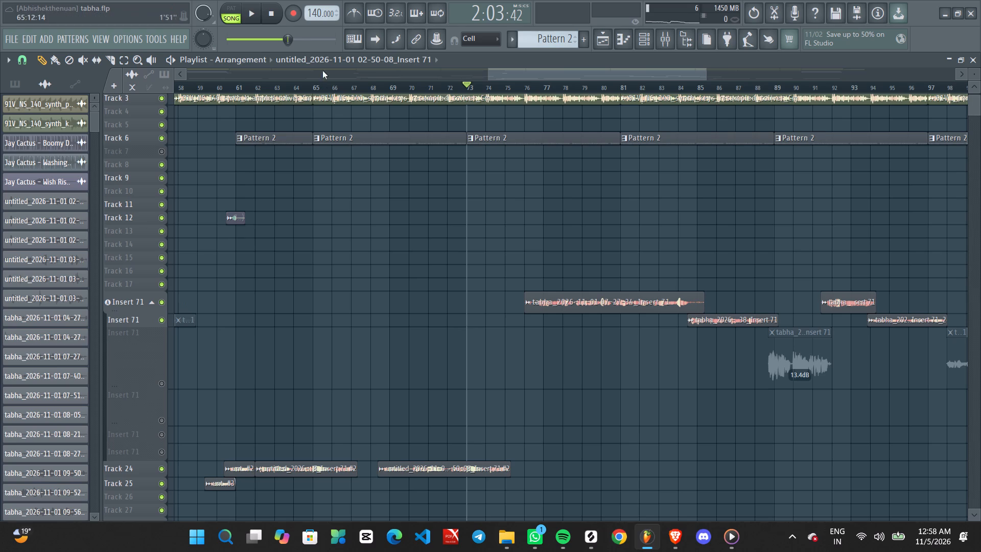
pyautogui.click(298, 15)
pyautogui.scroll(-16, 459, 344)
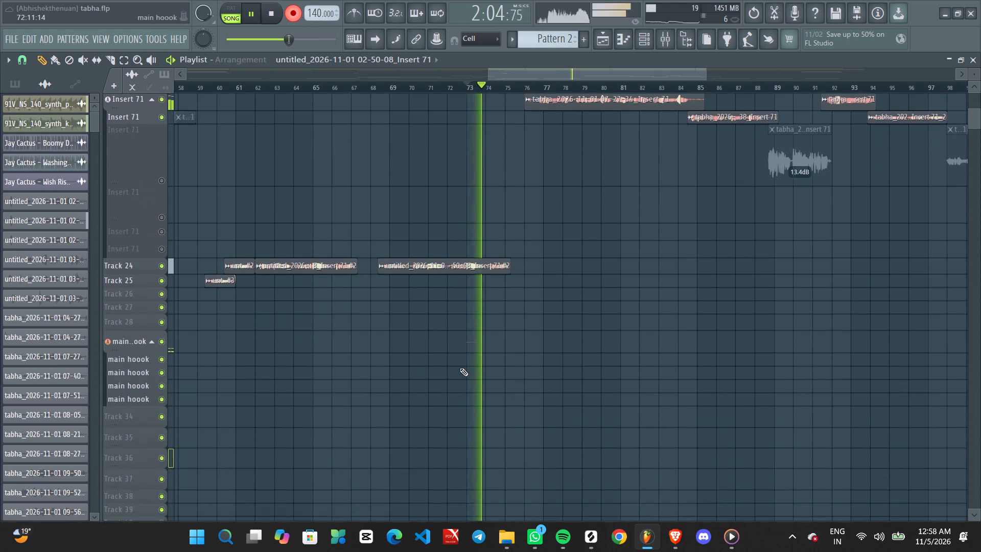
pyautogui.scroll(-1, 460, 368)
pyautogui.keyDown('ctrl'); pyautogui.scroll(1, 460, 391); pyautogui.keyUp('ctrl')
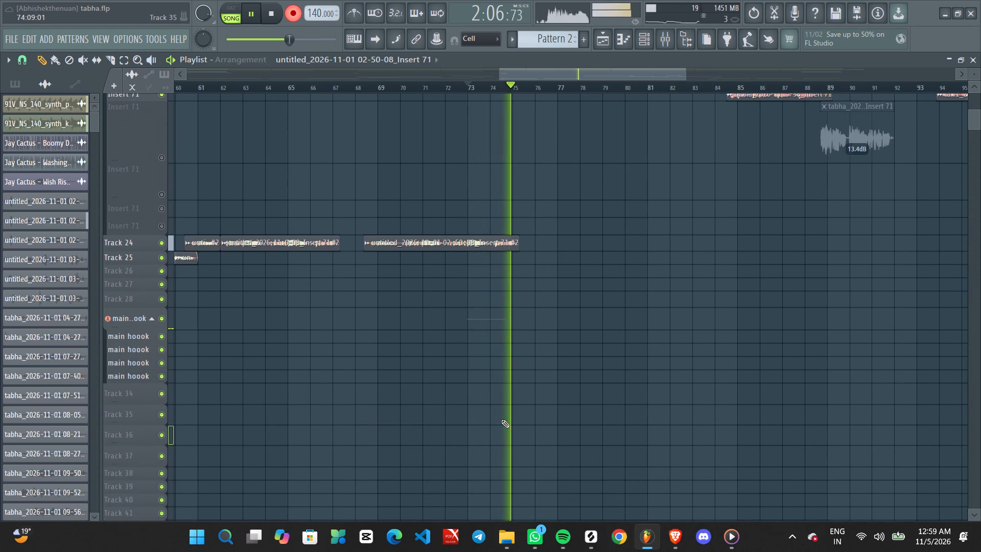
pyautogui.keyDown('ctrl'); pyautogui.scroll(2, 502, 420); pyautogui.keyUp('ctrl')
pyautogui.moveTo(518, 421); pyautogui.dragTo(442, 421, button='middle')
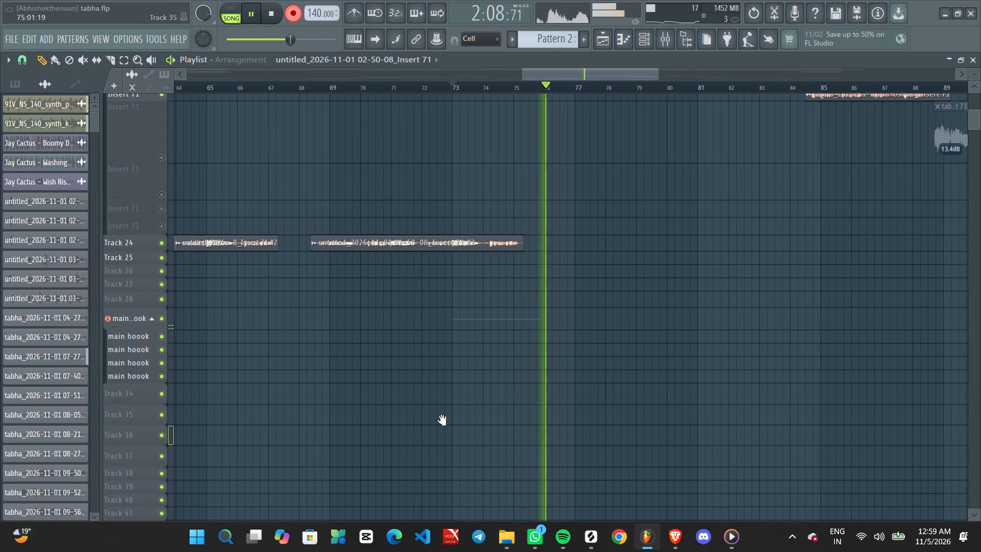
pyautogui.moveTo(442, 421); pyautogui.dragTo(426, 421, button='middle')
pyautogui.keyDown('ctrl'); pyautogui.scroll(-1, 480, 397); pyautogui.keyUp('ctrl')
pyautogui.keyDown('ctrl'); pyautogui.scroll(1, 481, 397); pyautogui.keyUp('ctrl')
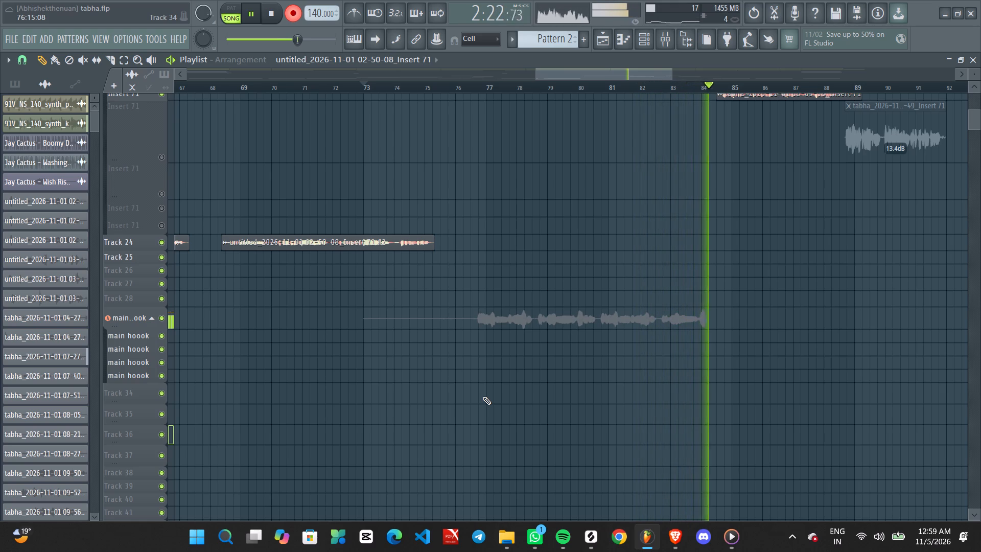
pyautogui.press('space')
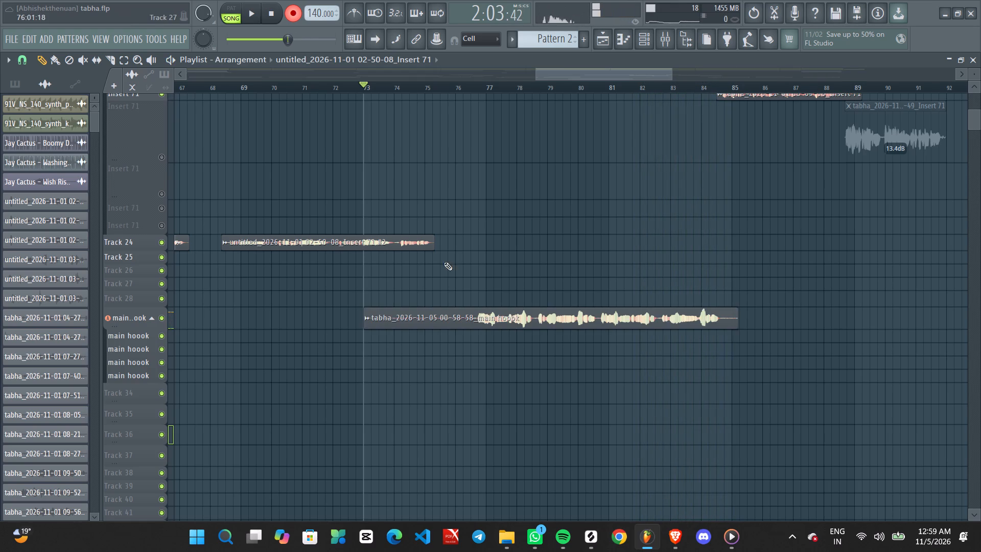
# Mute the top two Insert 71 tracks, turn off recording and audition the new main hoook take from bar 73.
pyautogui.scroll(7, 510, 309)
pyautogui.click(163, 166)
pyautogui.click(156, 199)
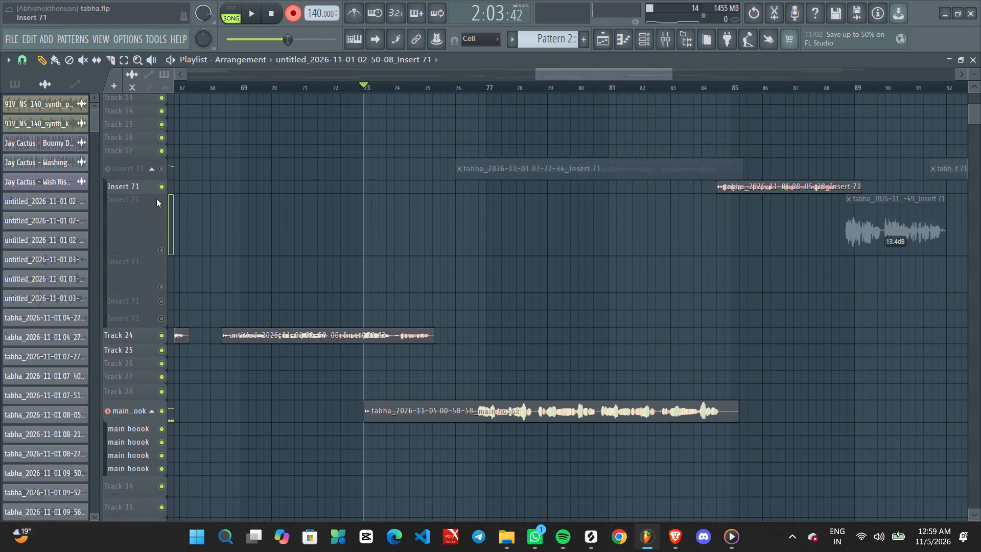
pyautogui.click(156, 187)
pyautogui.click(157, 188)
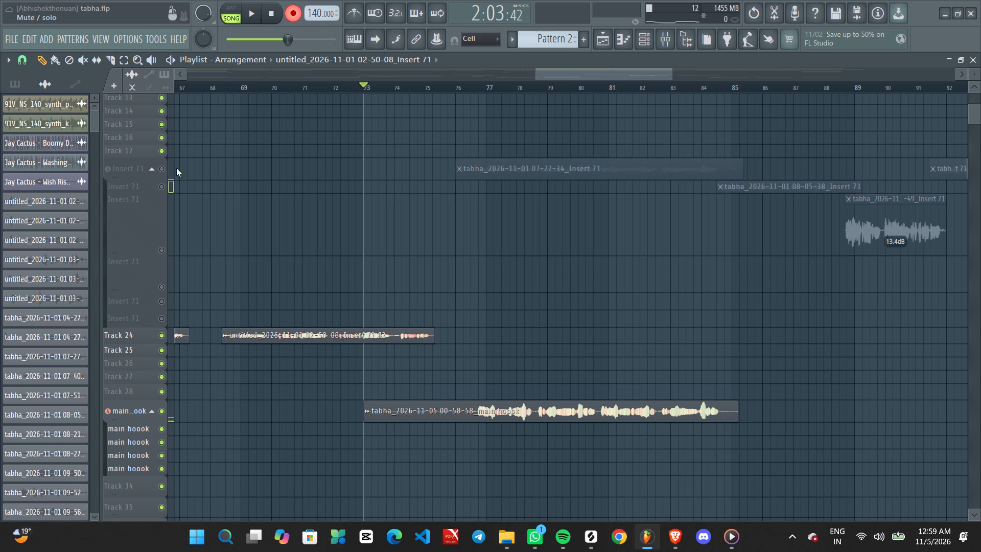
pyautogui.click(299, 7)
pyautogui.press('space')
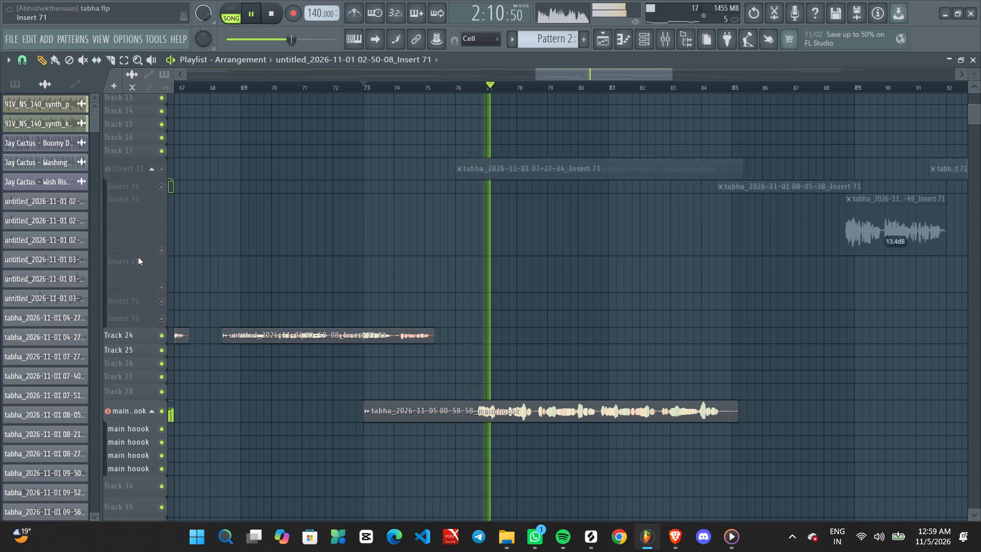
# Reduce the heights of the third and fourth Insert 71 tracks during playback, and stop the audition.
pyautogui.moveTo(135, 255); pyautogui.dragTo(135, 240)
pyautogui.moveTo(135, 275); pyautogui.dragTo(137, 262)
pyautogui.moveTo(144, 238); pyautogui.dragTo(146, 224)
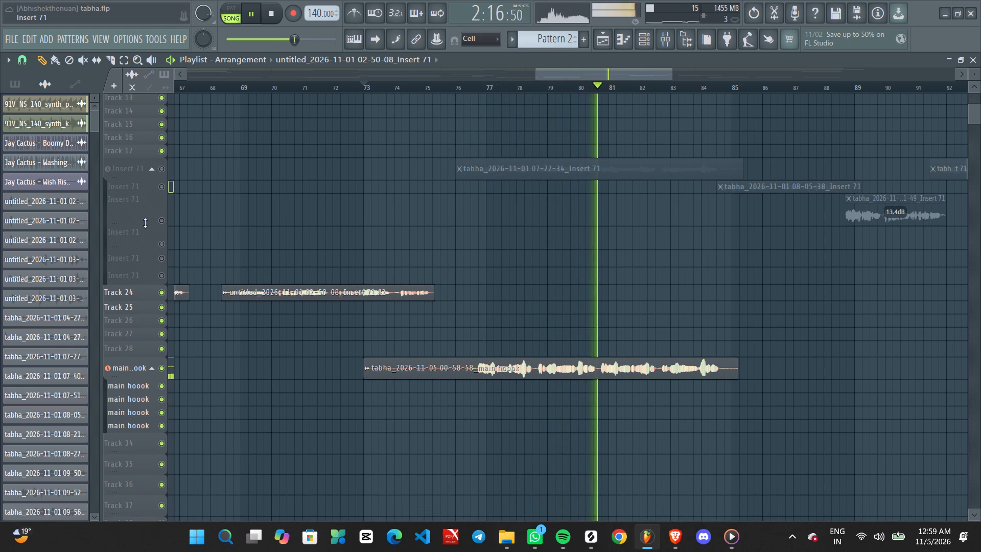
pyautogui.press('space')
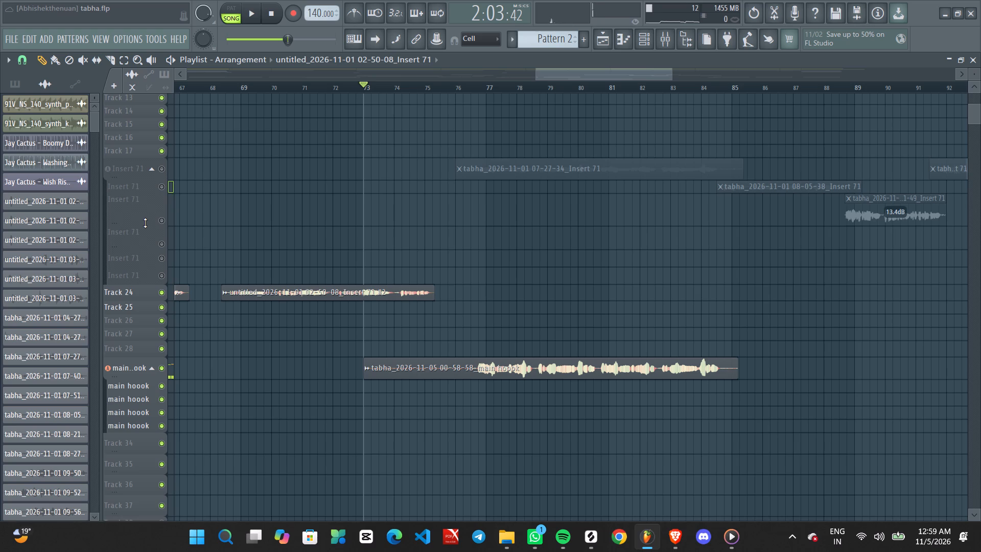
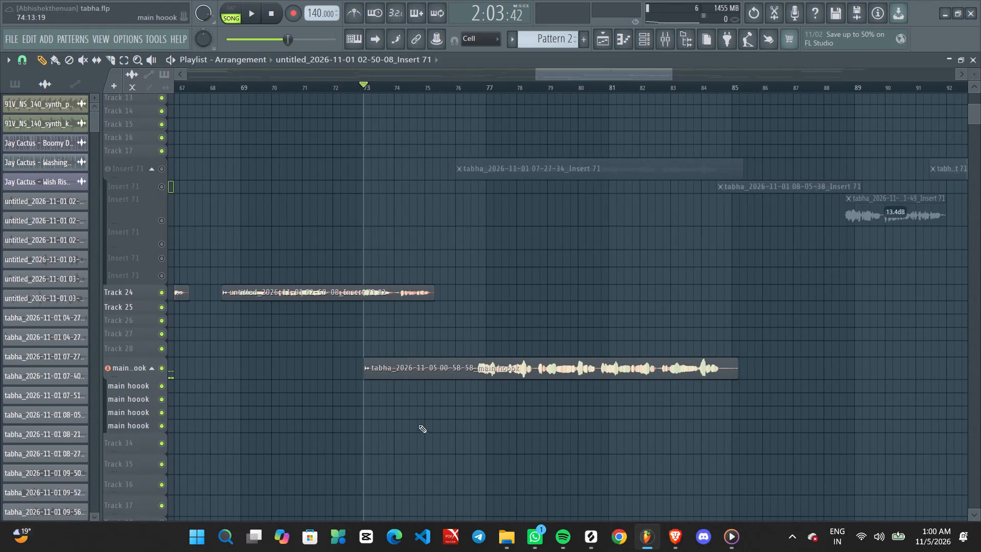
# Delete the existing take clip starting at bar 73 from the main hoook track.
pyautogui.rightClick(492, 376)
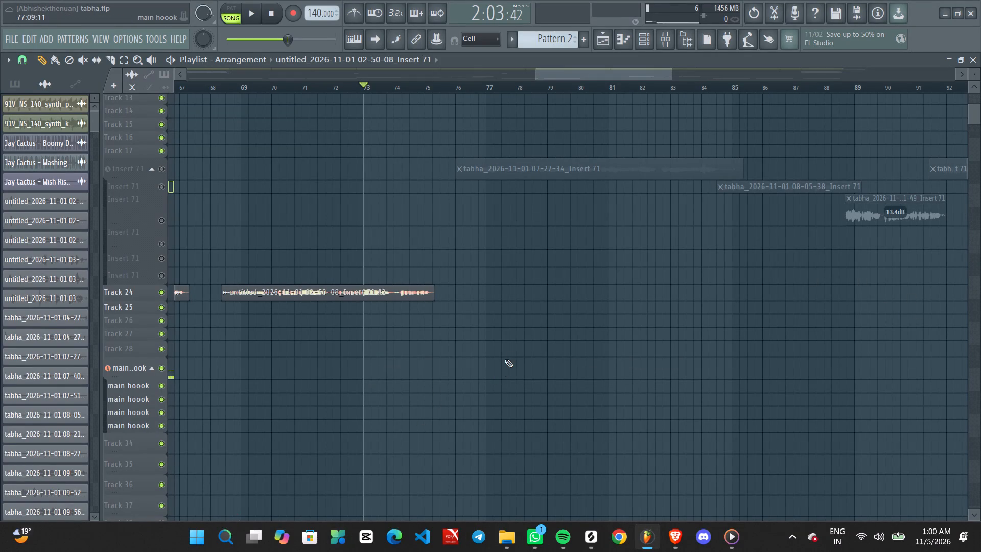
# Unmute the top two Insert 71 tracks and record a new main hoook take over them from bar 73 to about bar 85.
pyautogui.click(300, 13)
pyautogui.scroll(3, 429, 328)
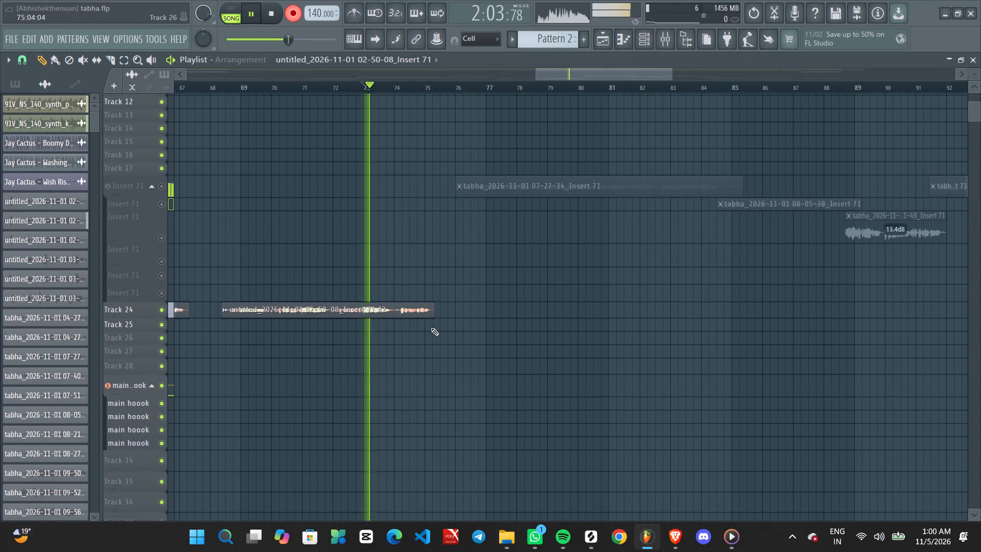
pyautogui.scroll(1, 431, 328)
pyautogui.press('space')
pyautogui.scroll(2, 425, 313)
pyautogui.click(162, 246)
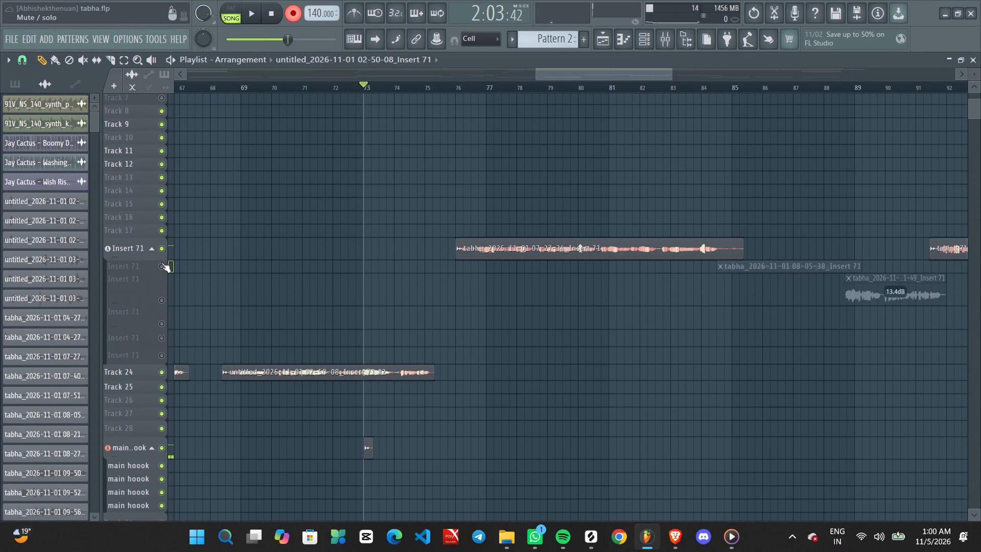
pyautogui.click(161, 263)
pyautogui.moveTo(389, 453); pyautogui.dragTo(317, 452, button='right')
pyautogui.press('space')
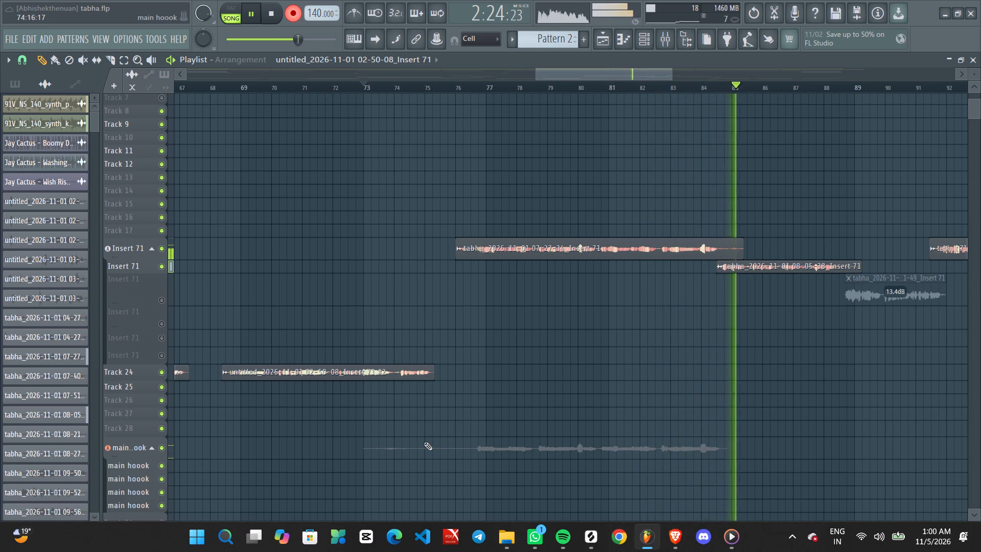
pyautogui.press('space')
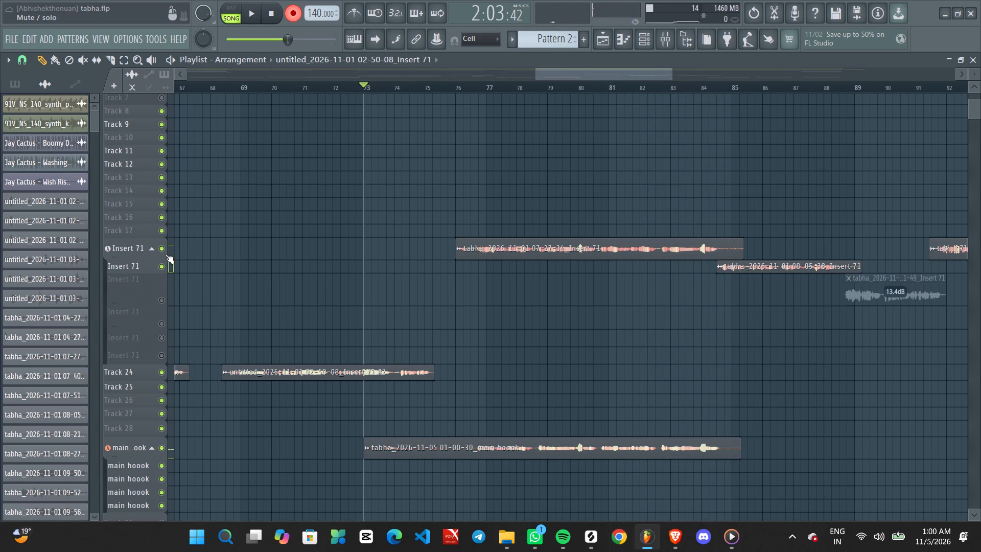
# Mute the top two Insert 71 tracks and audition the main hoook take from bar 73 with recording off, deleting the stray clip below it.
pyautogui.click(165, 252)
pyautogui.click(163, 264)
pyautogui.press('space')
pyautogui.press('space')
pyautogui.click(296, 14)
pyautogui.press('space')
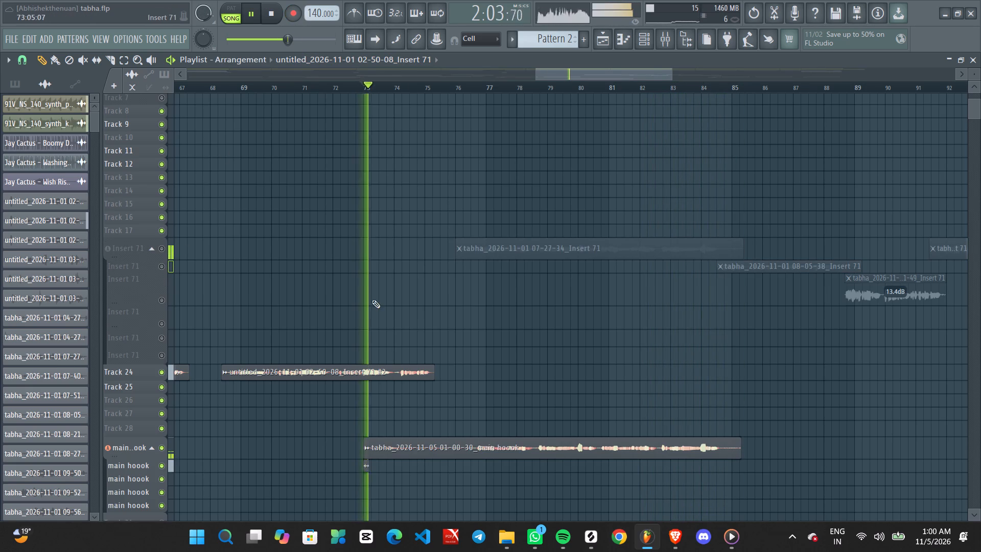
pyautogui.moveTo(373, 466); pyautogui.dragTo(330, 473, button='right')
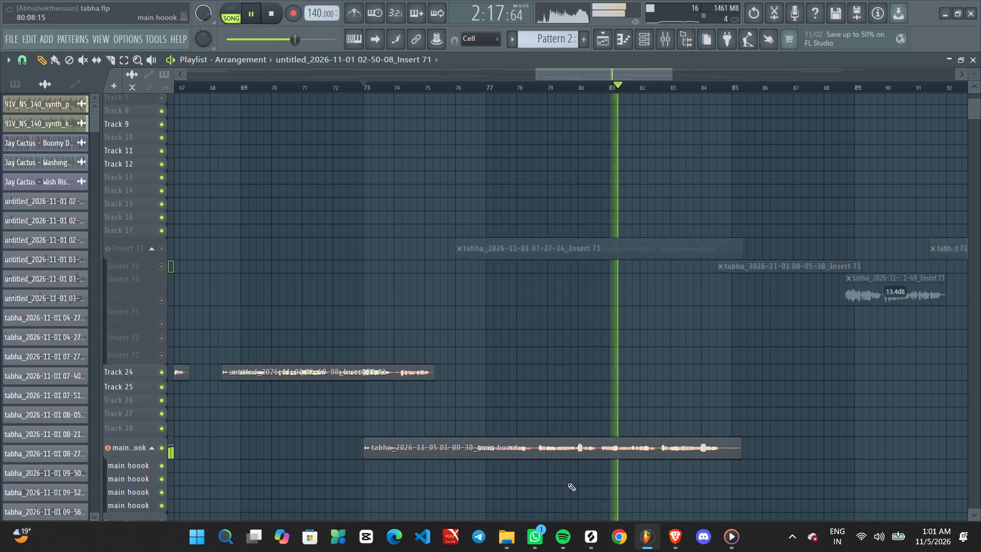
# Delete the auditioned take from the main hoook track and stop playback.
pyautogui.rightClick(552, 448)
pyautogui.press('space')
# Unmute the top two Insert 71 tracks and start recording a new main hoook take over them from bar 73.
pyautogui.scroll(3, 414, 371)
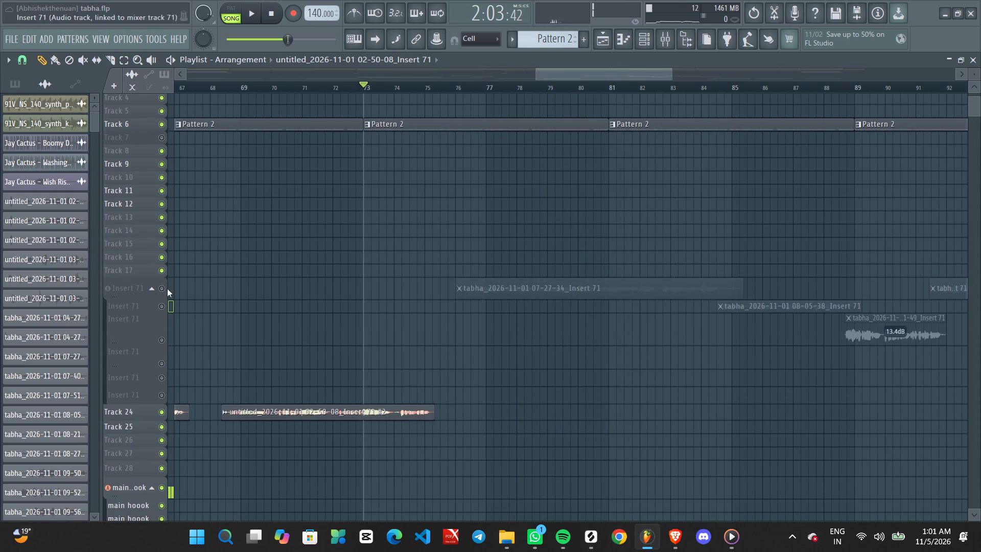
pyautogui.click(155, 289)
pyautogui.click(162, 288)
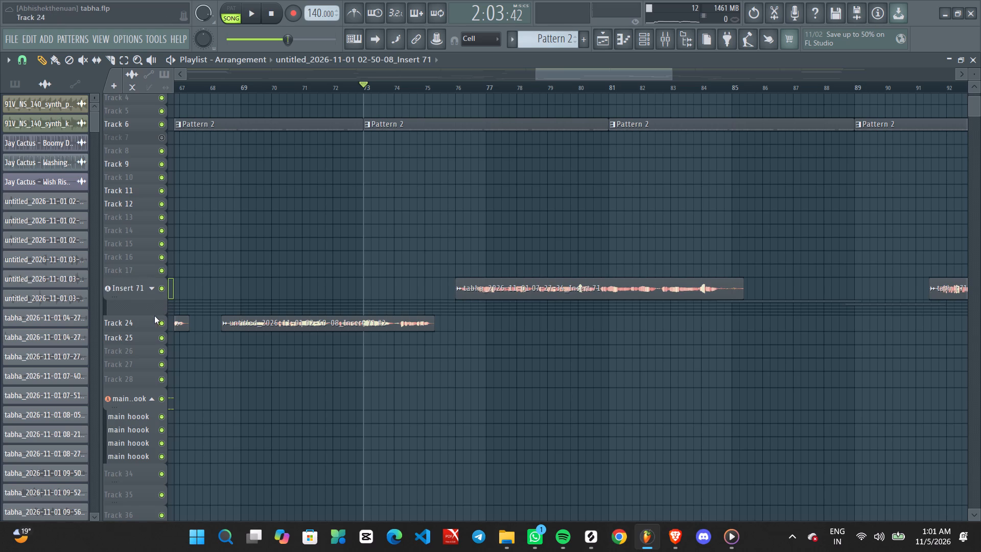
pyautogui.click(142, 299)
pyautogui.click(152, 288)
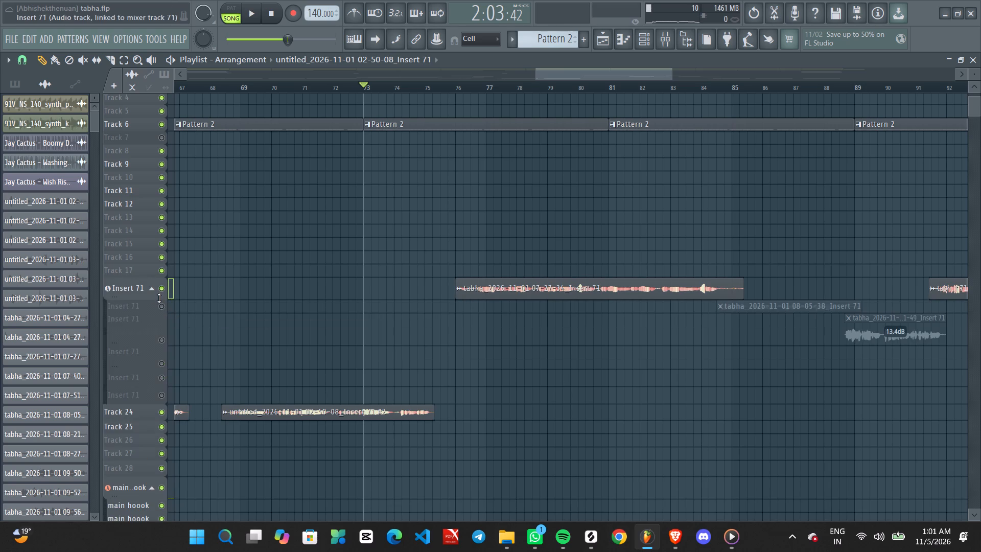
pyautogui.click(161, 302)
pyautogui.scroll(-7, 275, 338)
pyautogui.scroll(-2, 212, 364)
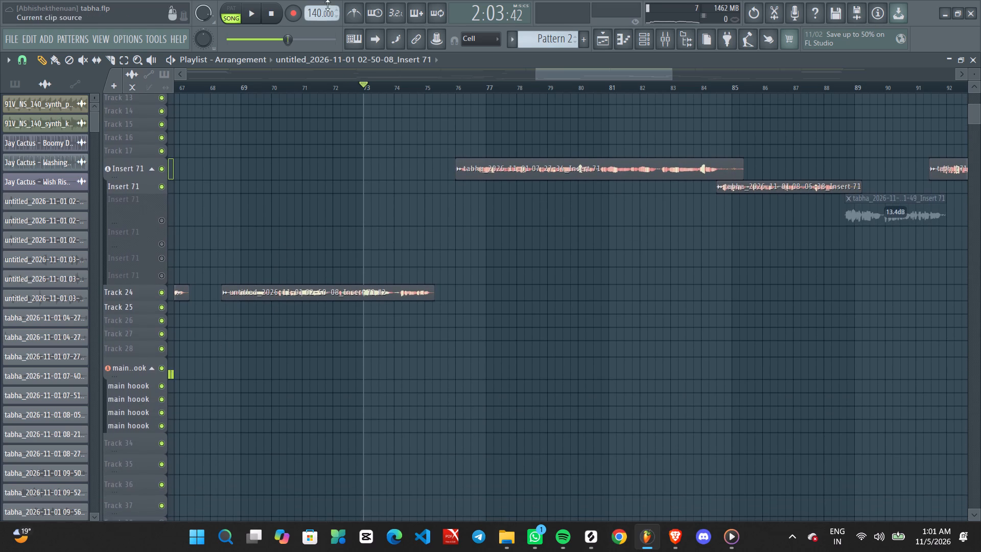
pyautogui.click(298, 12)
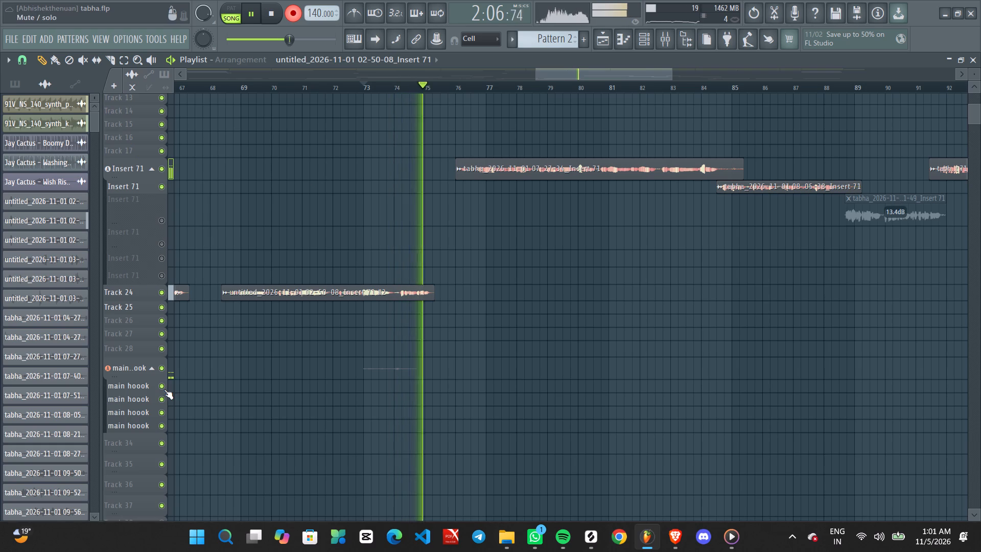
# Delete the bottom two empty main hoook sub-tracks while the recording runs.
pyautogui.rightClick(137, 424)
pyautogui.click(166, 480)
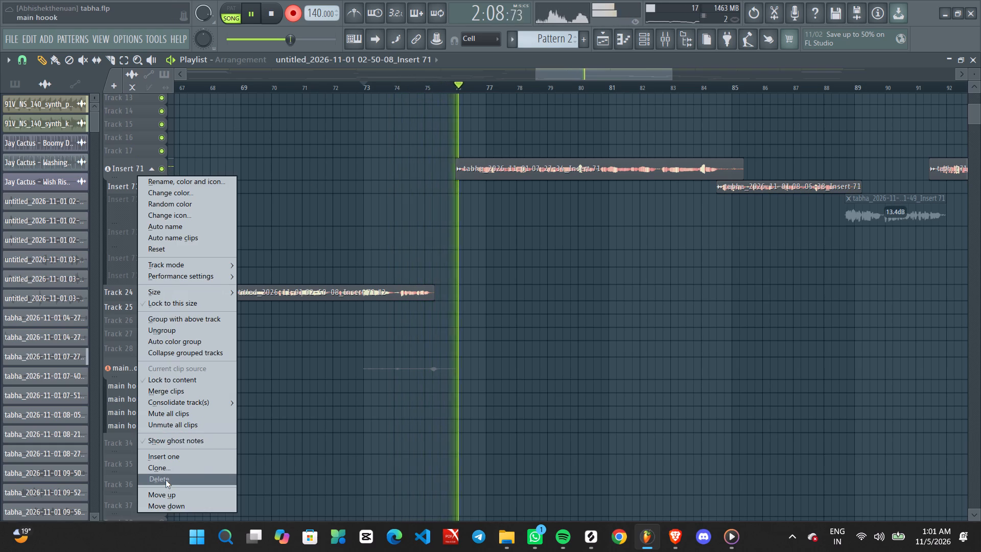
pyautogui.click(535, 309)
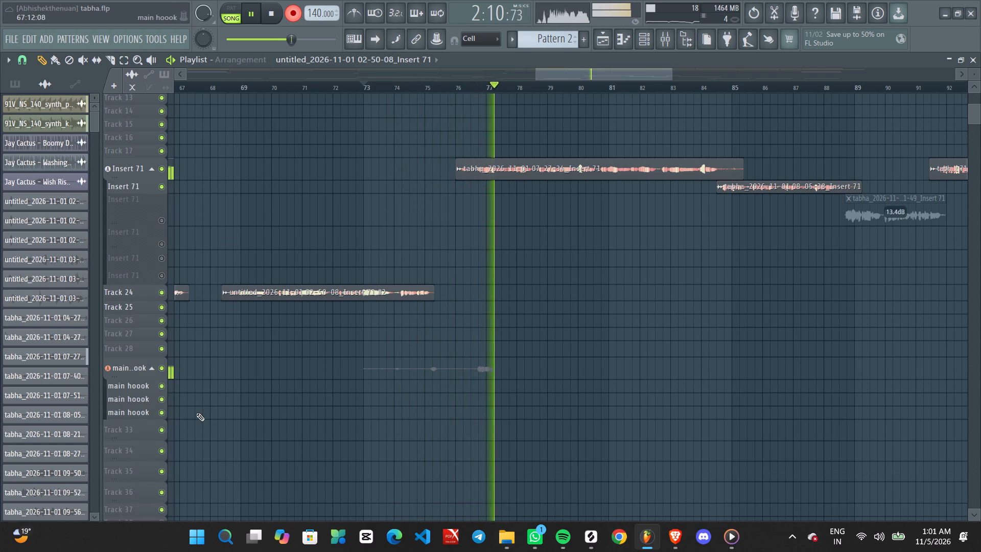
pyautogui.rightClick(136, 412)
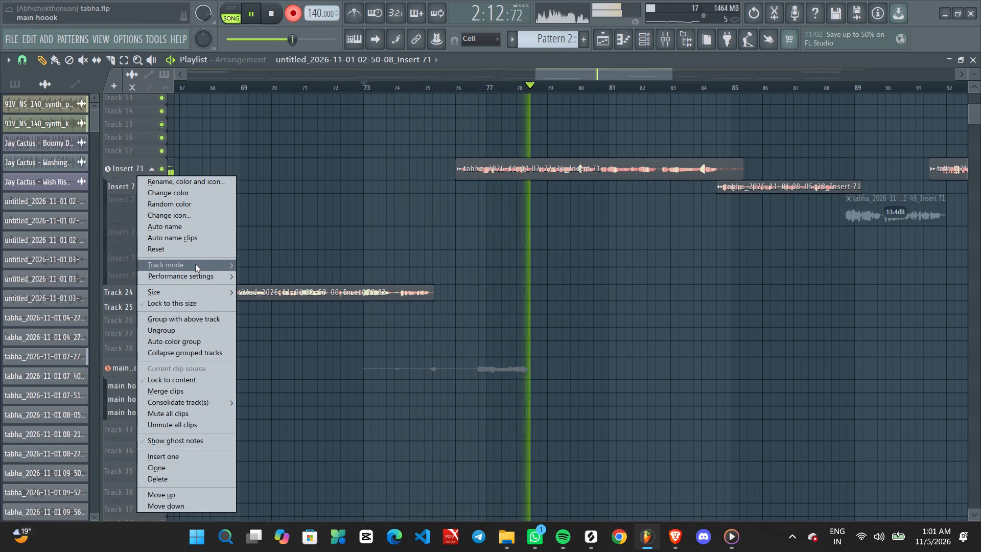
pyautogui.click(191, 474)
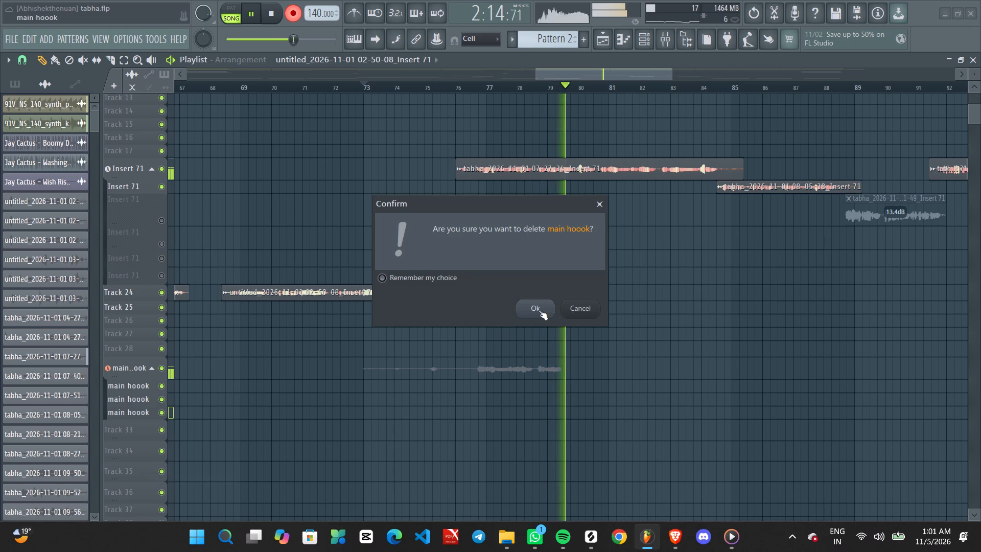
pyautogui.click(537, 310)
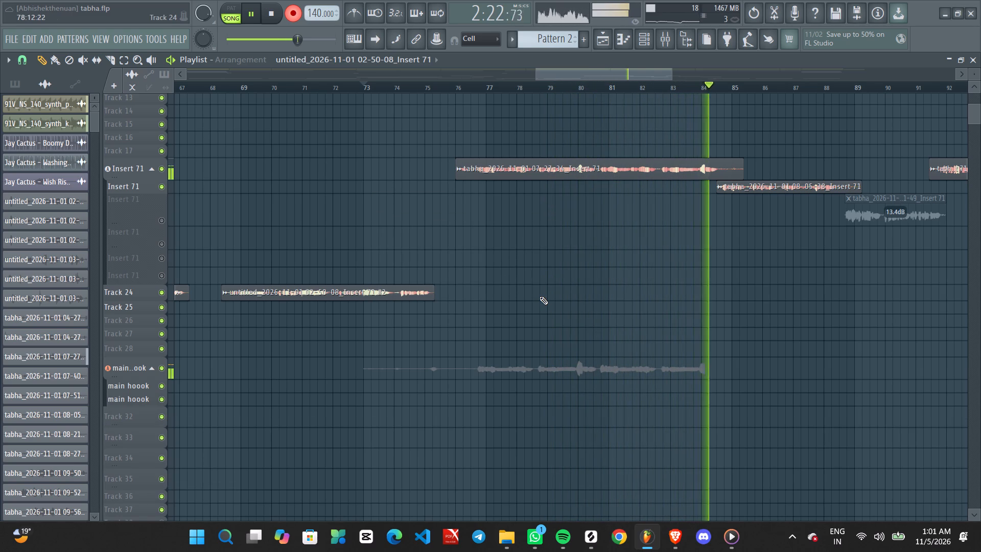
# End the take at about bar 85, mute the top two Insert 71 tracks and audition the take from bar 73 with recording off.
pyautogui.press('space')
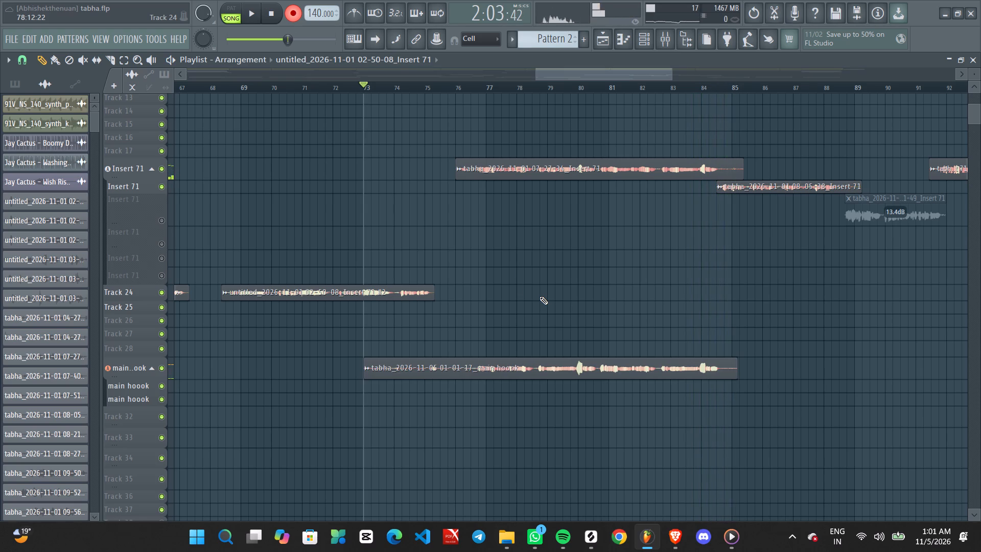
pyautogui.click(165, 169)
pyautogui.click(161, 185)
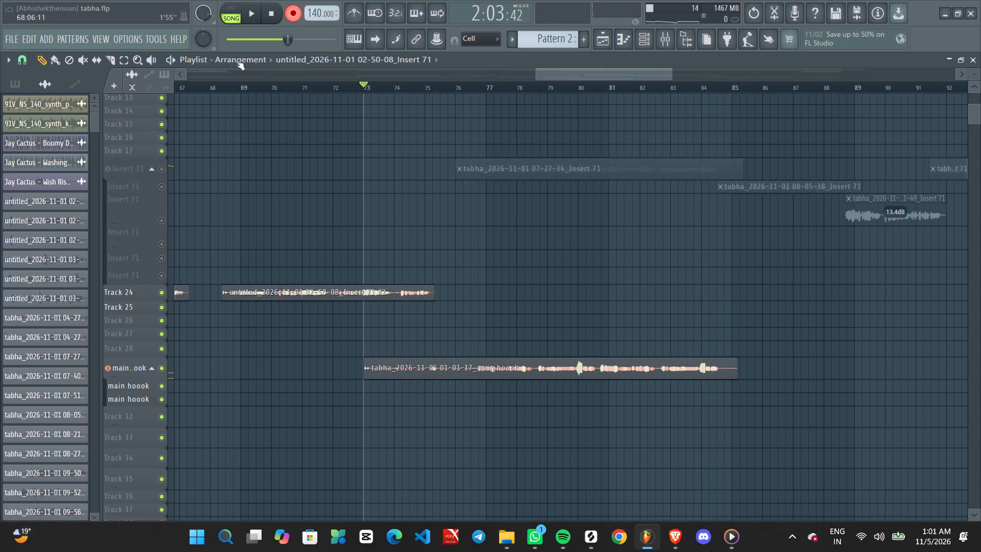
pyautogui.click(287, 14)
pyautogui.press('space')
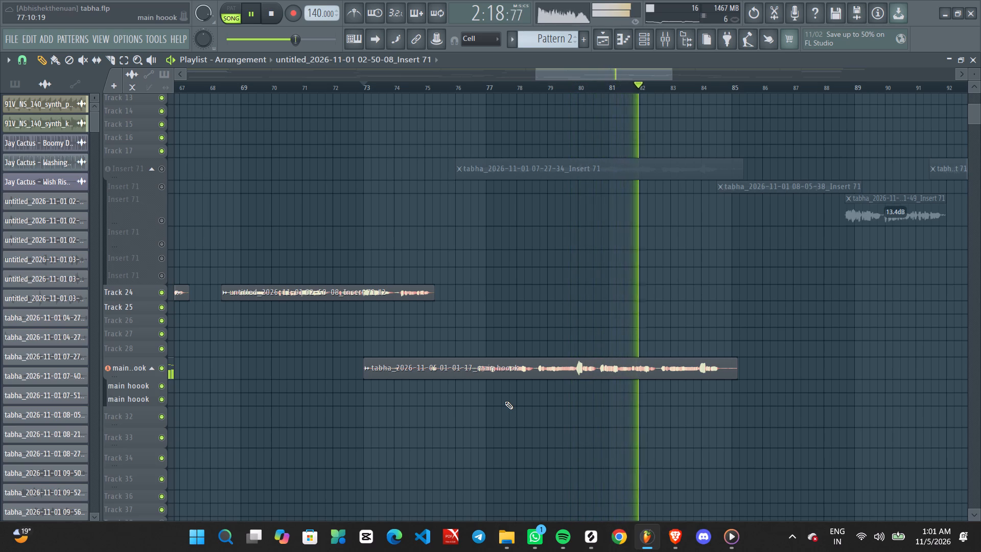
pyautogui.press('space')
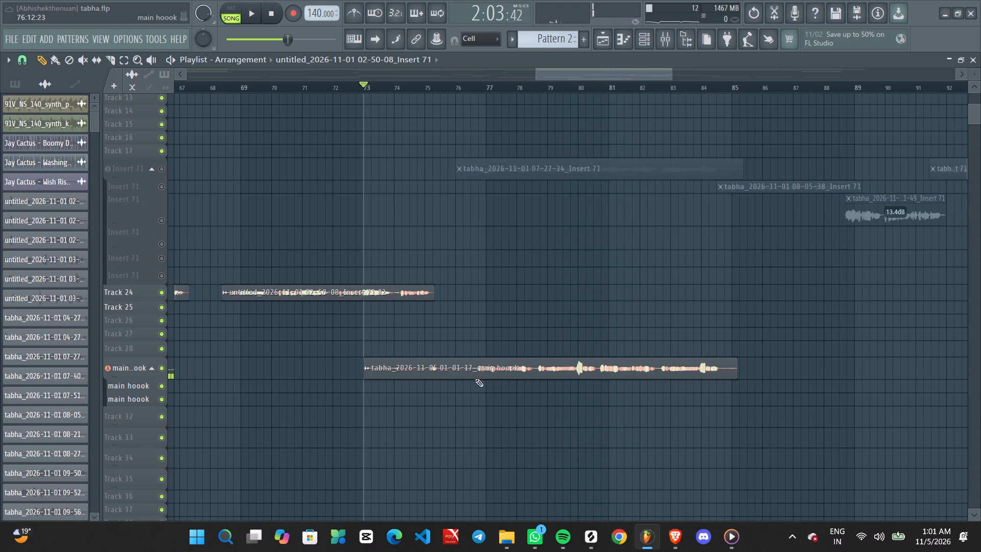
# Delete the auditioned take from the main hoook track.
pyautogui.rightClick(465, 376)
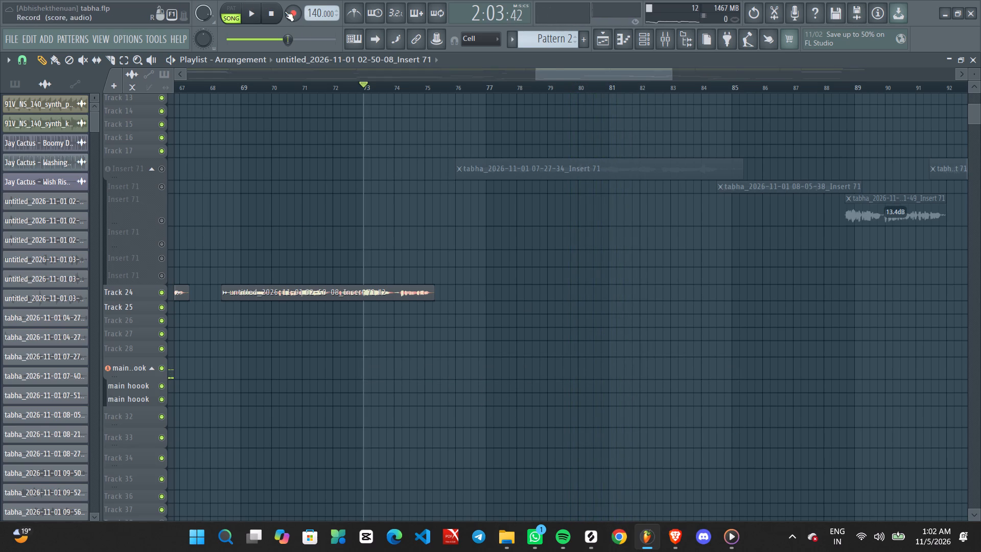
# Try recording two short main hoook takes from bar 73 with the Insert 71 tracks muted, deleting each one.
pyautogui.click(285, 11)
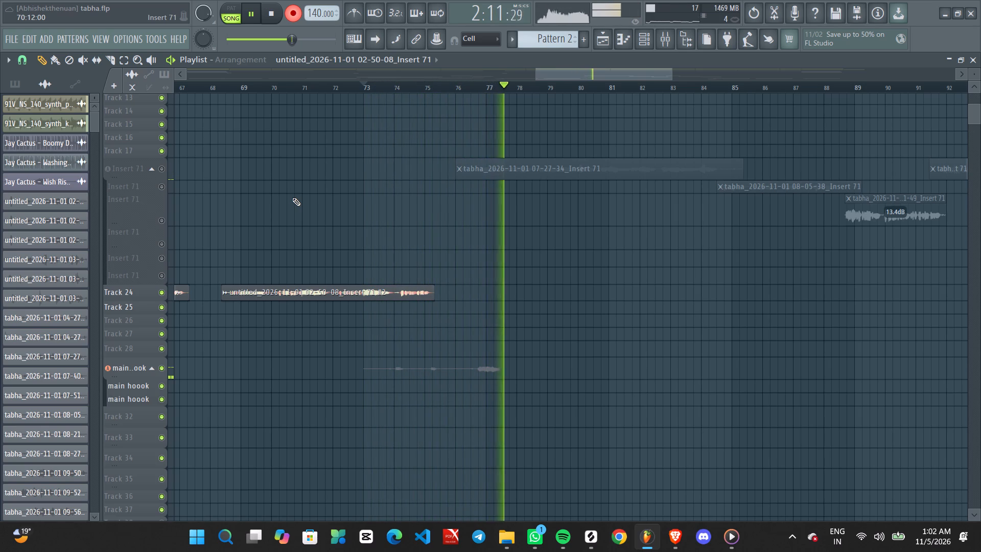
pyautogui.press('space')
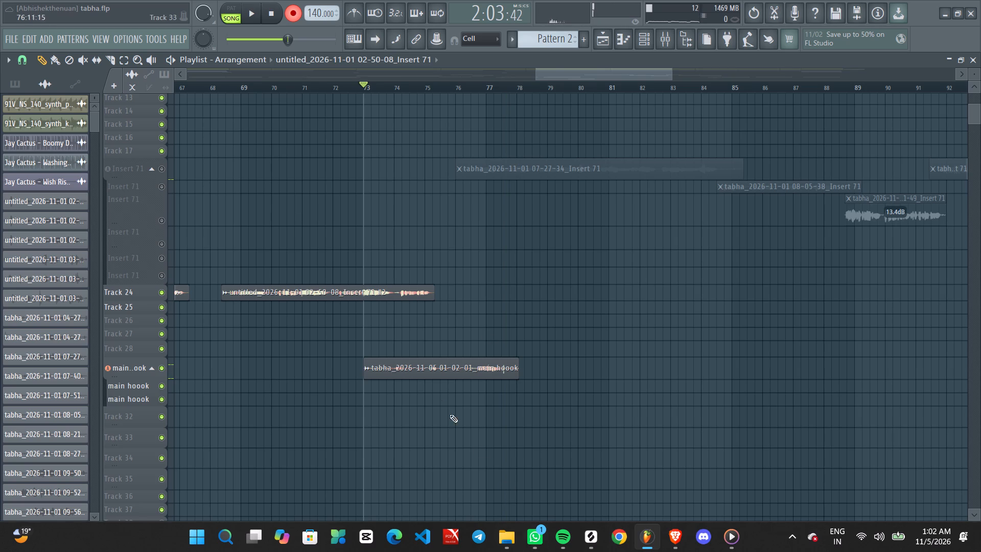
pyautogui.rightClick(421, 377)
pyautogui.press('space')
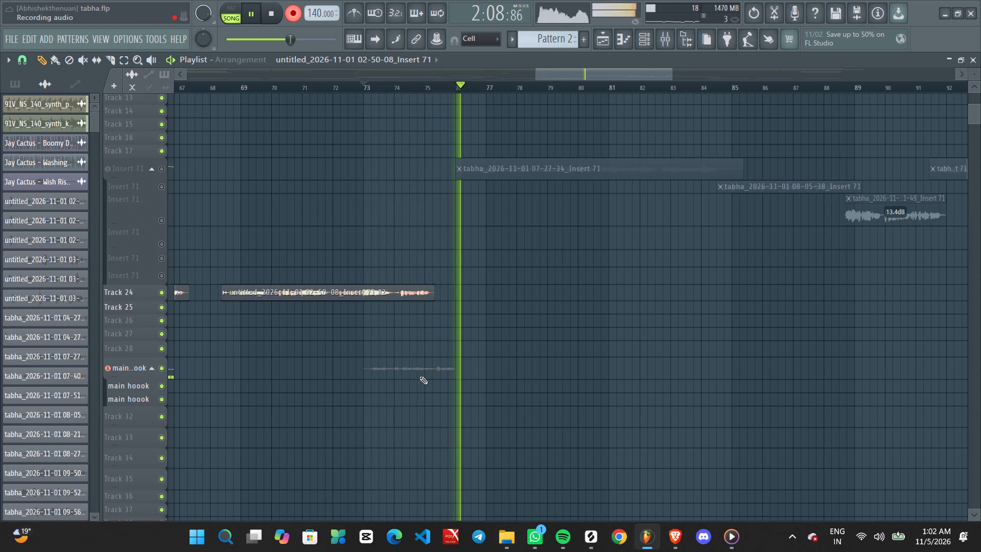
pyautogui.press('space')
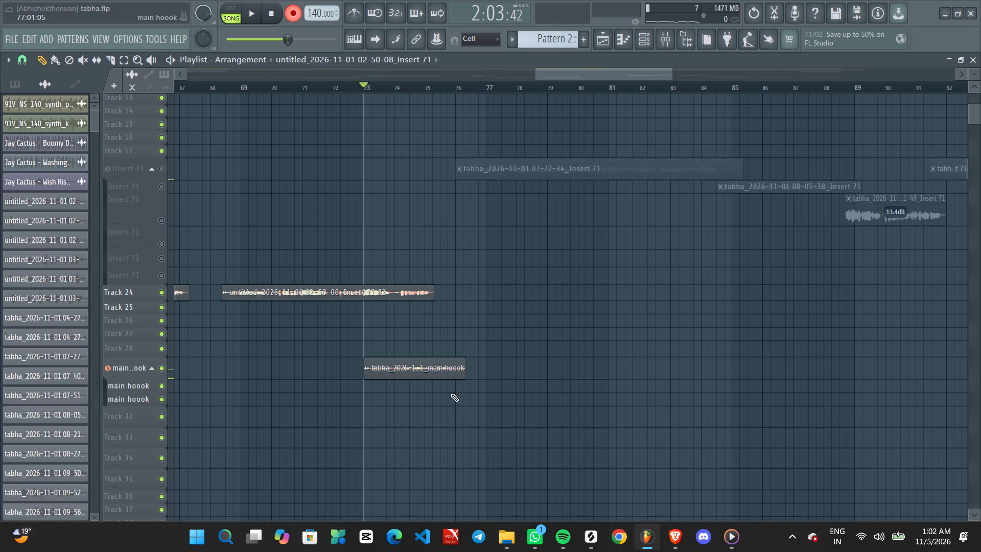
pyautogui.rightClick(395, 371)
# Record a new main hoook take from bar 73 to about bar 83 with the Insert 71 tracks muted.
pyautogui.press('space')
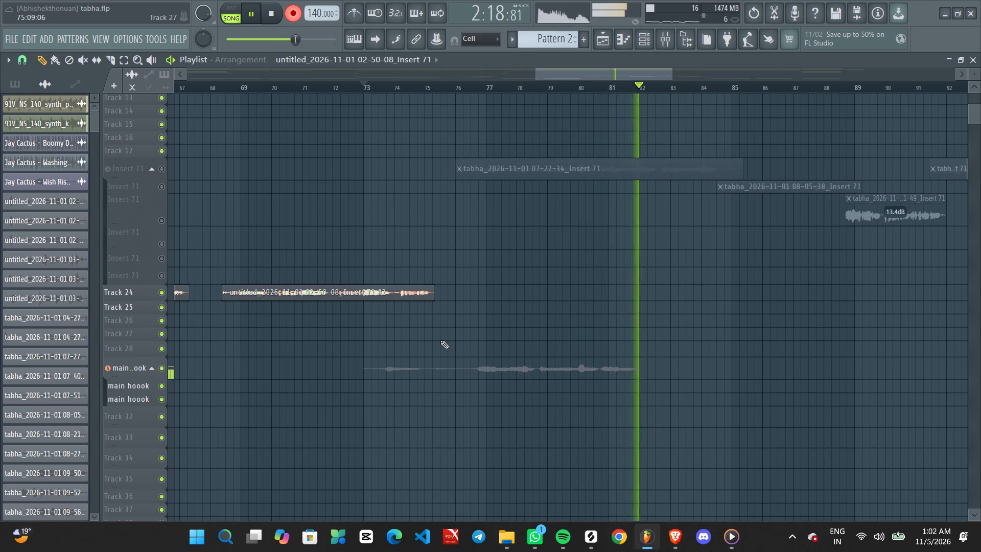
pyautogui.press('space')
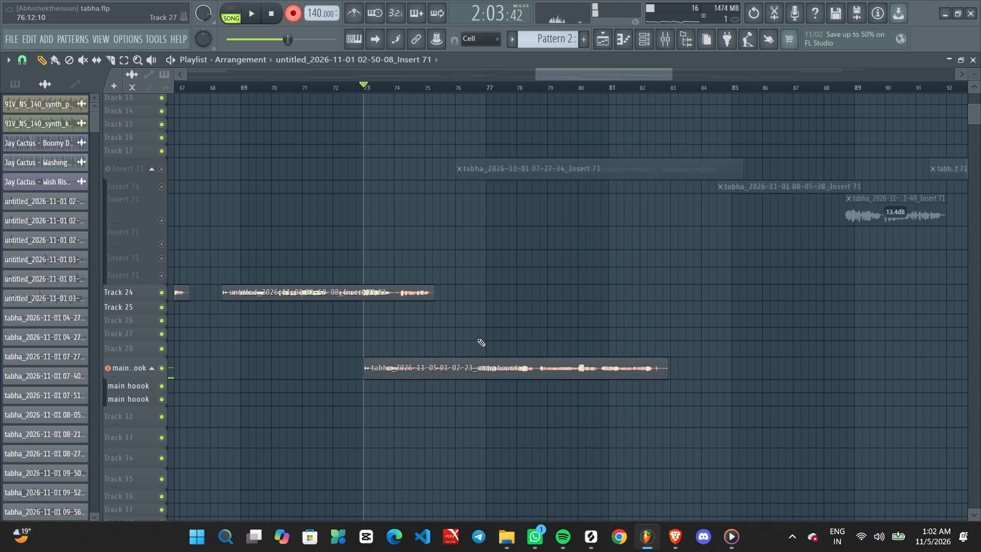
# Turn off recording and audition the new main hoook take, skipping ahead to just after bar 75.
pyautogui.click(296, 12)
pyautogui.press('space')
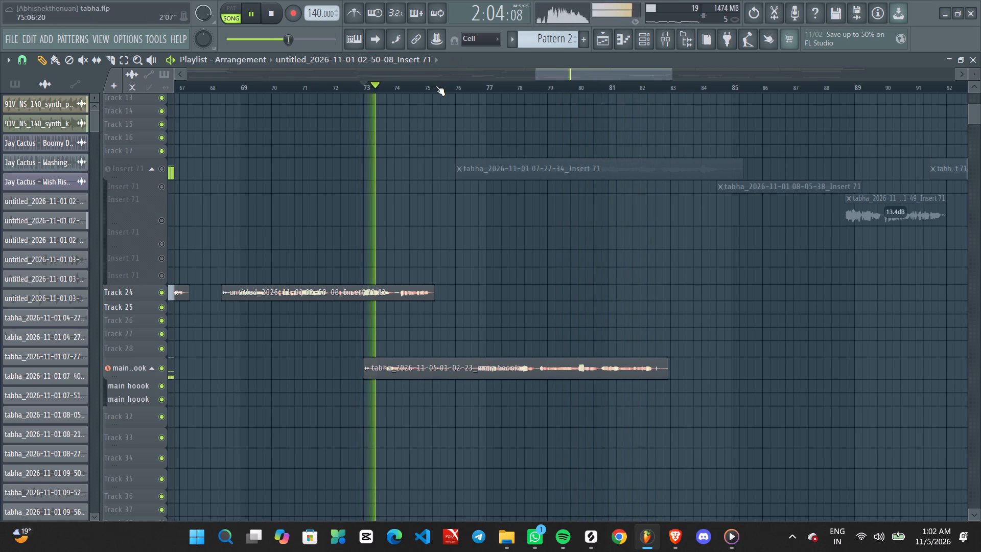
pyautogui.click(436, 86)
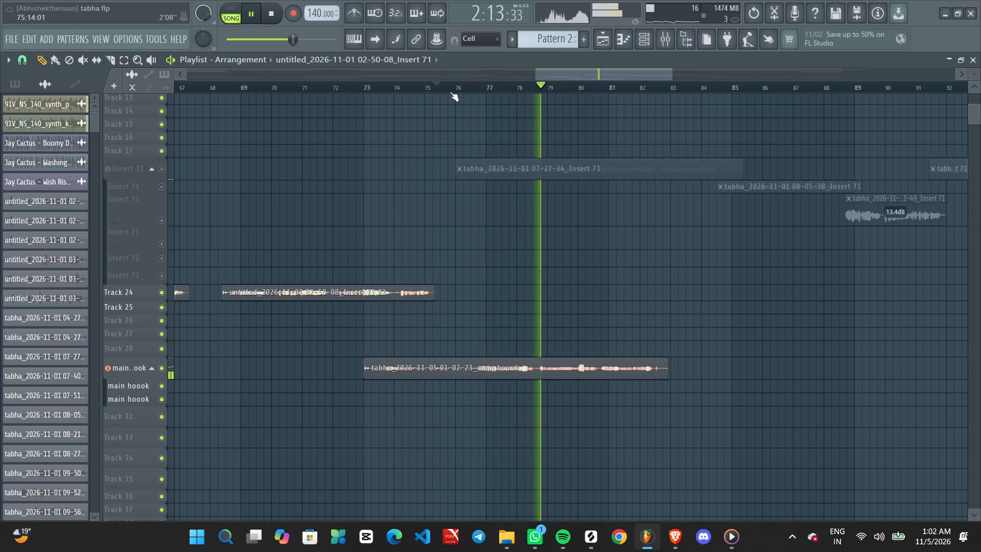
pyautogui.press('space')
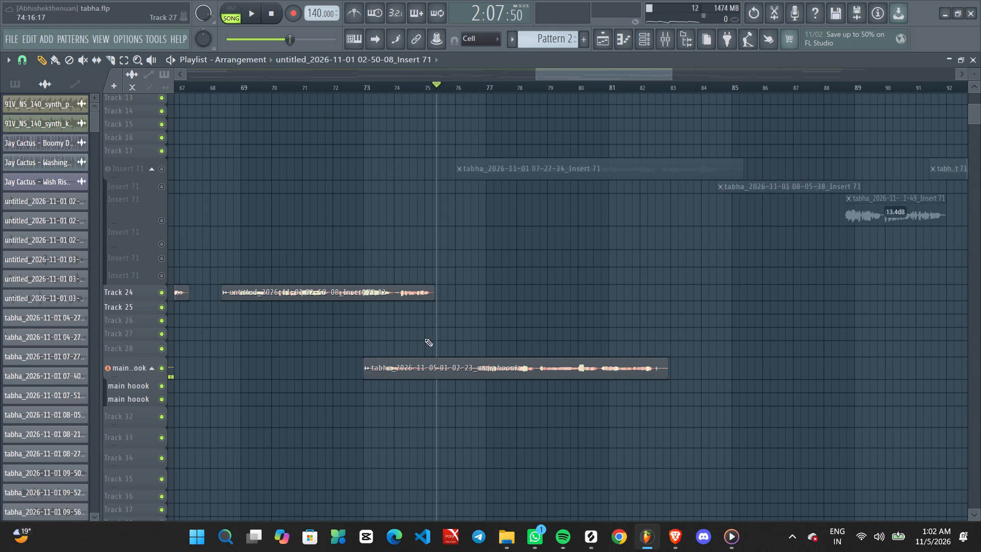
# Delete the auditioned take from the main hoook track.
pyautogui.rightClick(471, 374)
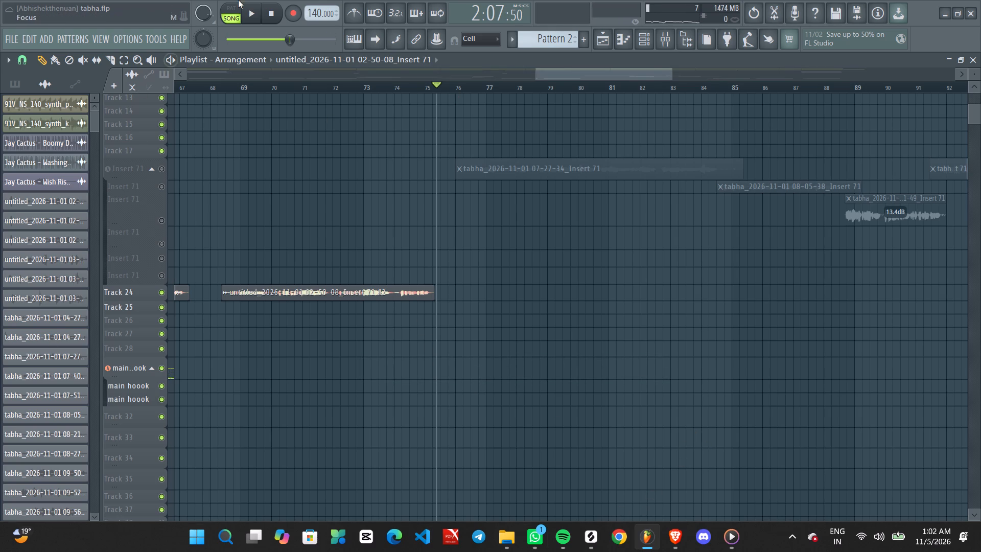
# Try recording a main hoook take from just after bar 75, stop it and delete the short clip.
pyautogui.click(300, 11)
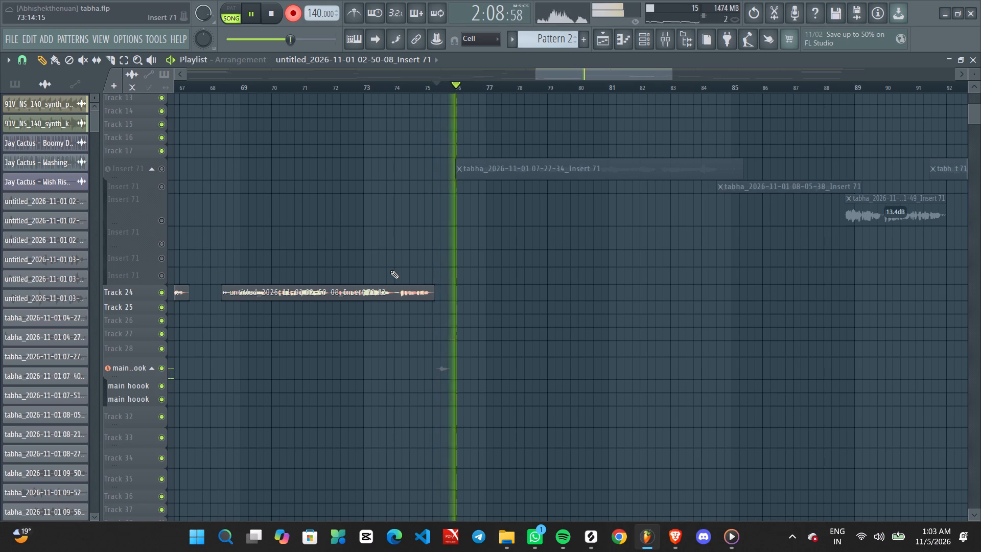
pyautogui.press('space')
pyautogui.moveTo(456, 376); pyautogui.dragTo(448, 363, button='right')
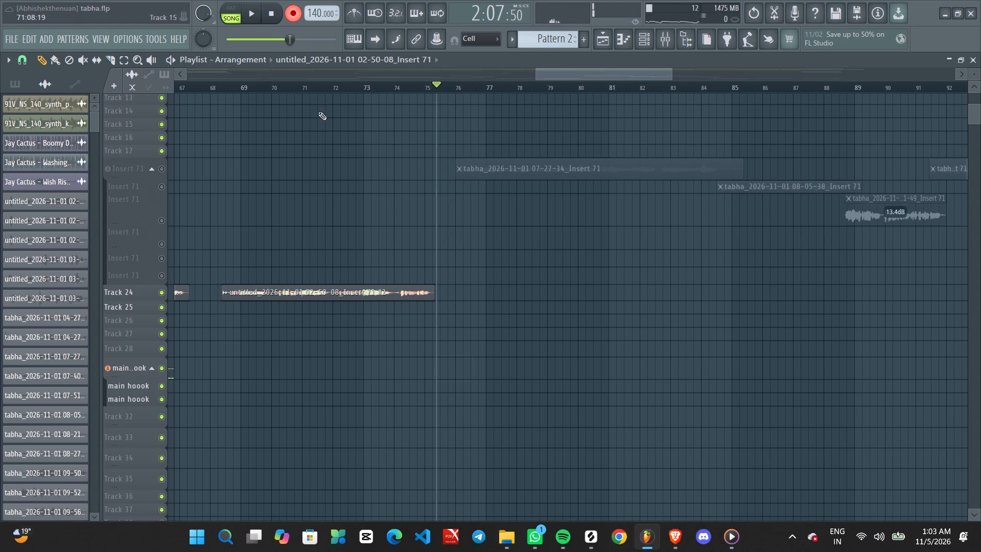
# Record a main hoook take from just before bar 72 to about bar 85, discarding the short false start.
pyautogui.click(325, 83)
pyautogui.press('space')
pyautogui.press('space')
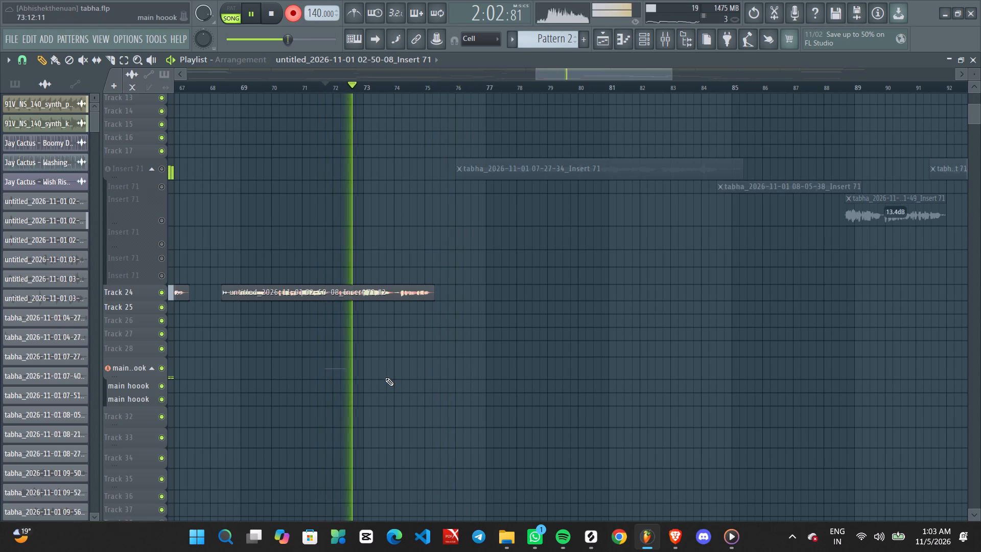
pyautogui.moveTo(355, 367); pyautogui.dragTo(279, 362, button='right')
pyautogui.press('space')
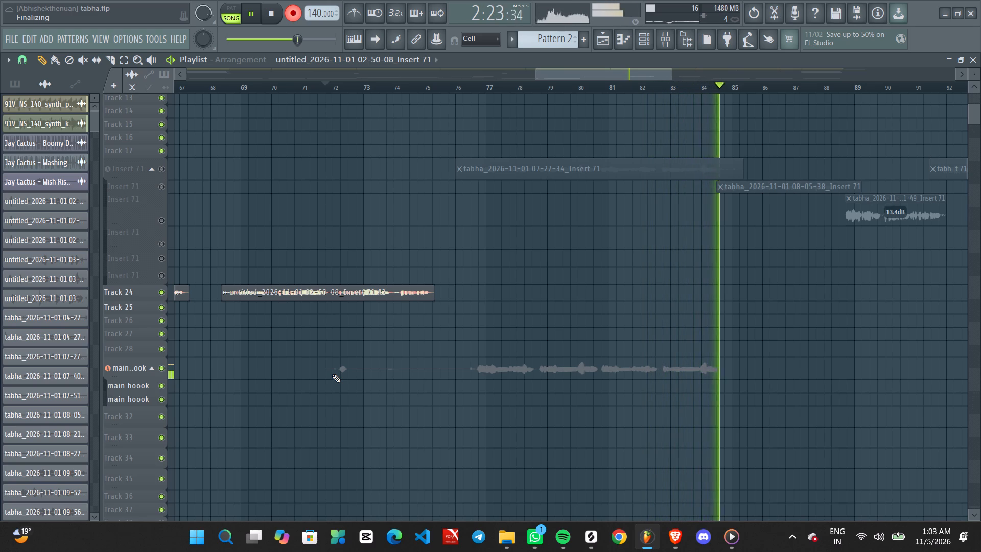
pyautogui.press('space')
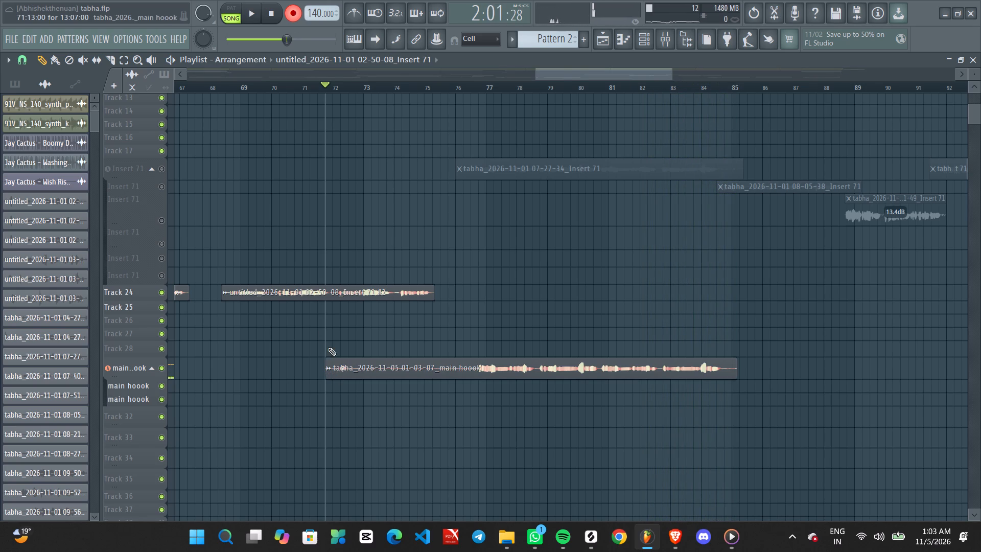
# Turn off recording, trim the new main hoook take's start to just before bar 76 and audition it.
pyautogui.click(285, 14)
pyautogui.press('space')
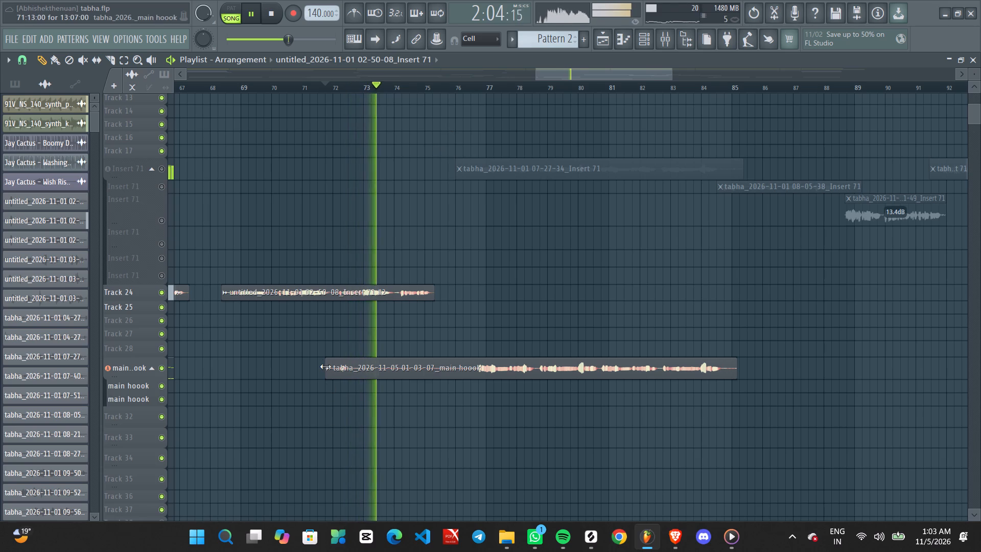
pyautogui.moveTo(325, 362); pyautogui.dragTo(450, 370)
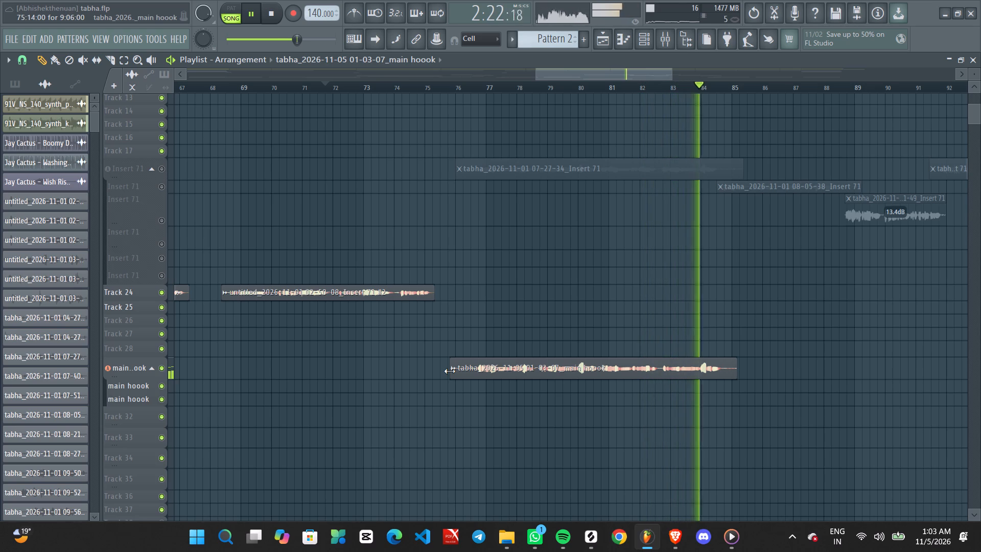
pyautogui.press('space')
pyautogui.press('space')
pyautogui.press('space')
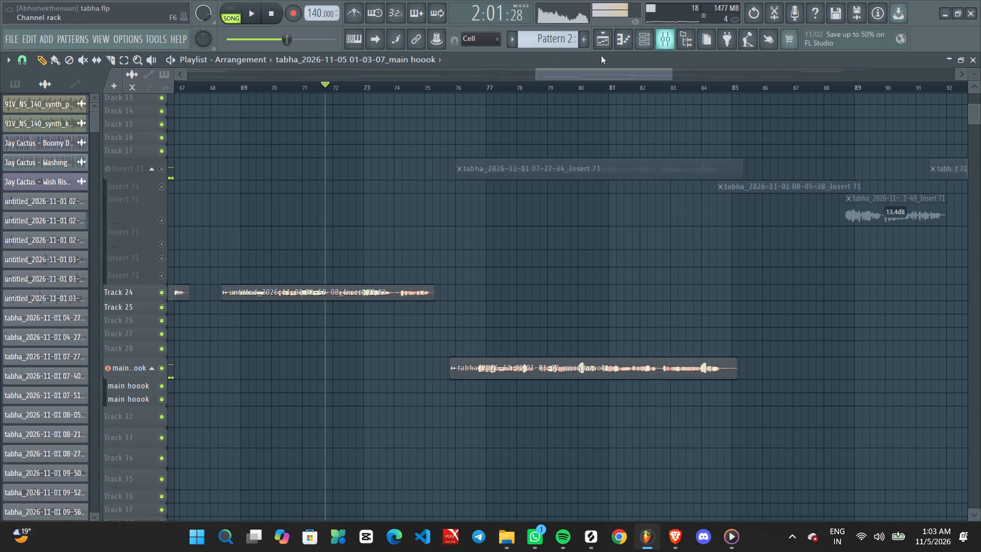
# Raise the wet level of Fruity Reeverb 2 on mixer track Insert 71.
pyautogui.click(471, 88)
pyautogui.click(672, 37)
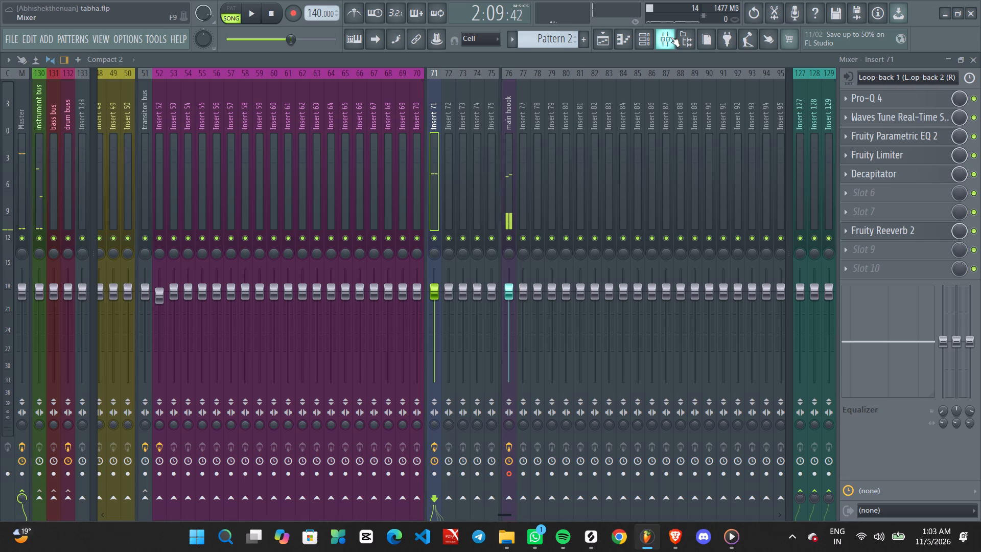
pyautogui.click(898, 233)
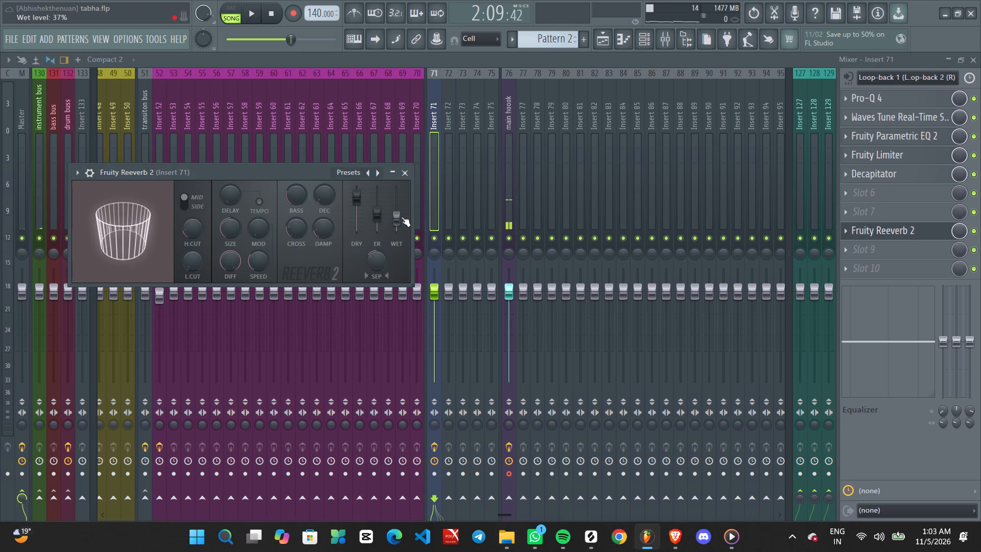
pyautogui.scroll(2, 398, 217)
pyautogui.click(406, 177)
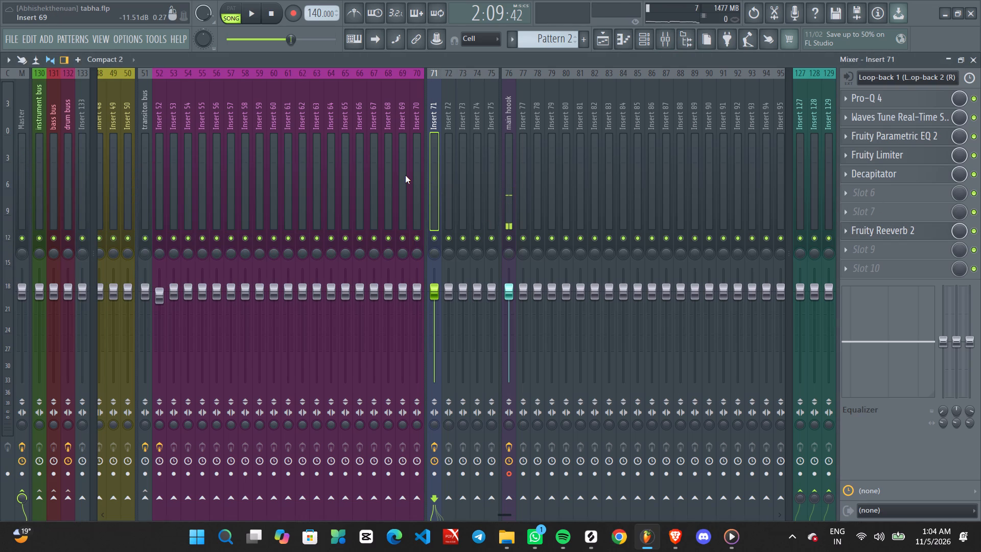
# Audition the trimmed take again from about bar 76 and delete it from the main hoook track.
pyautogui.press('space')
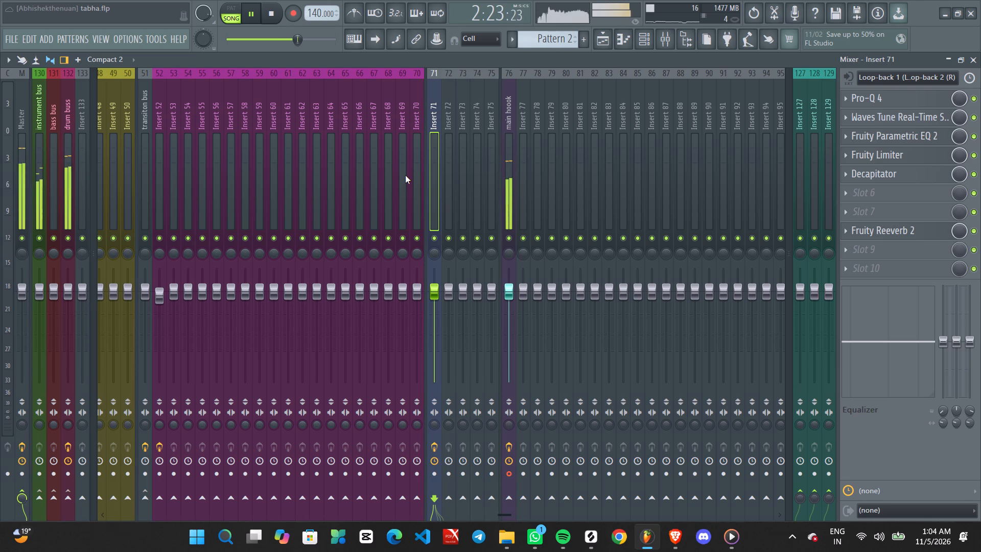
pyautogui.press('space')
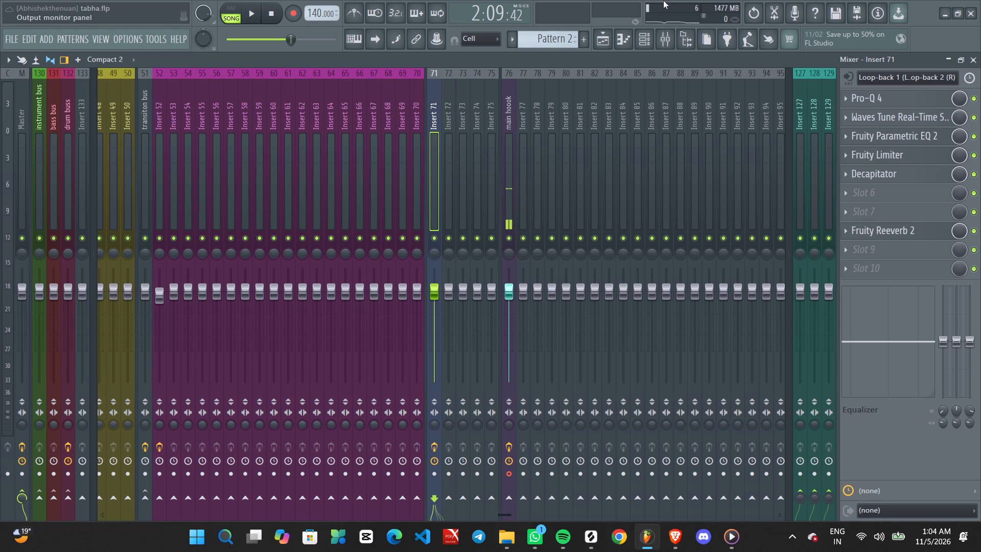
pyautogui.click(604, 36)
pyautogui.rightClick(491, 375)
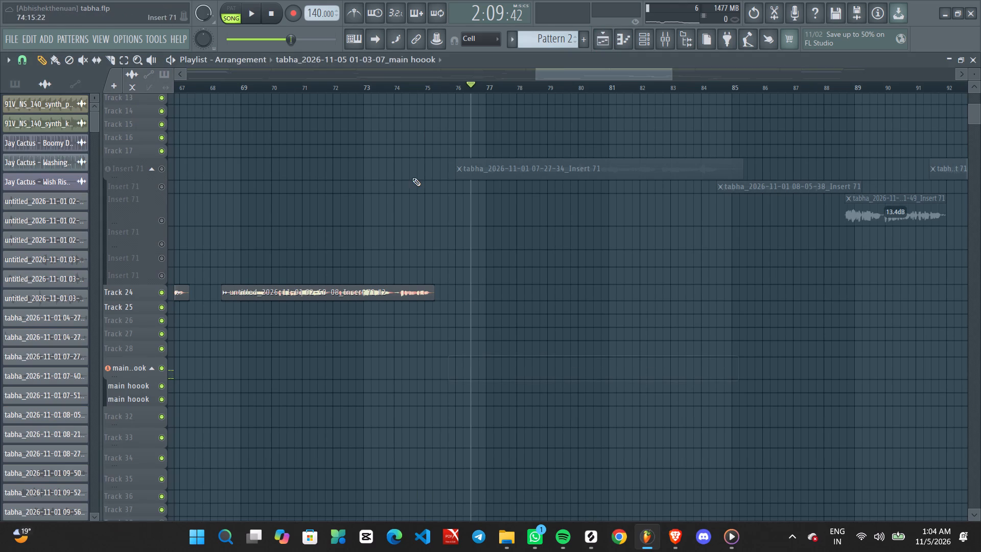
# Place the playhead midway between bars 72 and 73 and turn recording on.
pyautogui.click(351, 86)
pyautogui.click(329, 84)
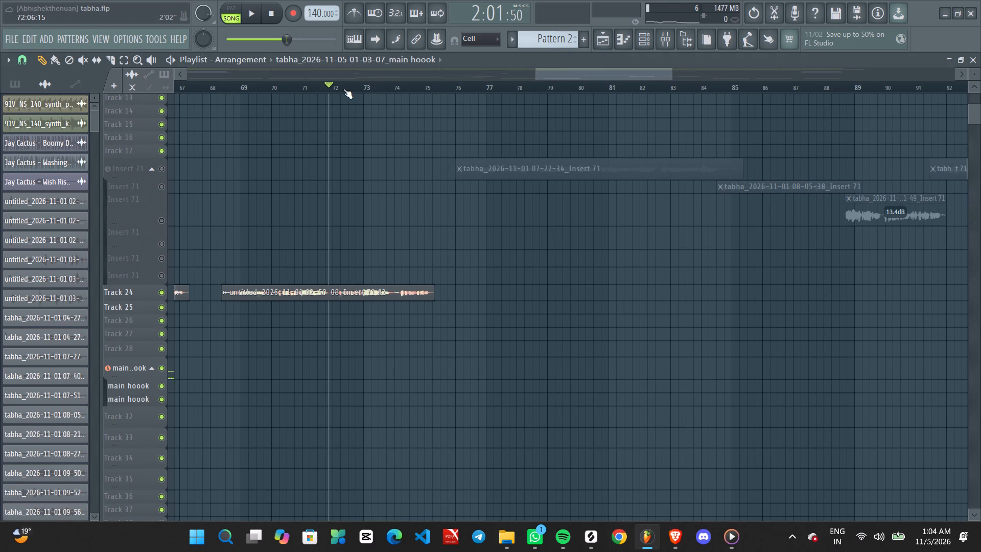
pyautogui.click(343, 89)
pyautogui.click(349, 89)
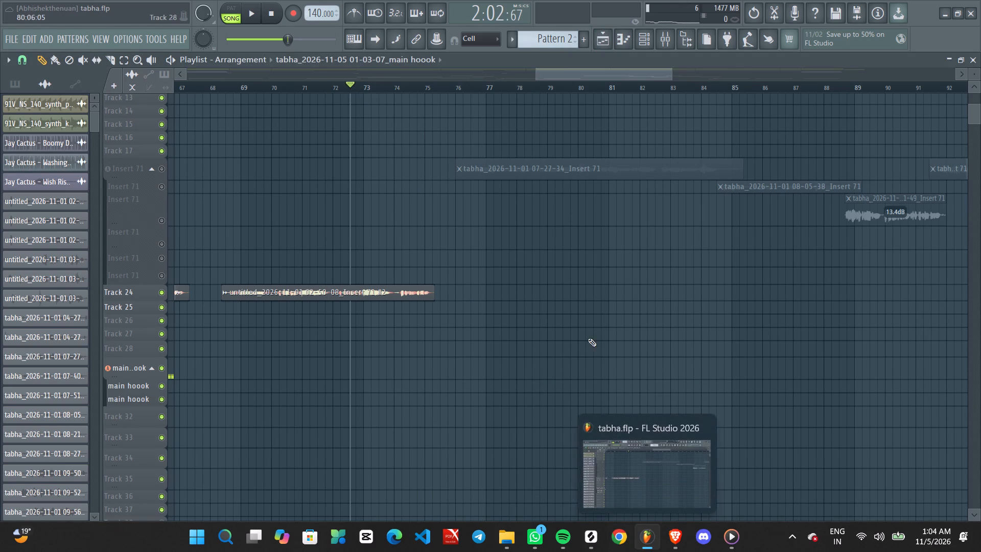
pyautogui.click(287, 11)
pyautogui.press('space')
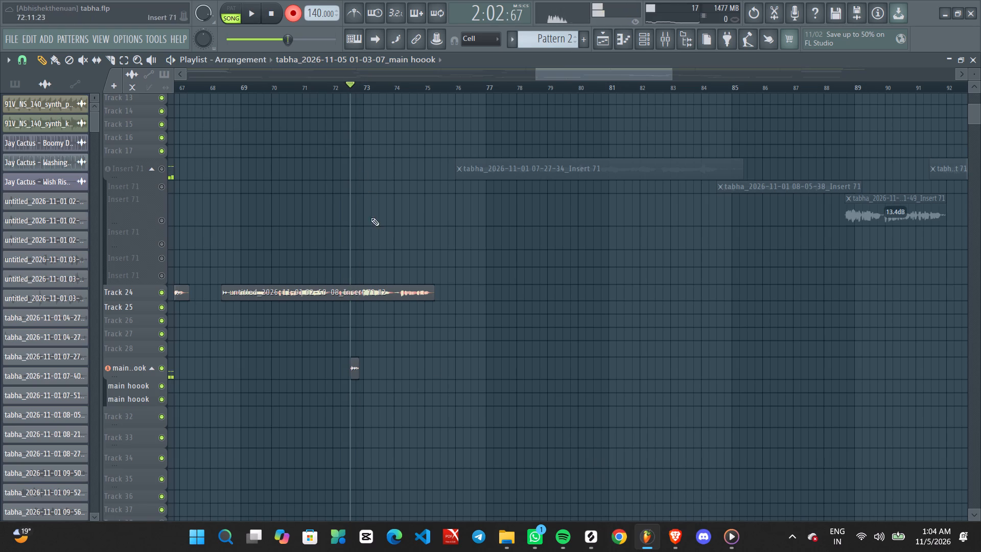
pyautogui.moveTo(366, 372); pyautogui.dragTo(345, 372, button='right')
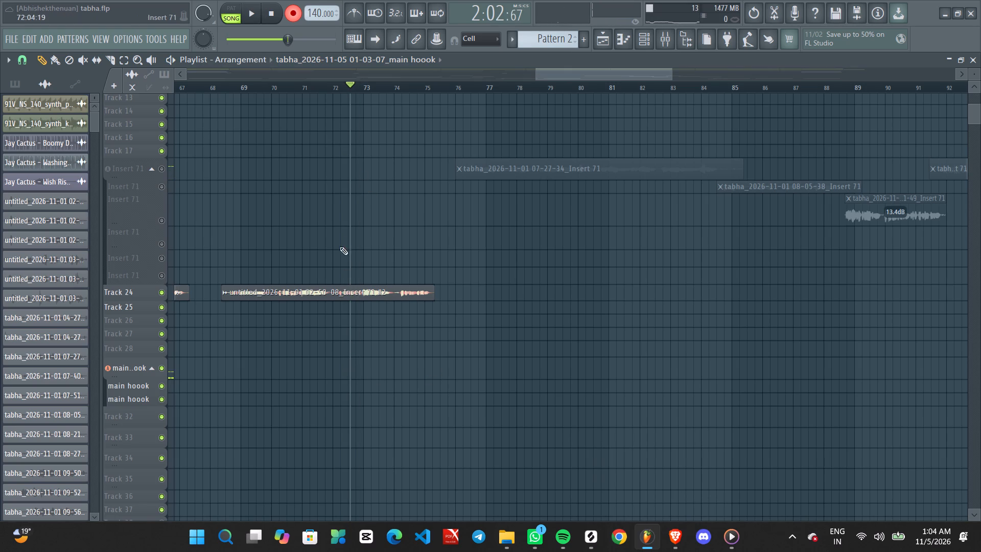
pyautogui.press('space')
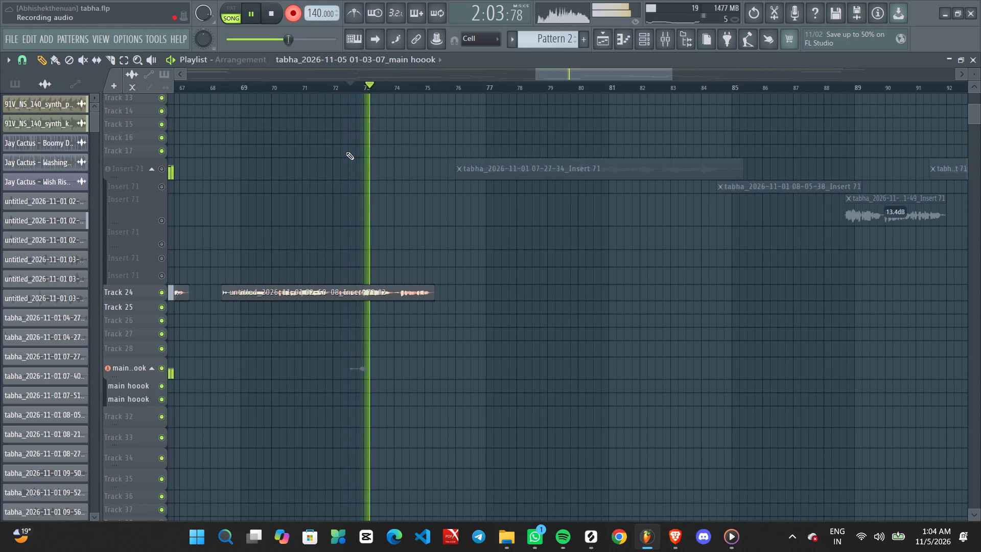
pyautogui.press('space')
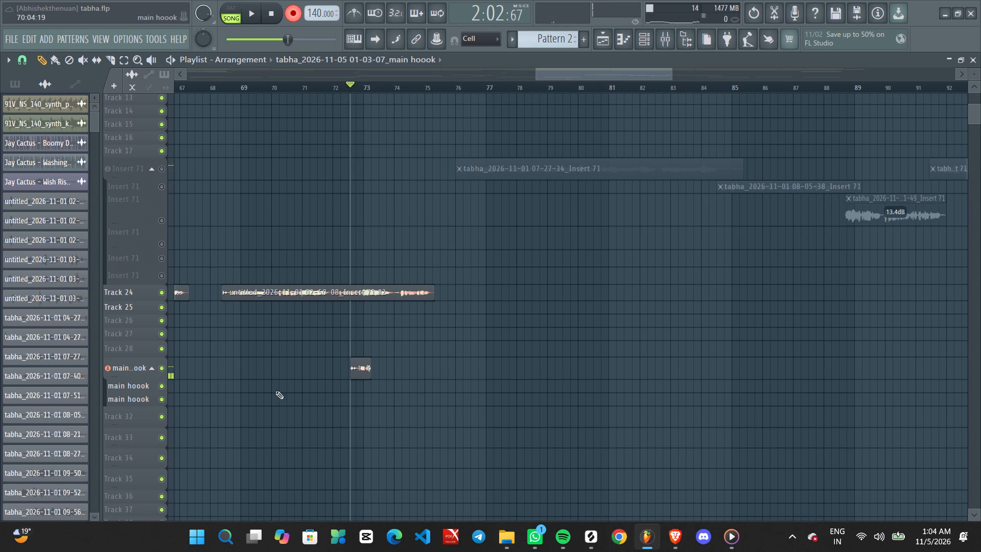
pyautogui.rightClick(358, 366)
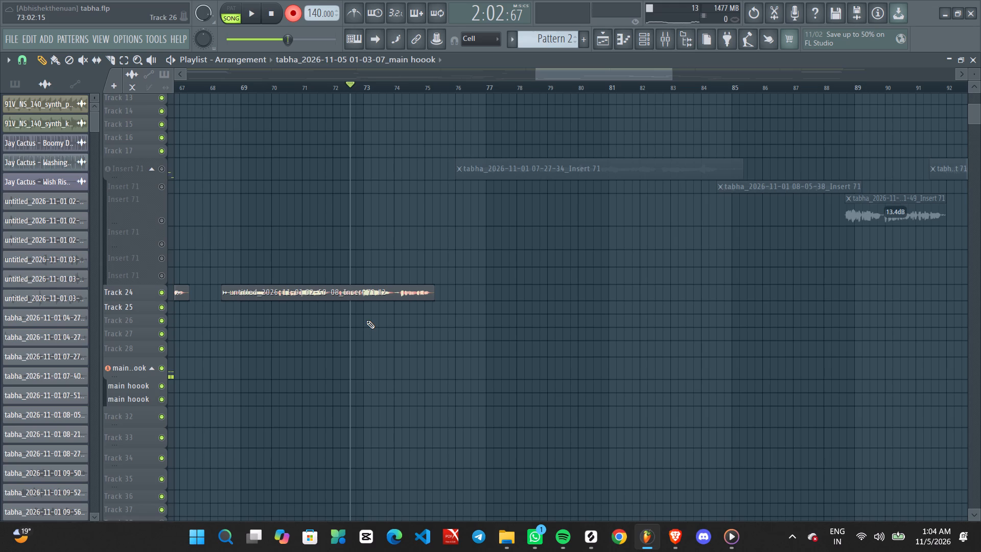
# Record a new main hoook take from midway between bars 72 and 73 to about bar 85.
pyautogui.press('space')
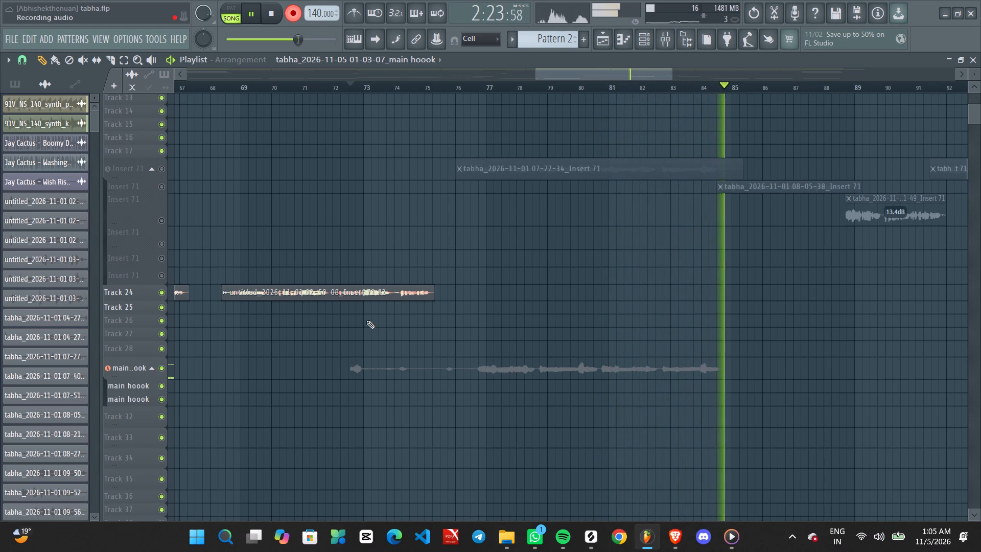
pyautogui.press('space')
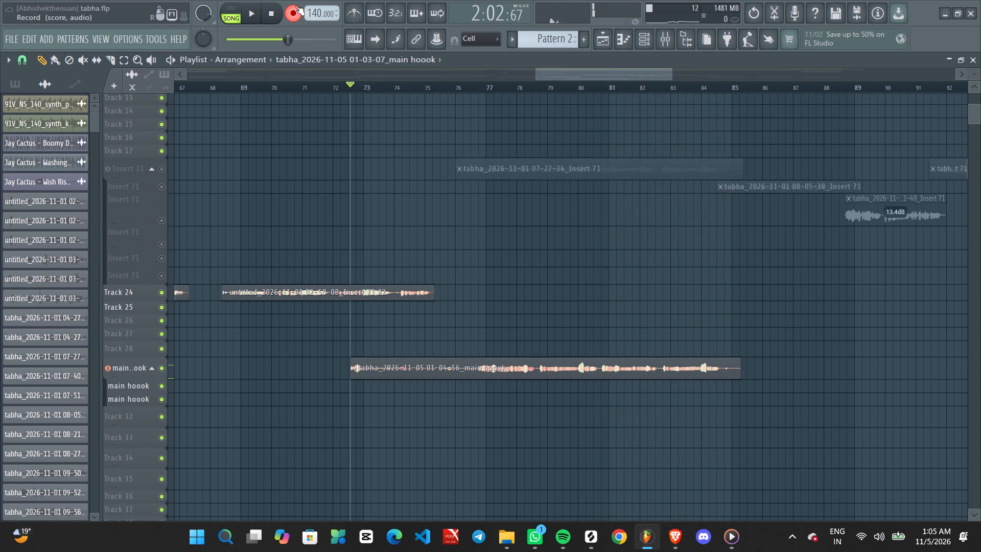
# Turn off recording, trim the new take's start to just before bar 76 and audition it.
pyautogui.click(295, 6)
pyautogui.press('space')
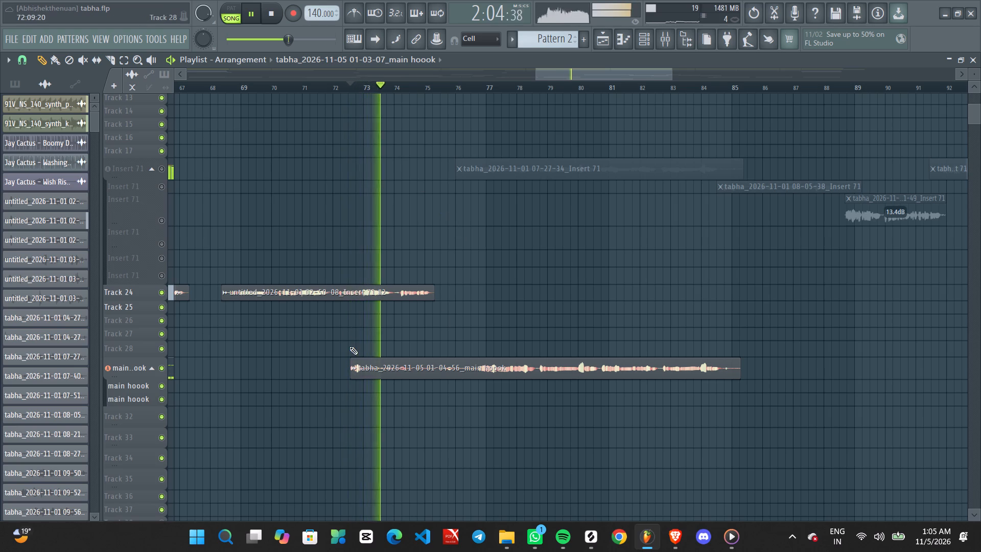
pyautogui.moveTo(350, 357); pyautogui.dragTo(448, 346)
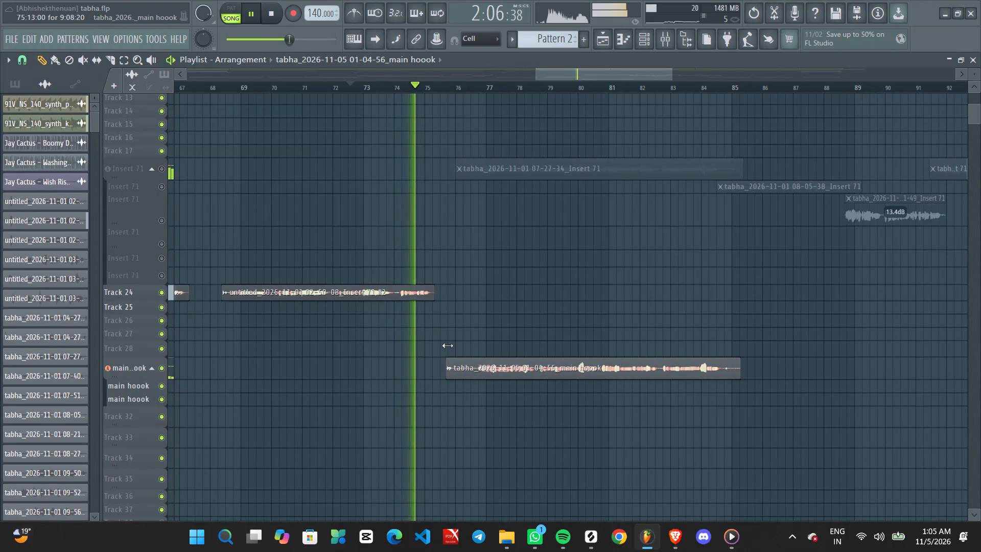
pyautogui.moveTo(448, 346); pyautogui.dragTo(450, 346)
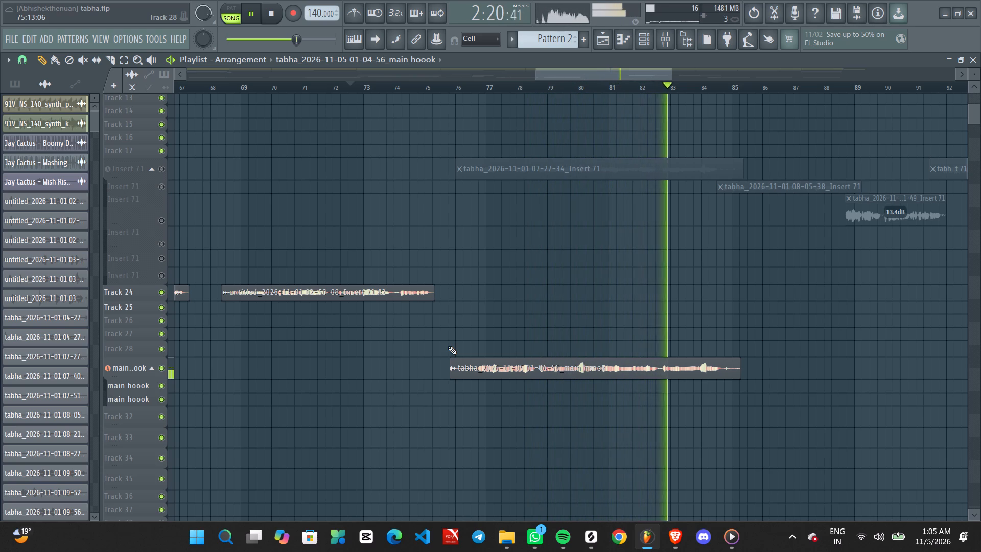
pyautogui.press('space')
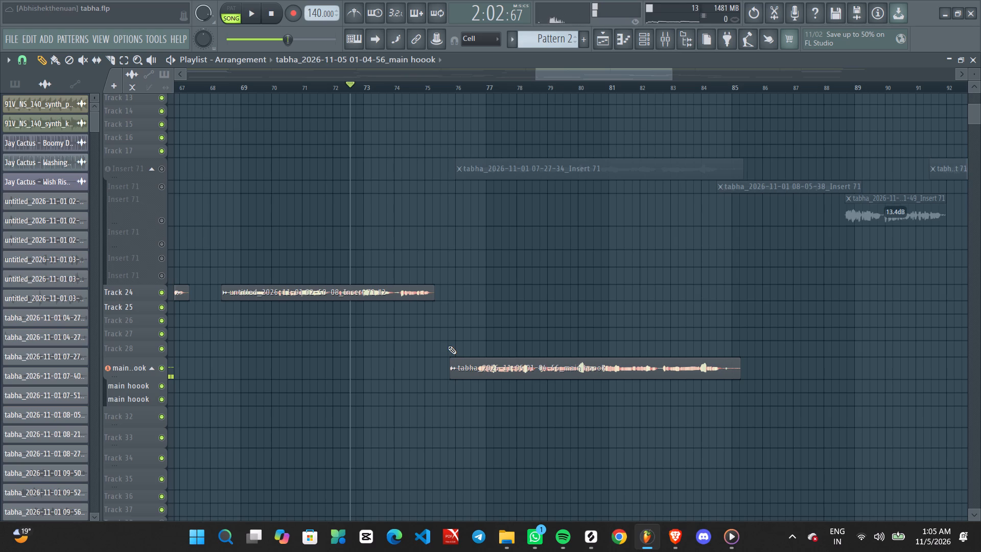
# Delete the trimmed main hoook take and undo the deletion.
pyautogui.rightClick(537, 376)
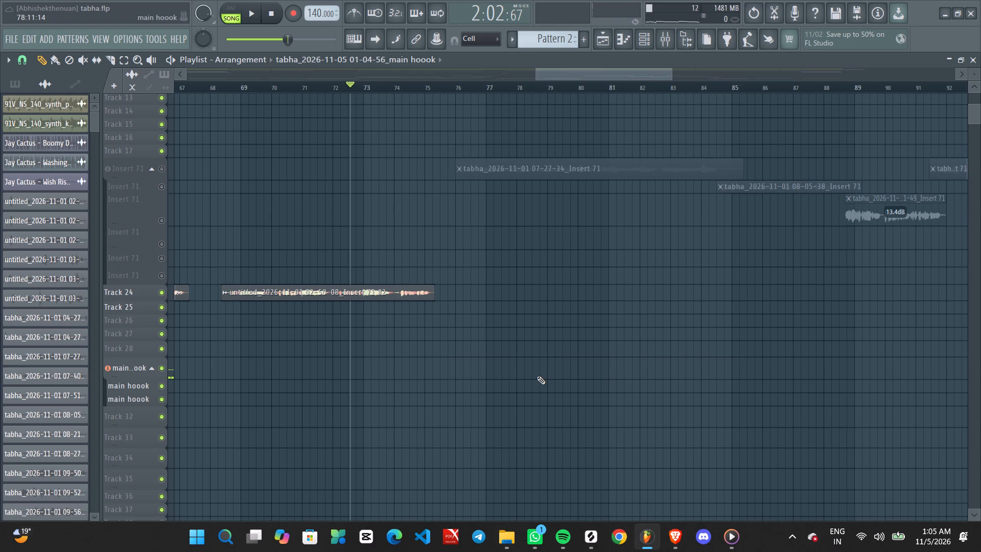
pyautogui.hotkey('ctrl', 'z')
pyautogui.press('space')
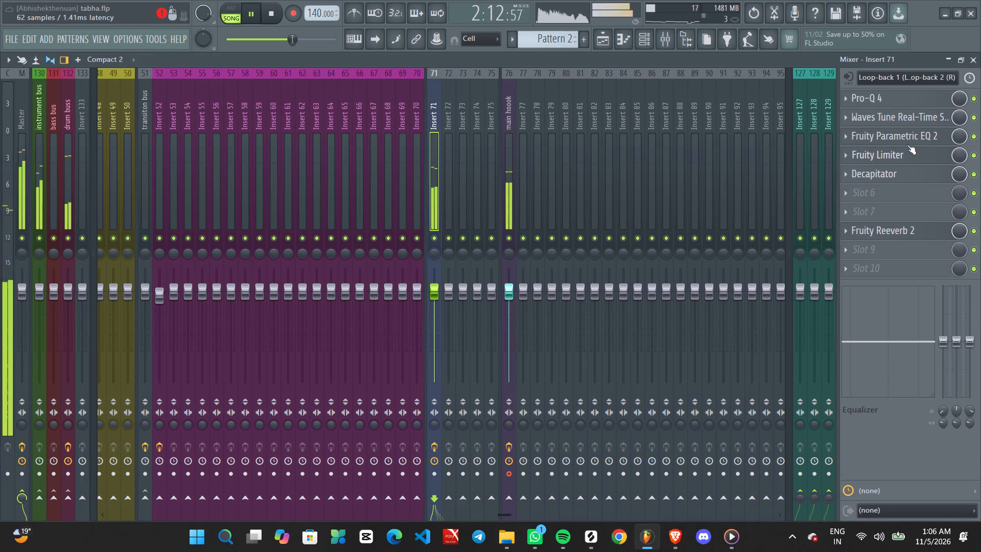
pyautogui.click(875, 113)
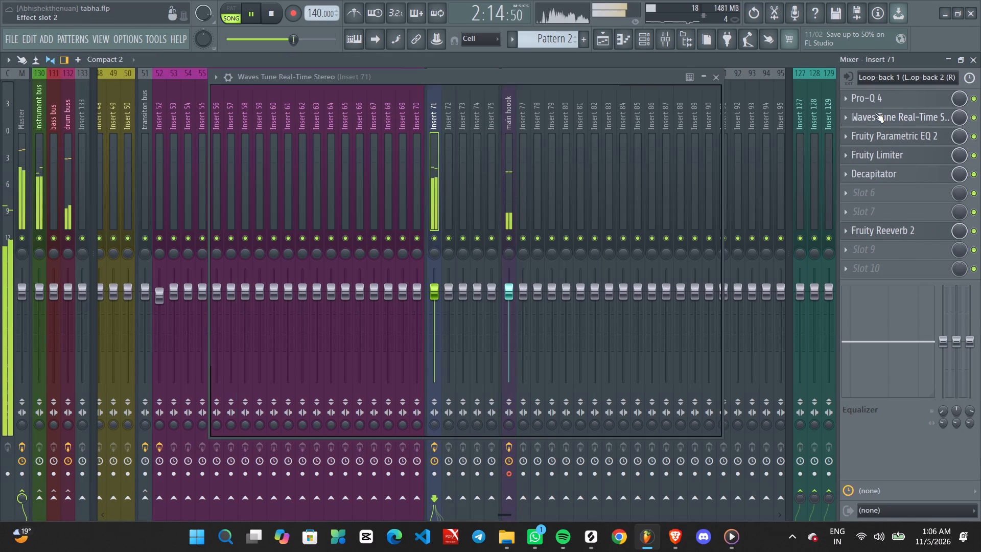
pyautogui.click(716, 79)
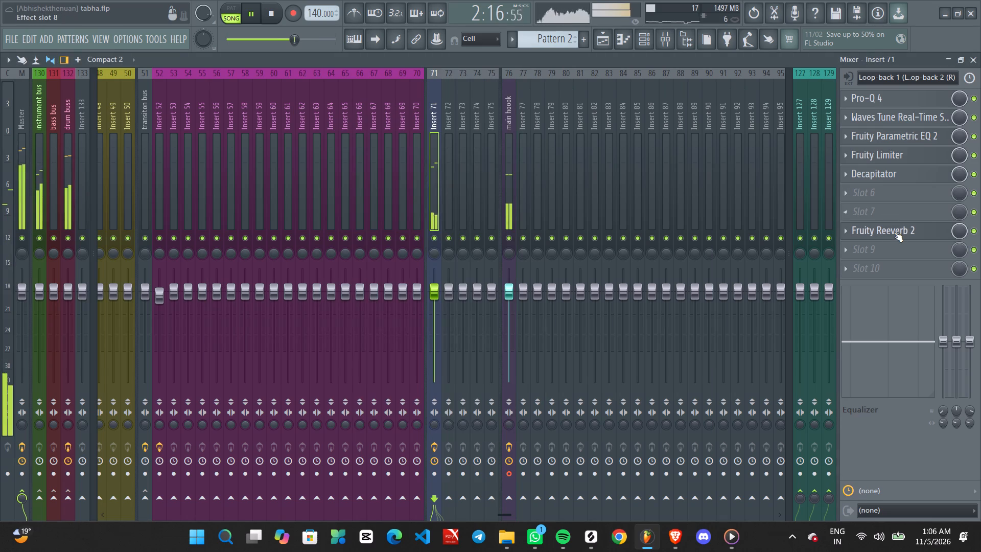
pyautogui.click(505, 175)
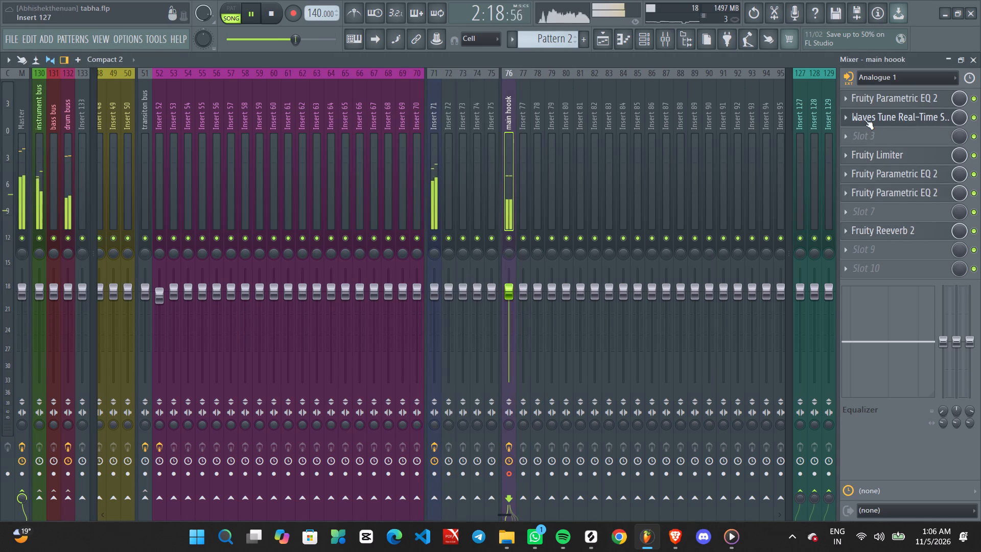
pyautogui.click(437, 157)
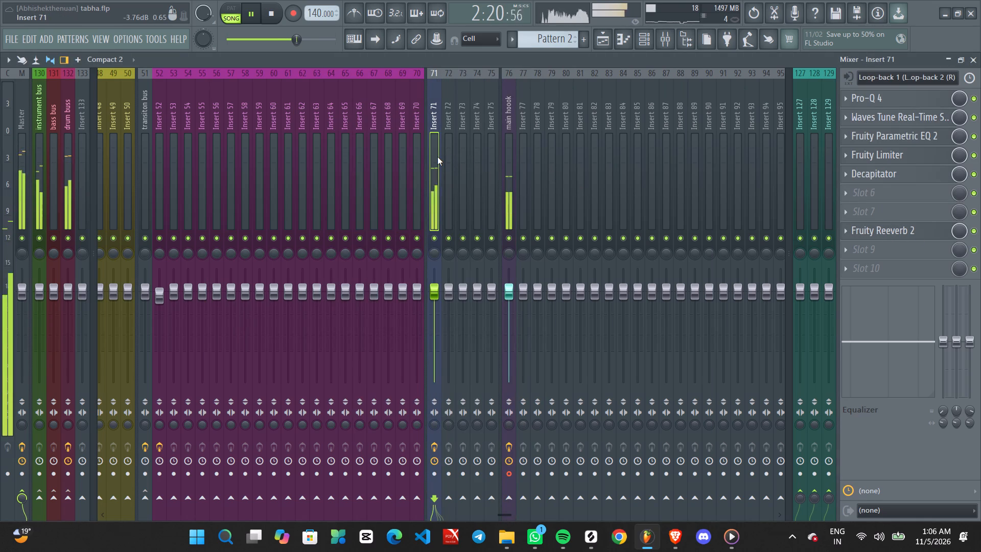
# On the main hoook mixer channel, move Fruity Limiter up to slot 3 and the Fruity Parametric EQ 2 below it to slot 4.
pyautogui.click(509, 157)
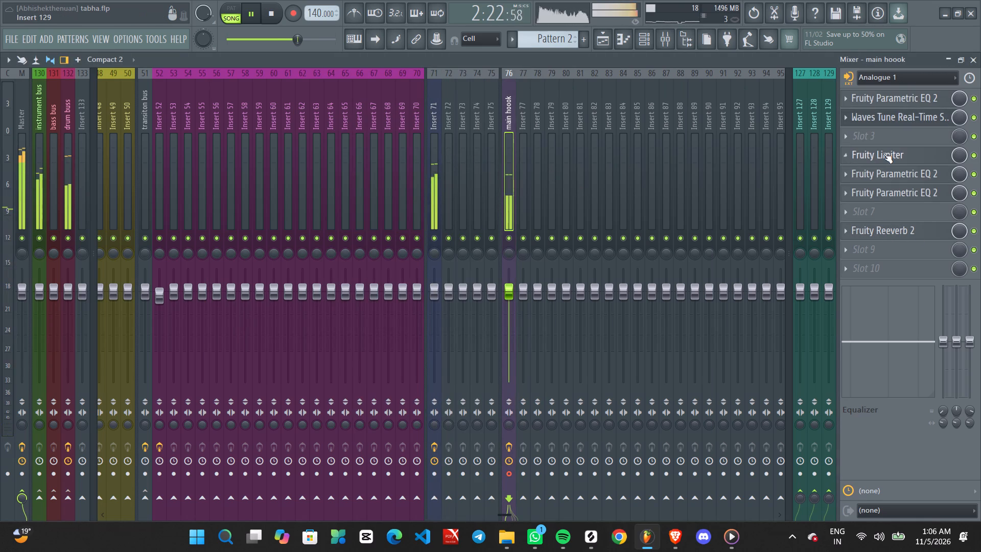
pyautogui.scroll(1, 885, 152)
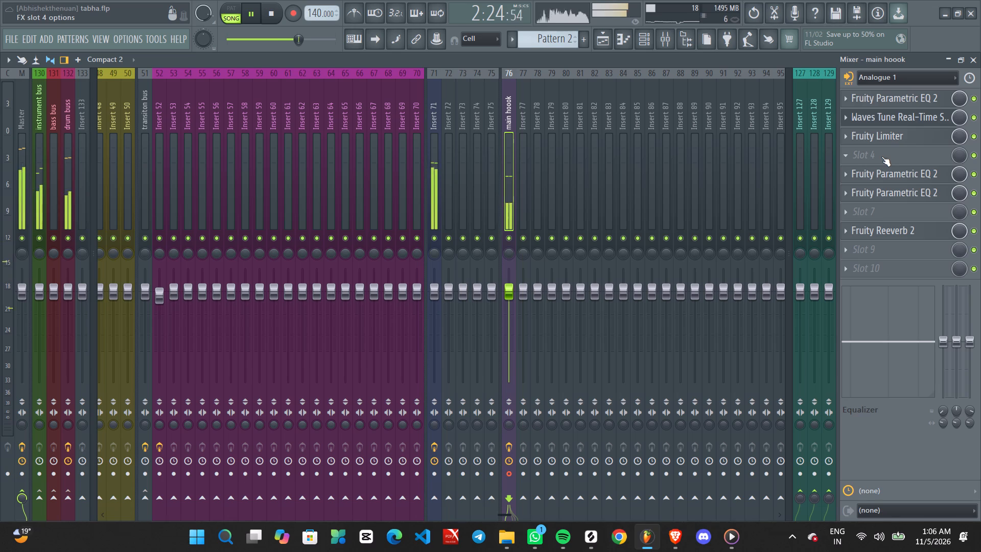
pyautogui.scroll(1, 884, 169)
# Load Decapitator into slot 5 of the main hoook channel, stop playback and close the plugin window.
pyautogui.click(886, 170)
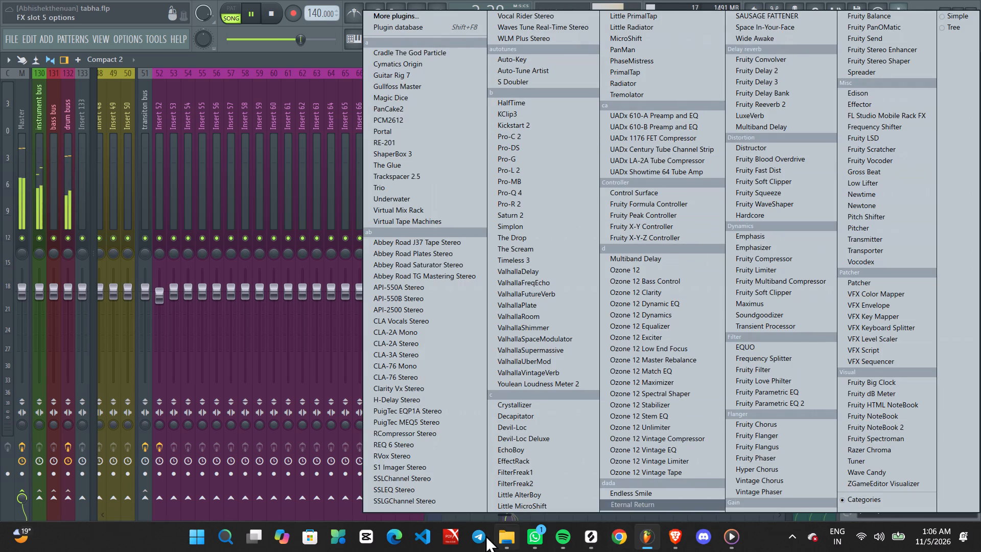
pyautogui.click(536, 412)
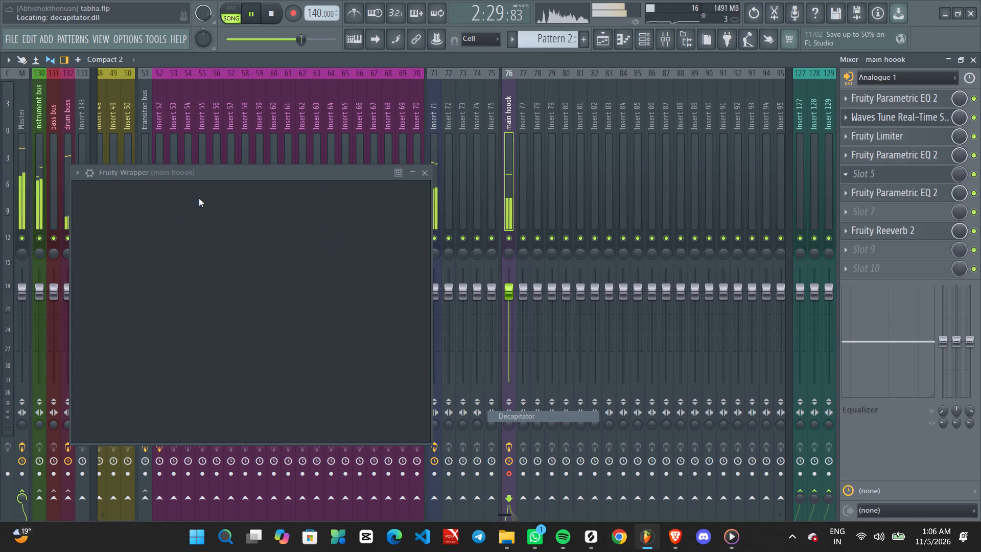
pyautogui.scroll(5, 141, 293)
pyautogui.press('space')
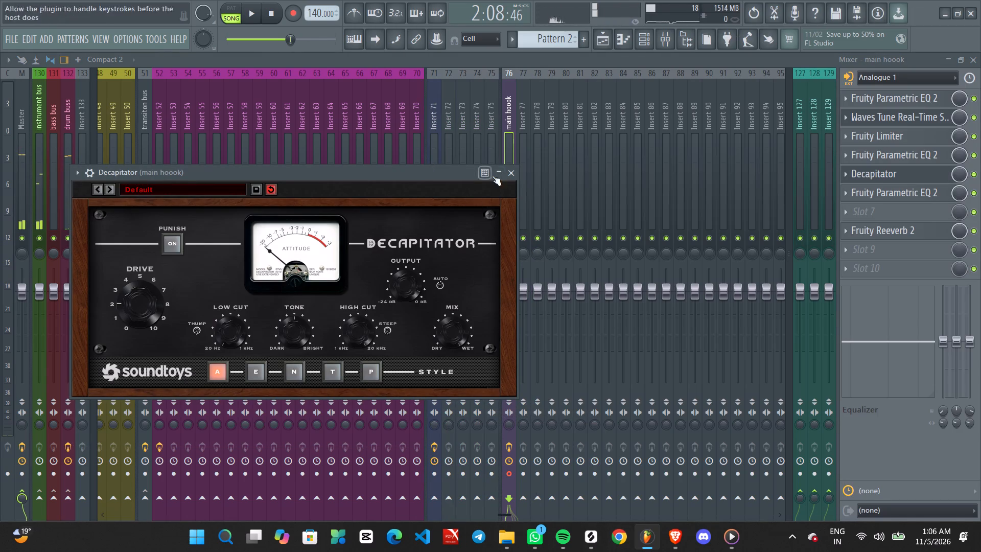
pyautogui.click(508, 170)
# Return to the playlist and mute the first two Insert 71 tracks.
pyautogui.click(597, 41)
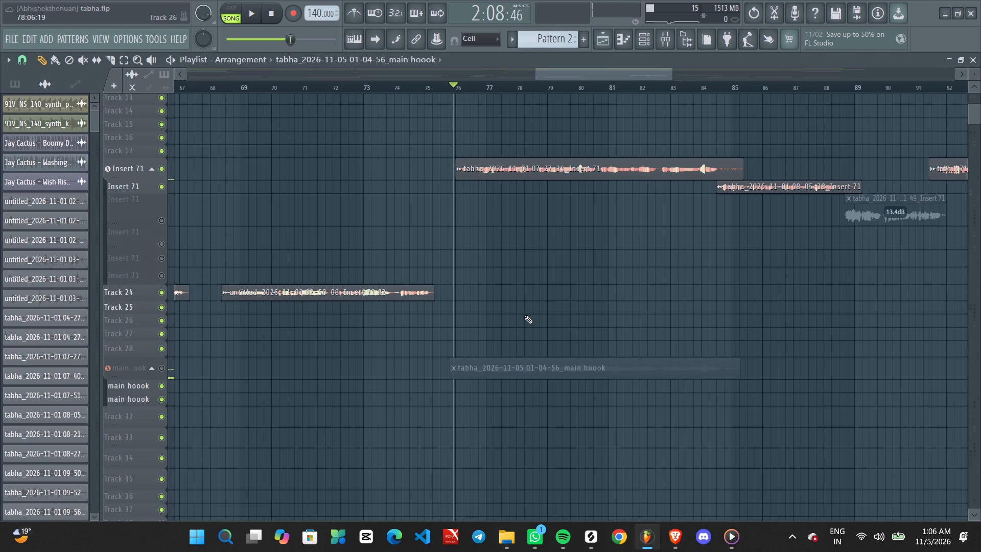
pyautogui.keyDown('ctrl'); pyautogui.scroll(-1, 521, 318); pyautogui.keyUp('ctrl')
pyautogui.keyDown('ctrl'); pyautogui.scroll(-3, 169, 198); pyautogui.keyUp('ctrl')
pyautogui.click(160, 169)
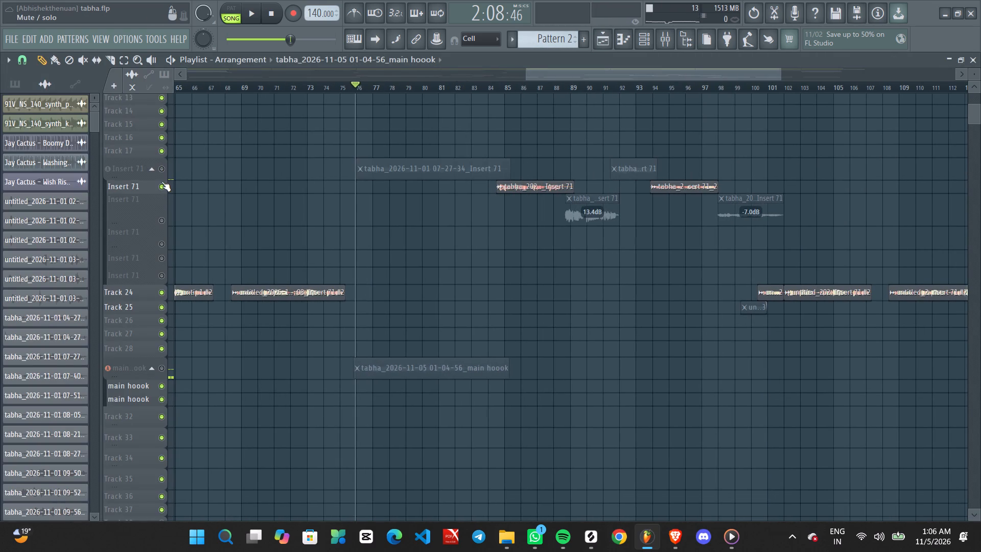
pyautogui.click(161, 183)
# Prepare a new take just before bar 72: delete the old main hoook take, unmute its track and turn on recording.
pyautogui.click(288, 87)
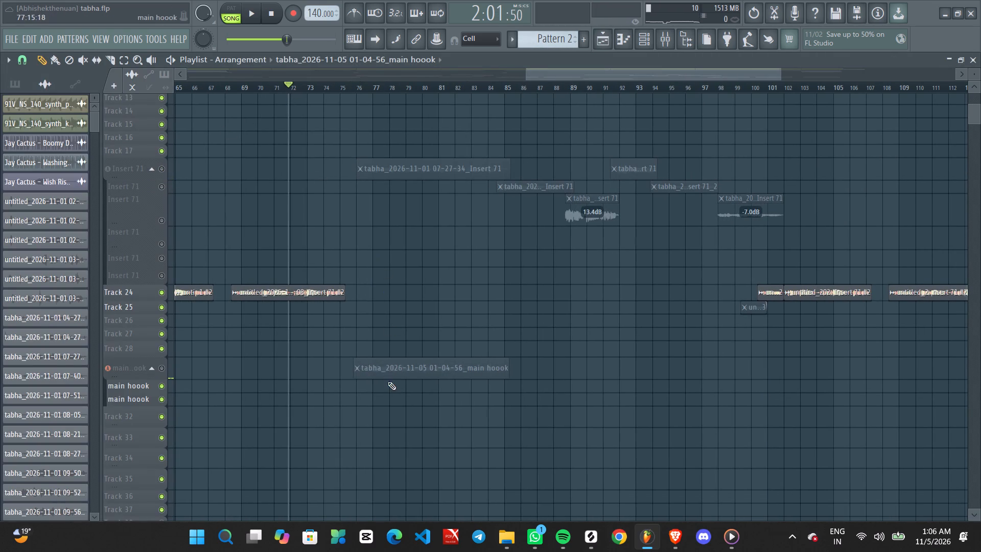
pyautogui.moveTo(391, 368); pyautogui.dragTo(366, 370, button='right')
pyautogui.click(161, 363)
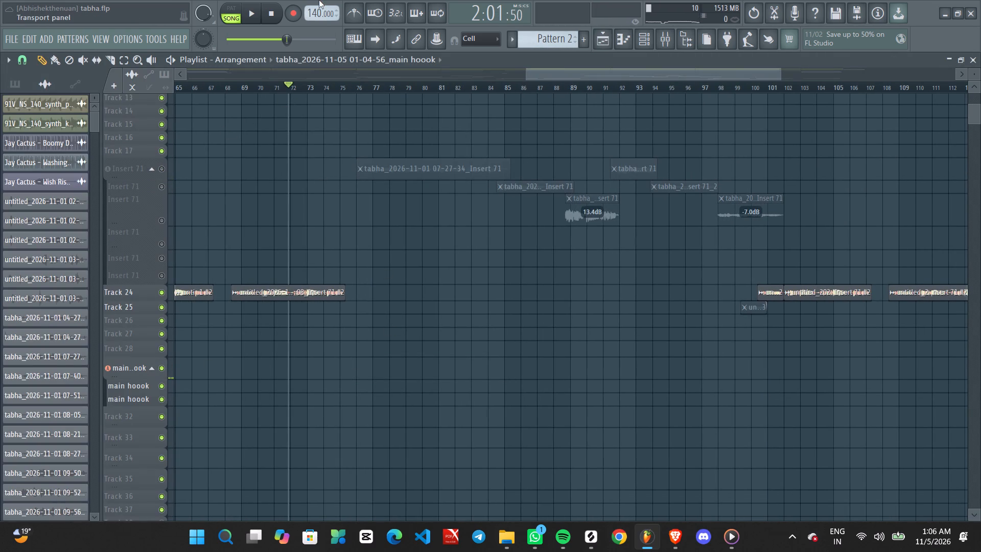
pyautogui.click(296, 9)
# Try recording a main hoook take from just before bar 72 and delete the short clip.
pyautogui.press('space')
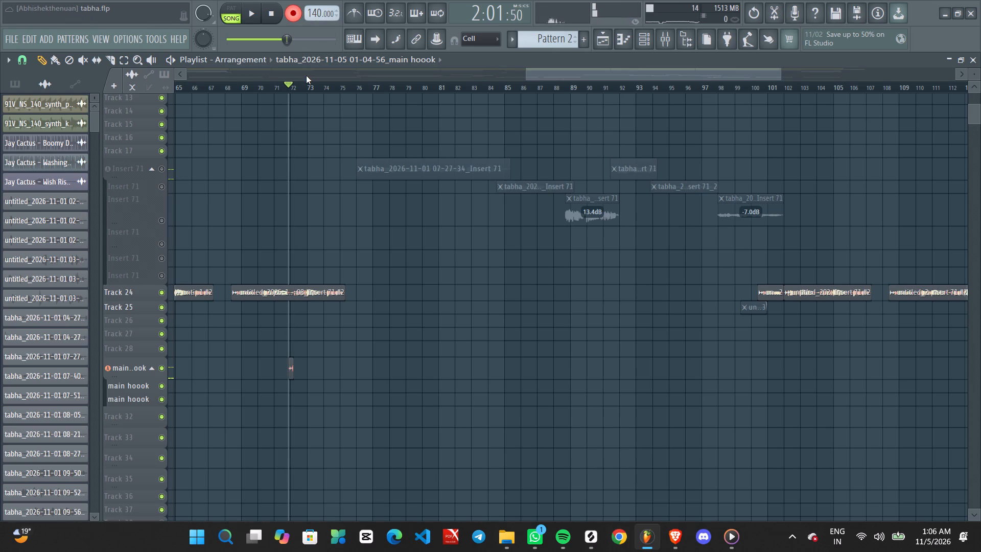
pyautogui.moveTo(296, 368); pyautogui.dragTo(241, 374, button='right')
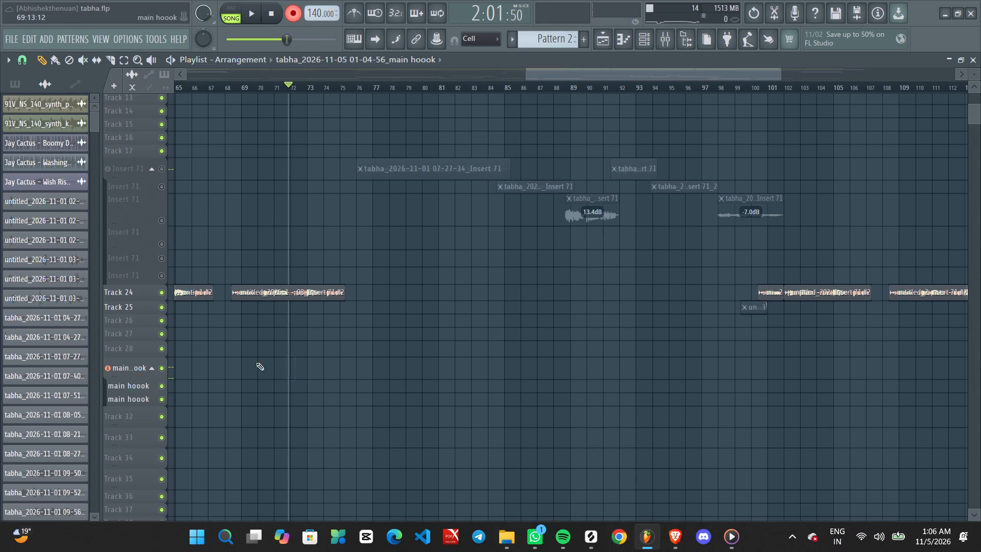
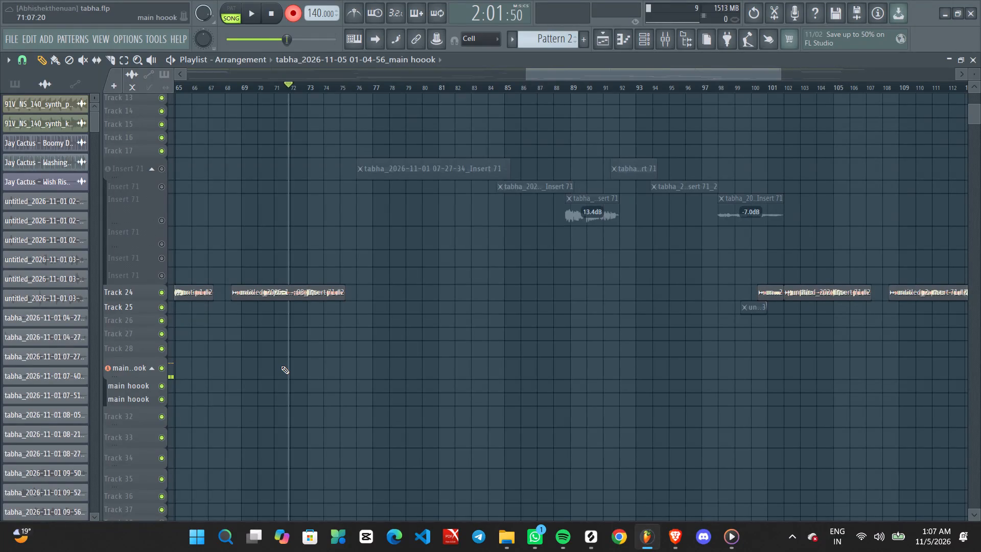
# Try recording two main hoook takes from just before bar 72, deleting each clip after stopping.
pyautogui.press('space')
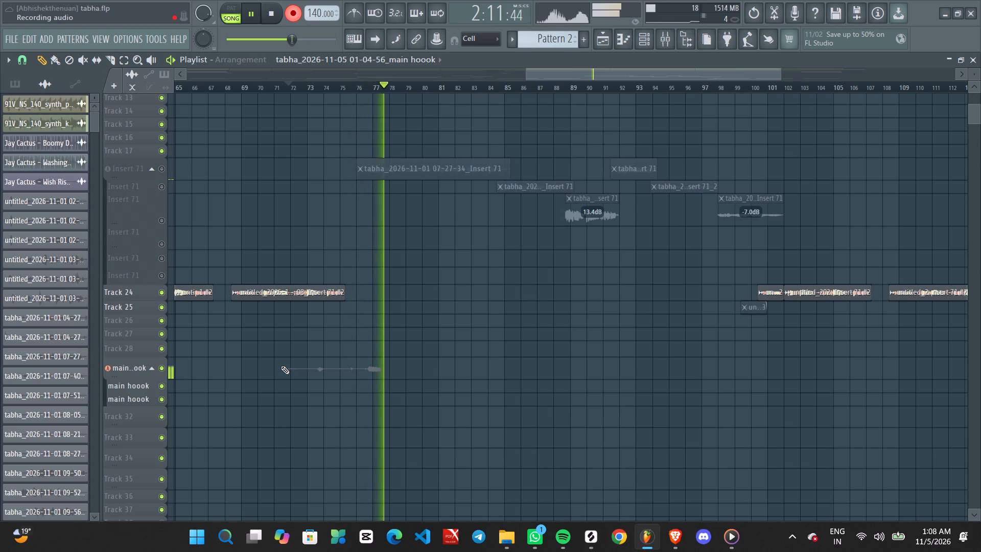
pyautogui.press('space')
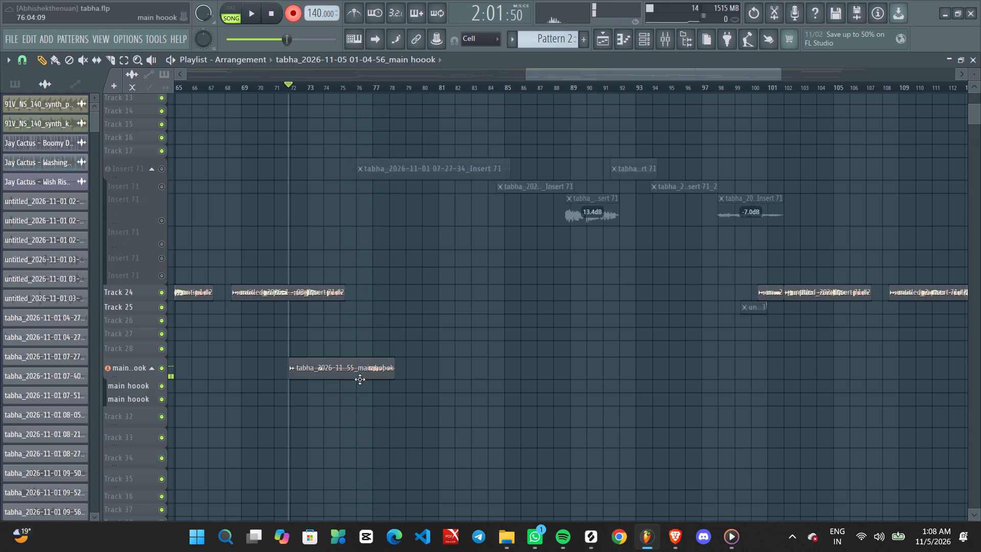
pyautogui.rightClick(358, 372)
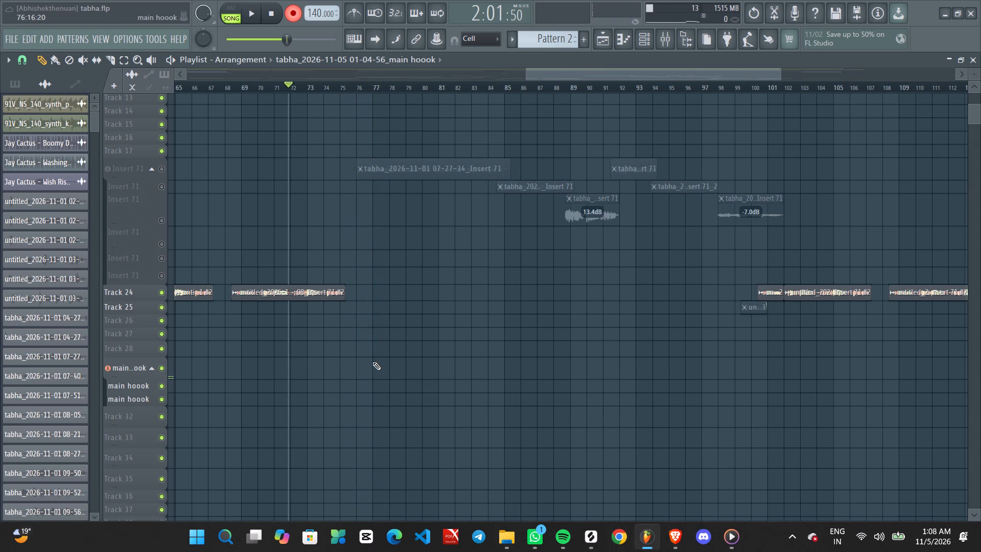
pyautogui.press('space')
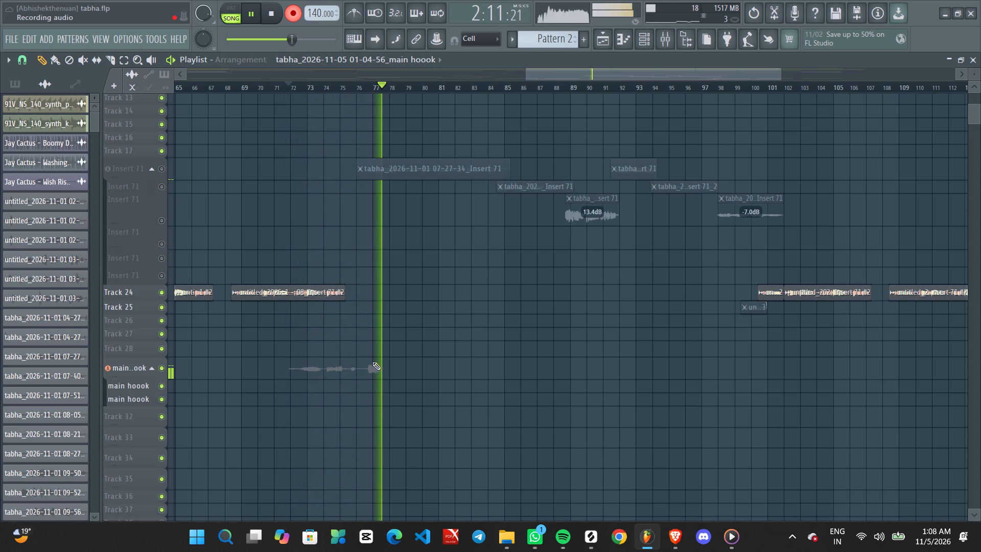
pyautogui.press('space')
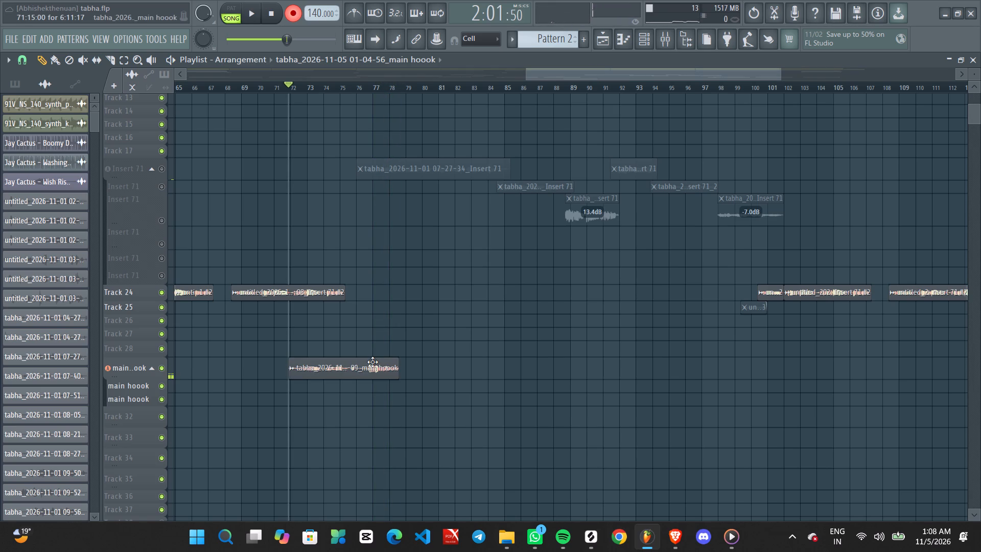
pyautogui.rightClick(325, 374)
# Start and stop another recording, purge unused audio clips from the project, and delete the short main hoook clip.
pyautogui.press('space')
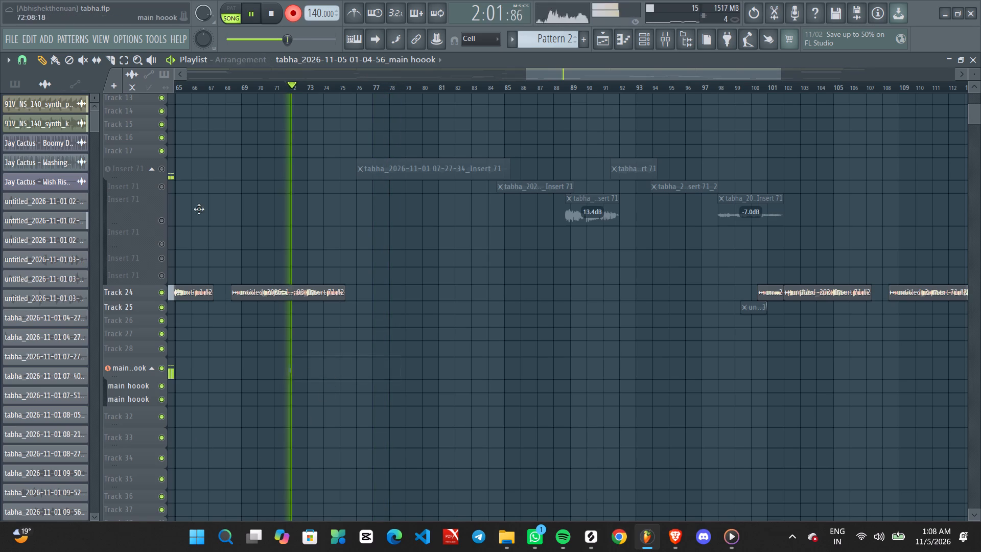
pyautogui.press('space')
pyautogui.click(156, 42)
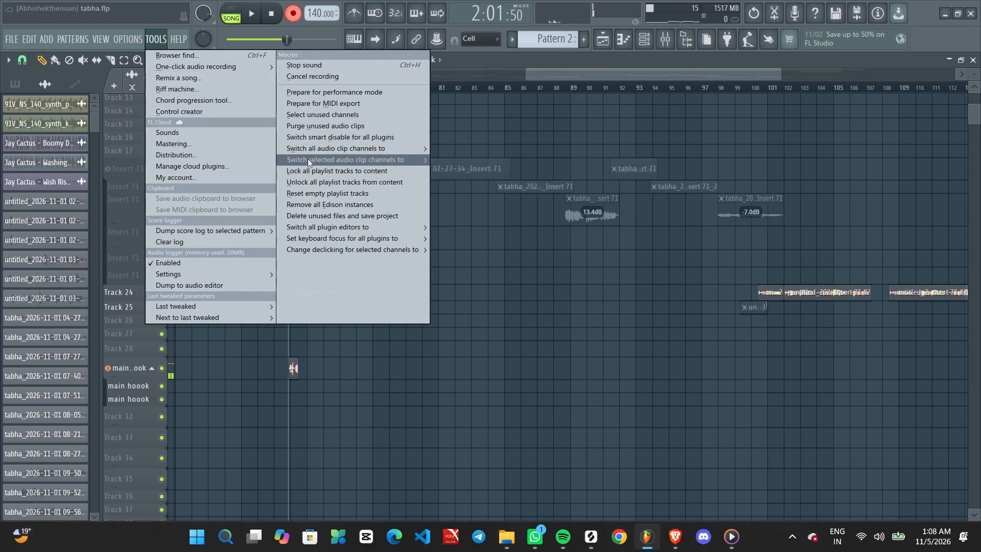
pyautogui.click(335, 126)
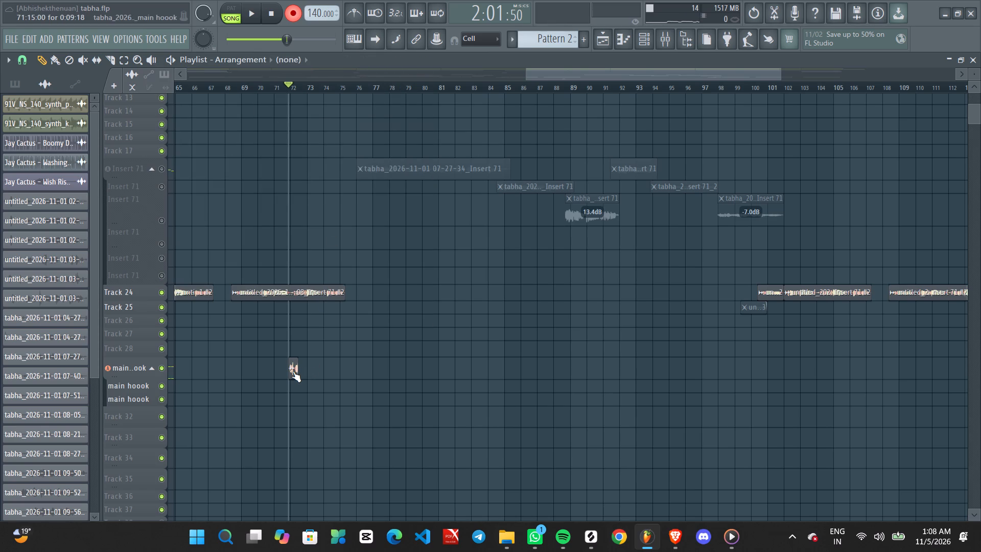
pyautogui.keyDown('ctrl'); pyautogui.scroll(6, 301, 367); pyautogui.keyUp('ctrl')
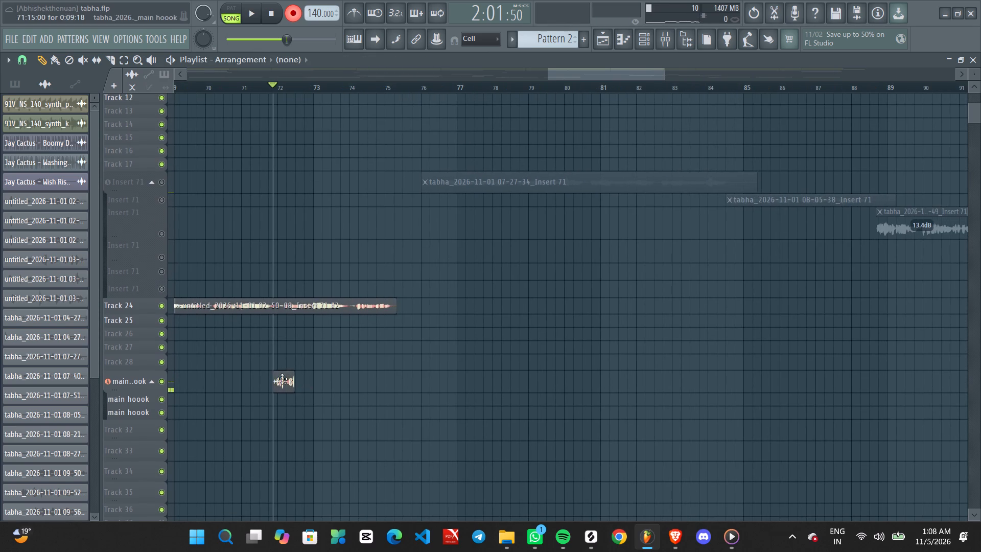
pyautogui.rightClick(282, 379)
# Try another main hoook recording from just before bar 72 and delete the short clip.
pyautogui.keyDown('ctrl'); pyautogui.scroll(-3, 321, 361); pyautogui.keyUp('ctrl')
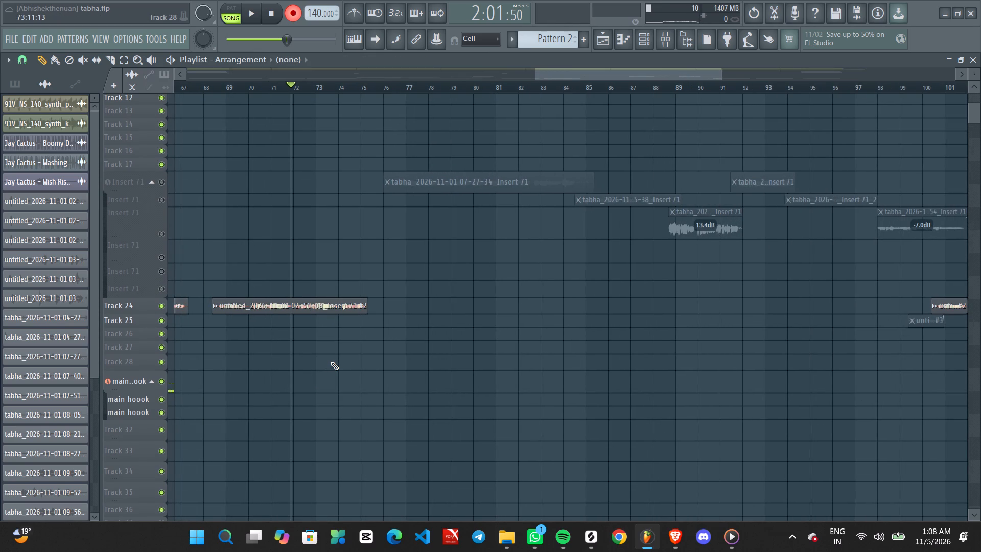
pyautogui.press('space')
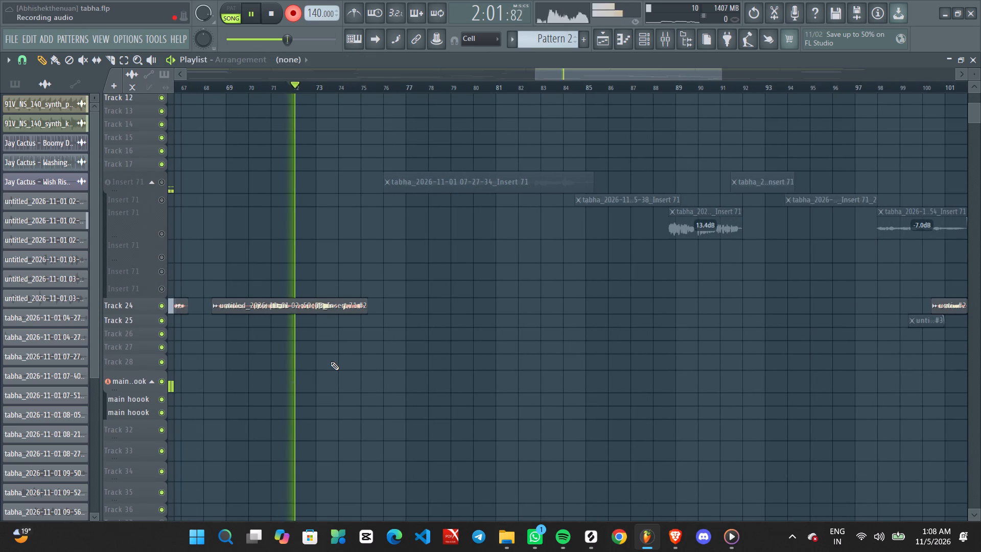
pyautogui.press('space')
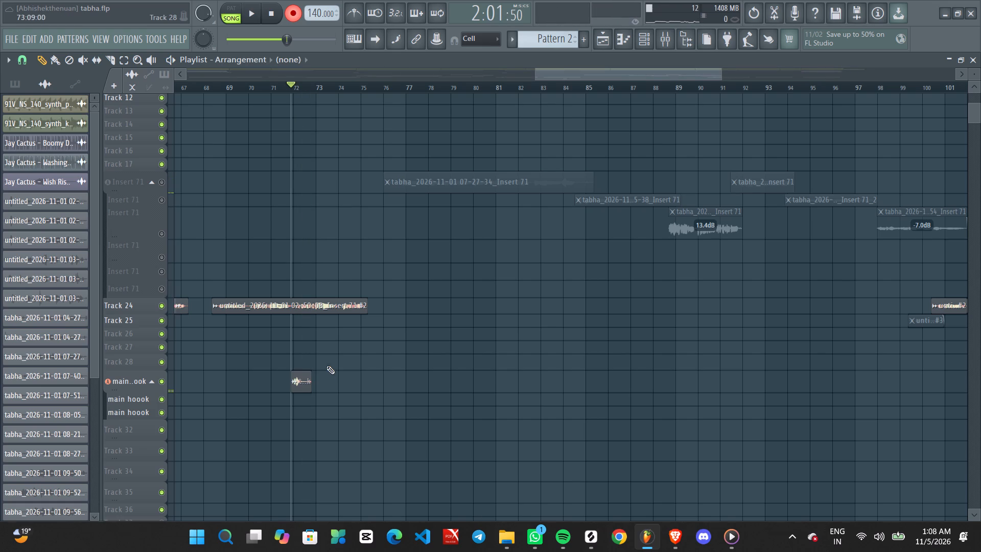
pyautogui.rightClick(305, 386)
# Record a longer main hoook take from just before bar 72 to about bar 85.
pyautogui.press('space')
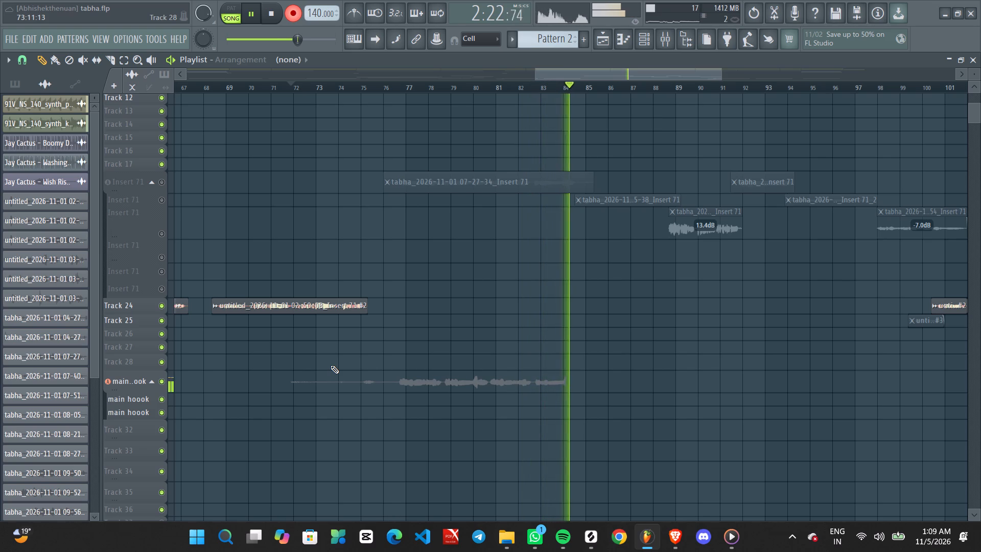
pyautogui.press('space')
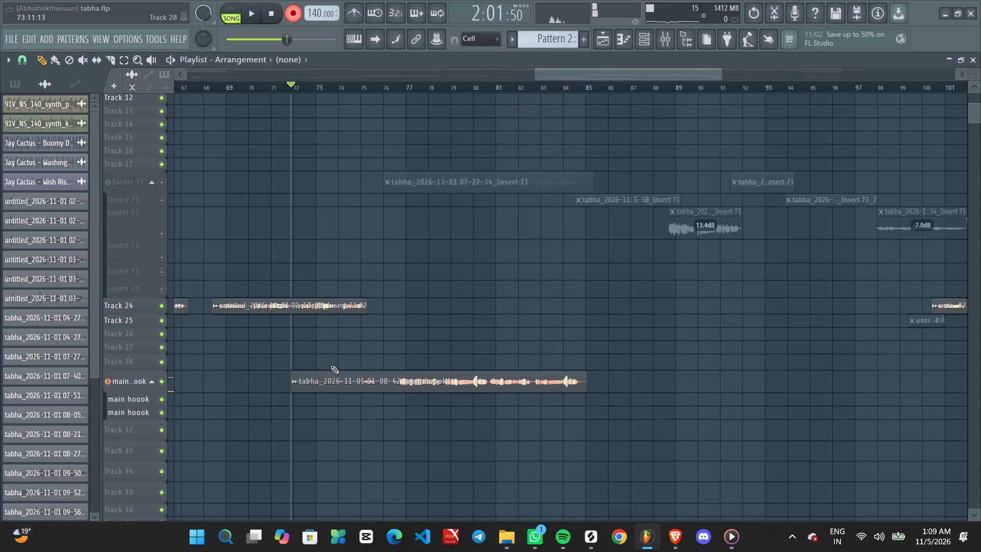
# Turn off recording and play back the main hoook take from just before bar 72.
pyautogui.click(294, 8)
pyautogui.press('space')
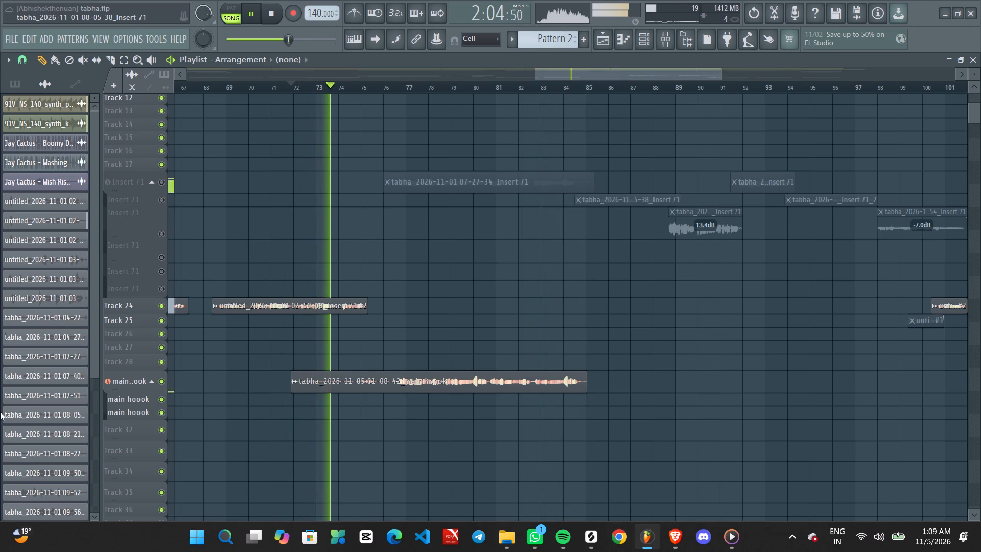
pyautogui.scroll(-14, 69, 374)
pyautogui.scroll(16, 42, 393)
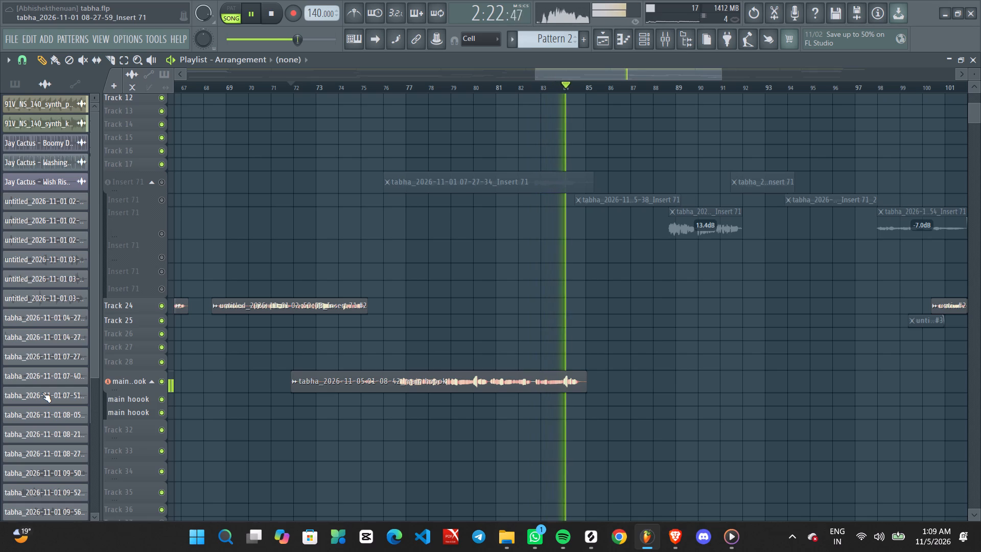
pyautogui.press('space')
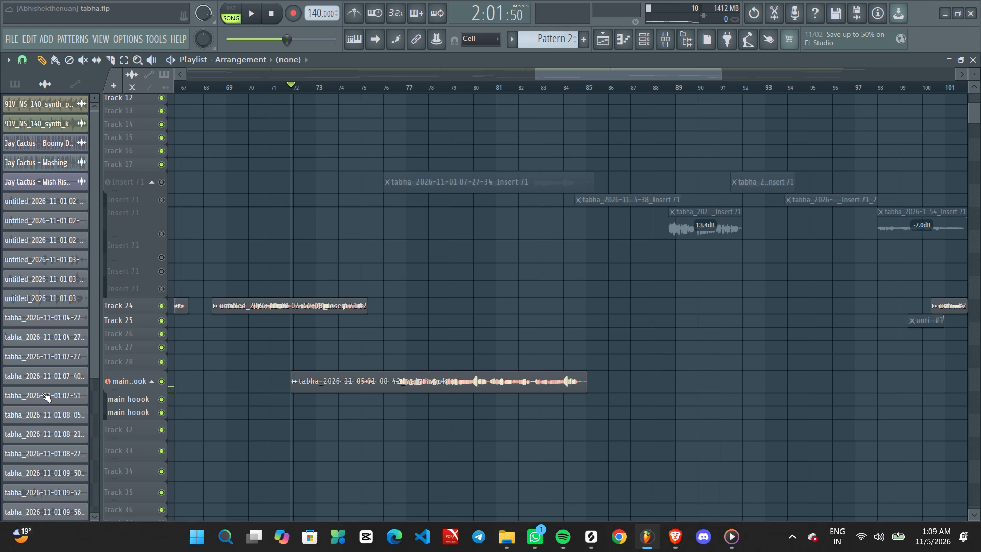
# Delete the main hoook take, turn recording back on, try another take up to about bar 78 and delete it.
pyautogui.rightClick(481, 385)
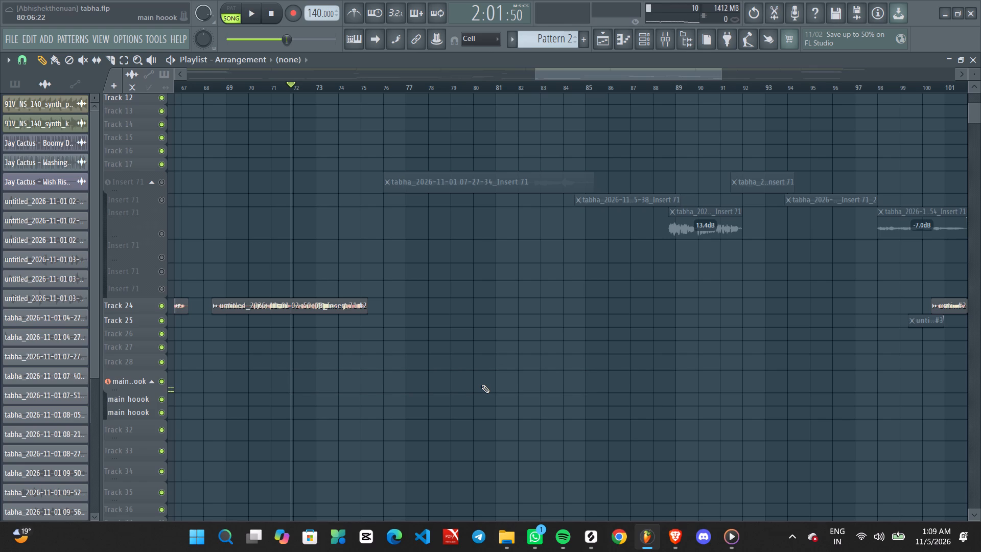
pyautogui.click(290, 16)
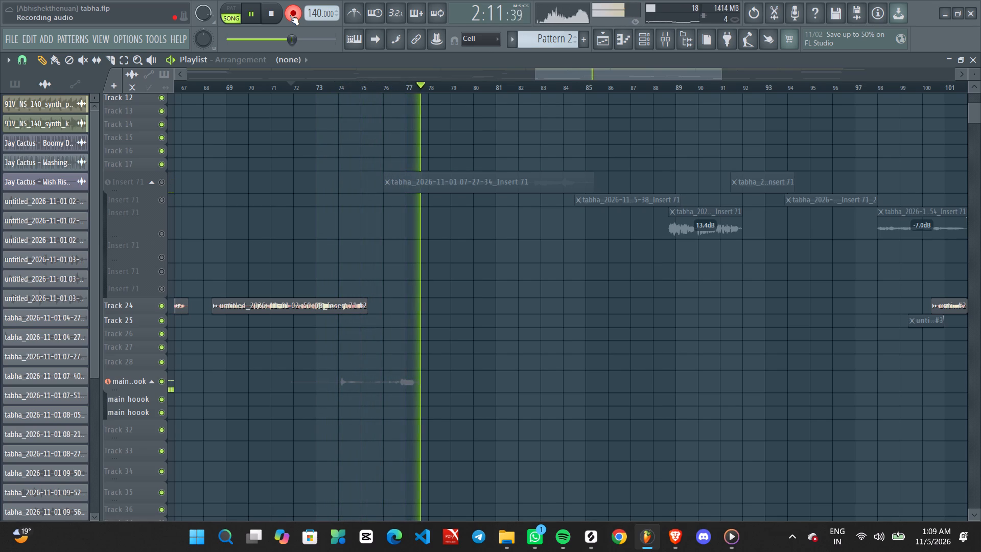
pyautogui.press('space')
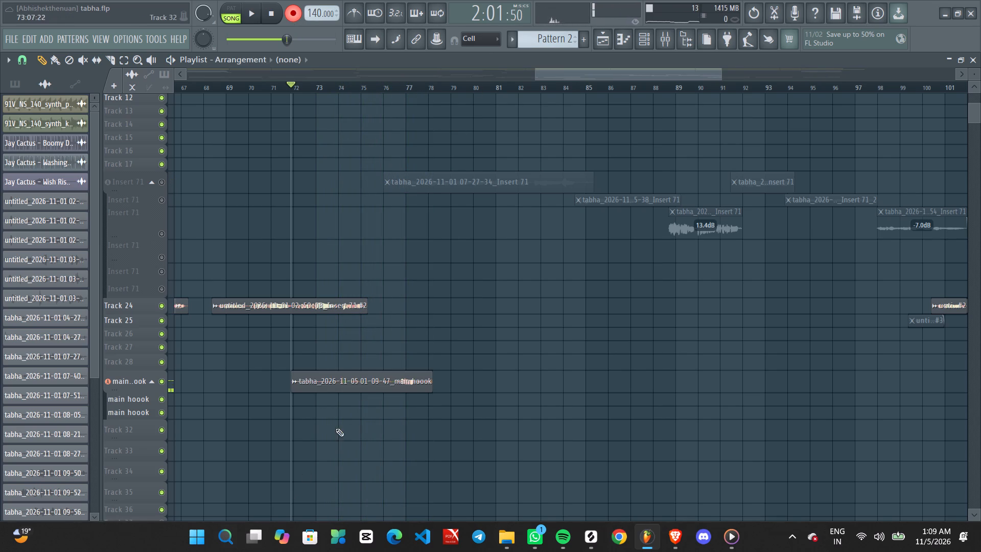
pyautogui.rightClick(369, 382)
# Purge unused audio clips during a brief recording, and delete the short main hoook clip it leaves.
pyautogui.press('space')
pyautogui.click(147, 40)
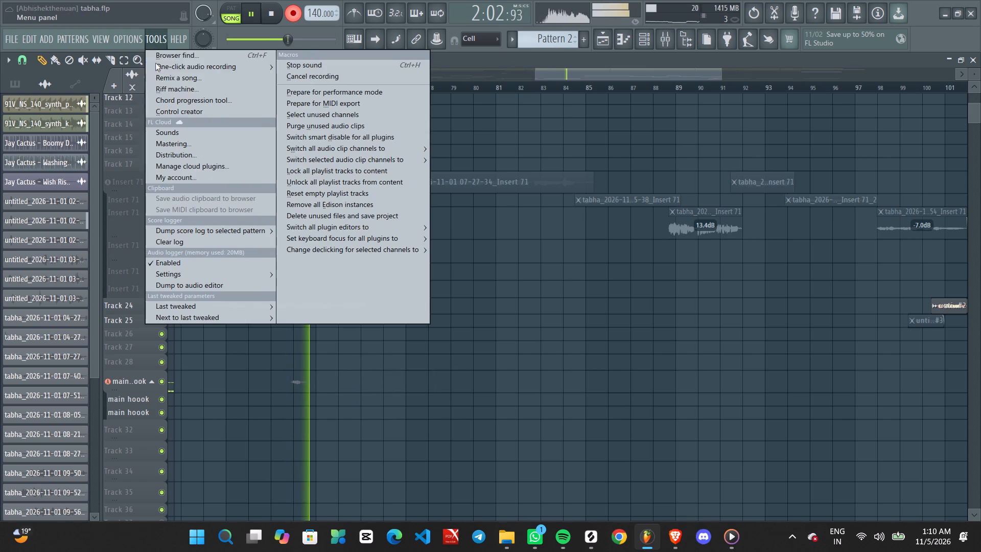
pyautogui.click(357, 128)
pyautogui.press('space')
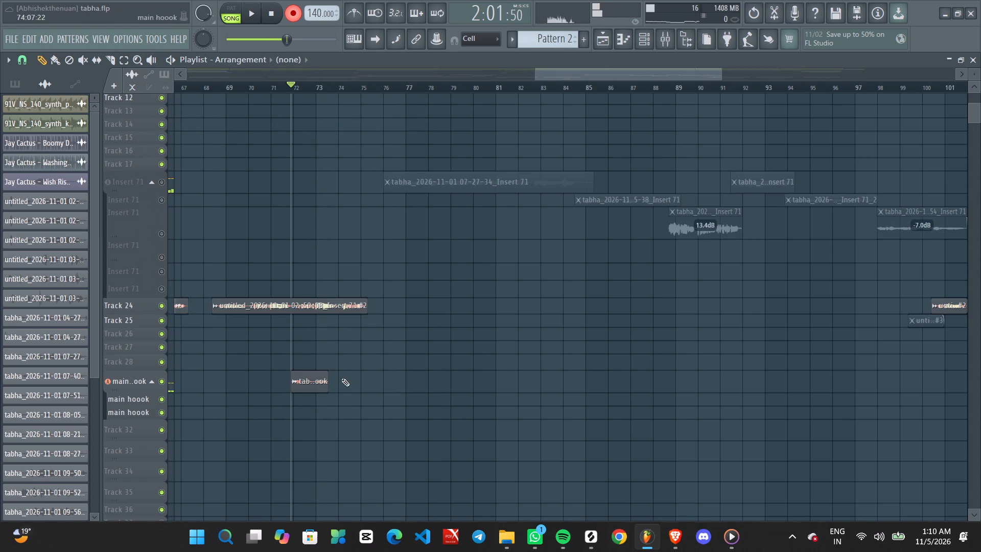
pyautogui.rightClick(312, 383)
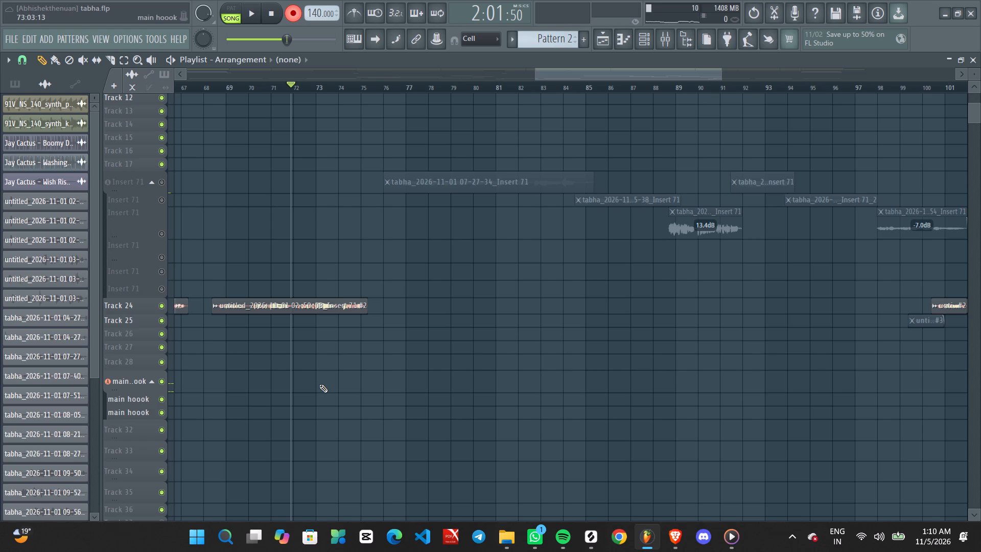
# Record a new main hoook vocal take from just before bar 72 to about bar 85.
pyautogui.press('space')
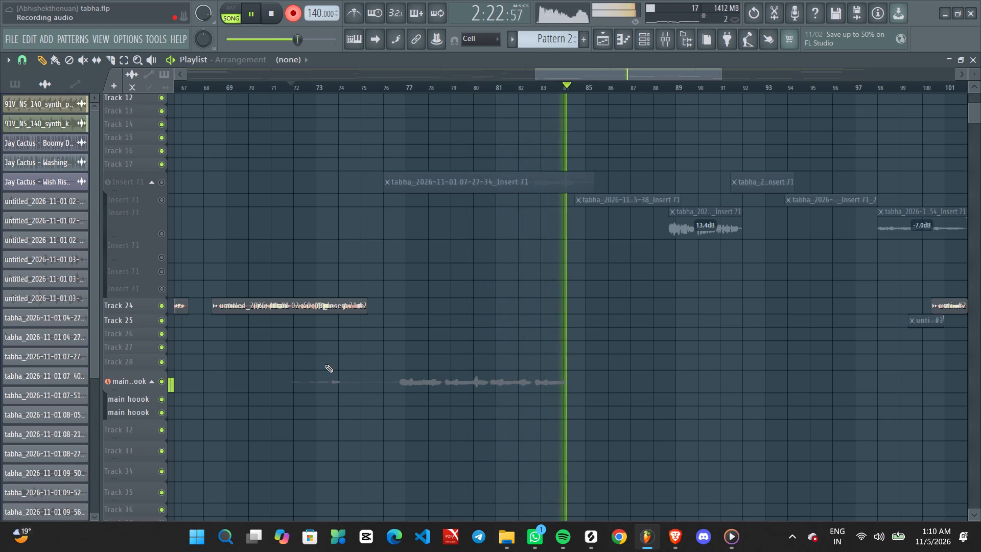
pyautogui.press('space')
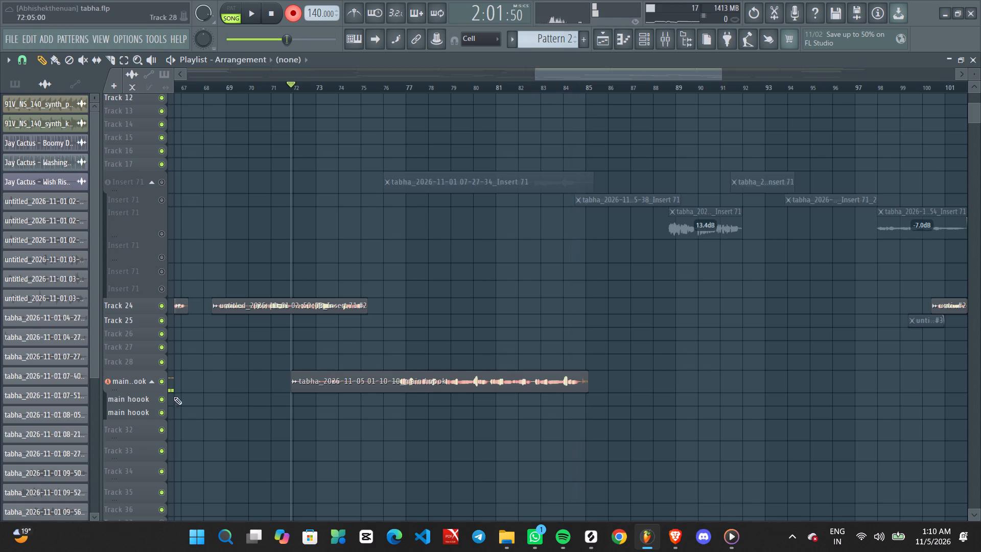
# Turn off recording and play back the new main hoook take.
pyautogui.click(292, 18)
pyautogui.press('space')
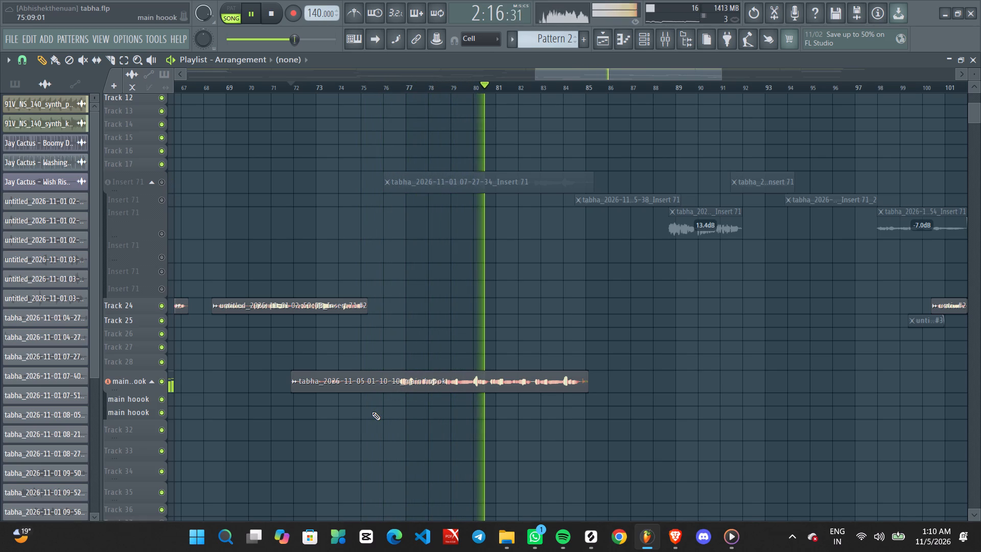
# Examine Fruity Parametric EQ 2, Fruity Limiter, Decapitator and Fruity Reeverb 2 on the Insert 71 mixer channel during playback.
pyautogui.click(662, 48)
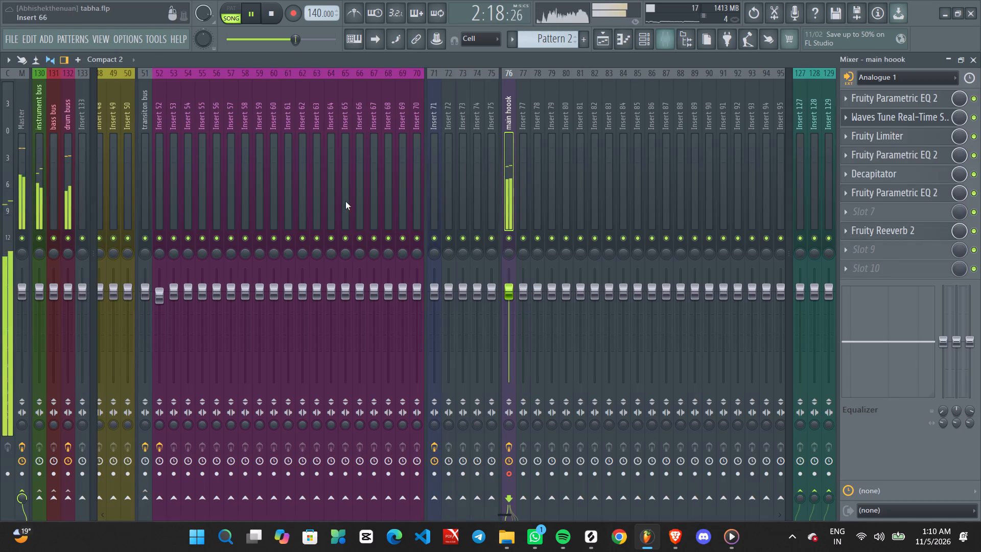
pyautogui.click(429, 175)
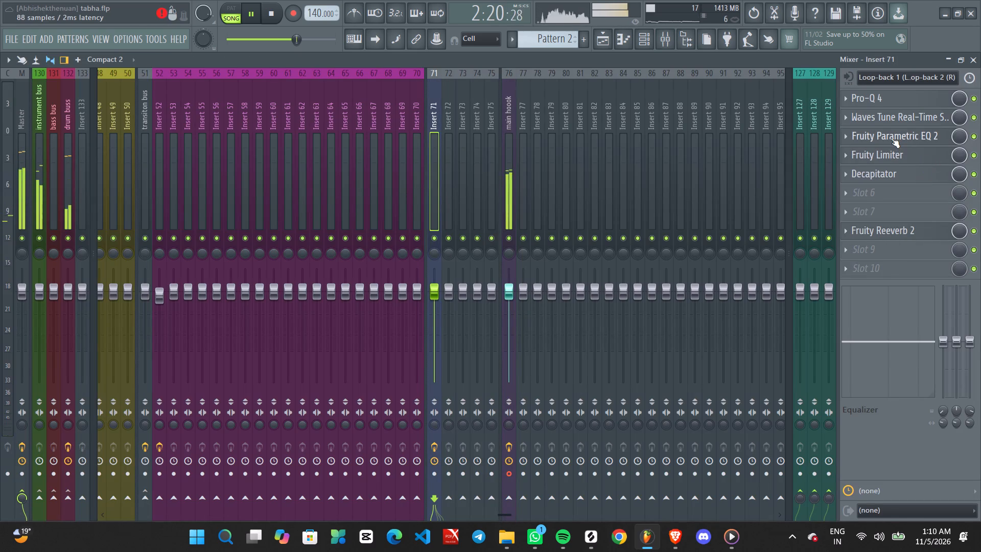
pyautogui.click(891, 138)
pyautogui.click(450, 110)
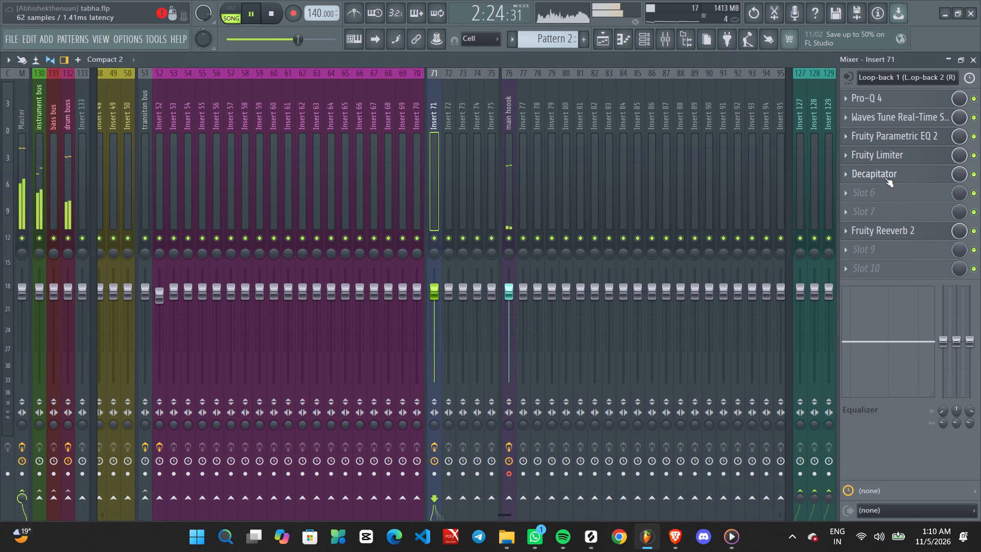
pyautogui.press('space')
pyautogui.click(883, 160)
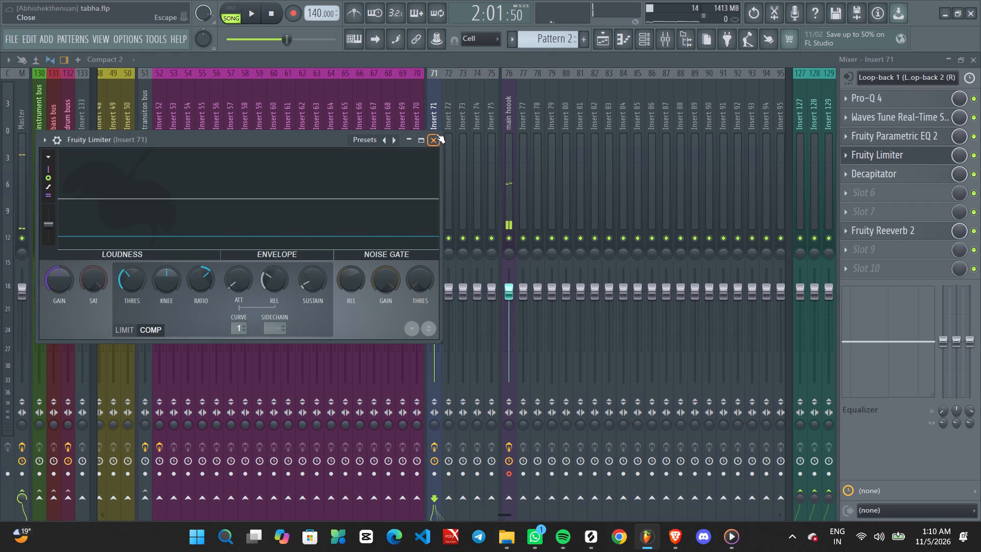
pyautogui.click(430, 134)
pyautogui.click(907, 167)
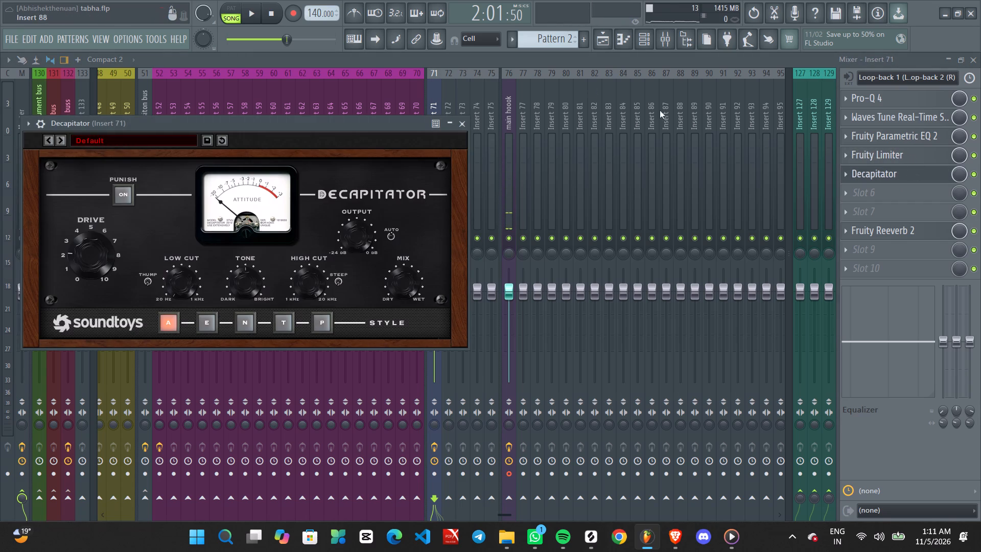
pyautogui.press('space')
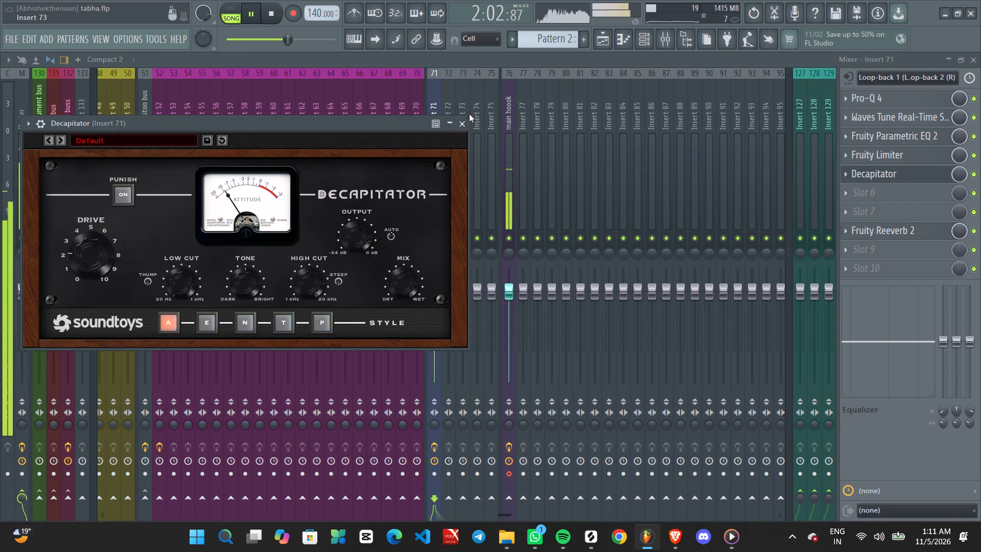
pyautogui.click(467, 121)
pyautogui.click(900, 230)
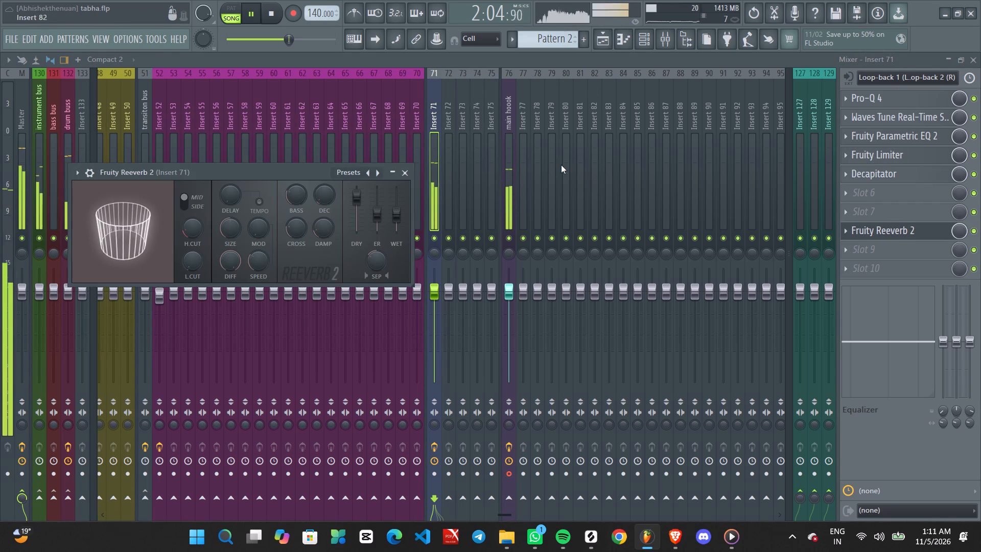
pyautogui.click(411, 173)
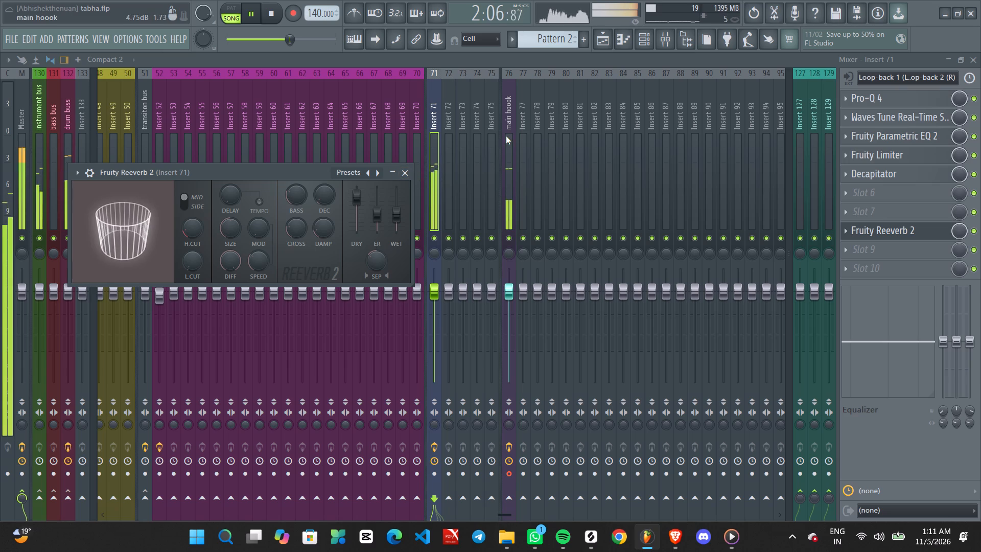
# Raise the Fruity Reeverb 2 wet level on the main hoook channel to 31% during playback, and stop playback.
pyautogui.click(506, 136)
pyautogui.click(919, 222)
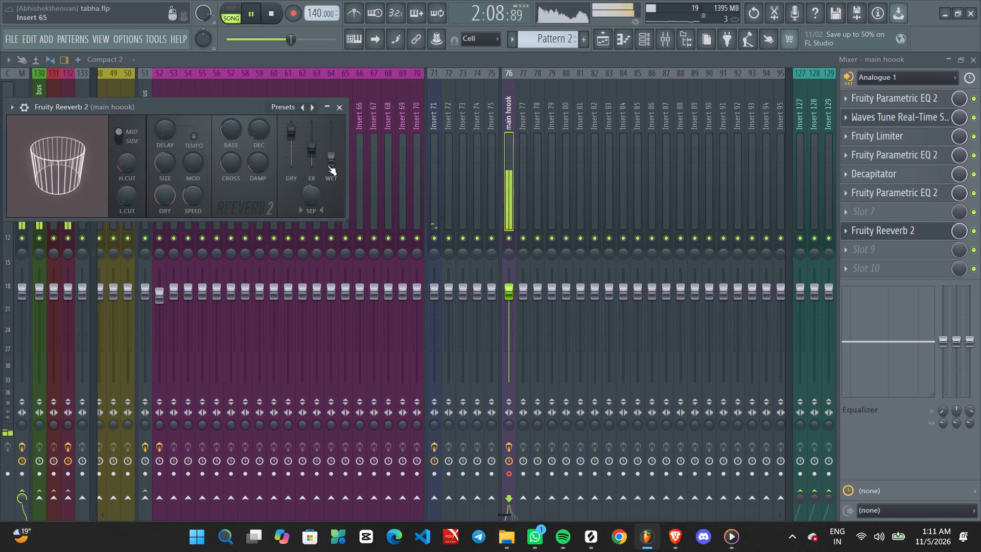
pyautogui.scroll(2, 326, 164)
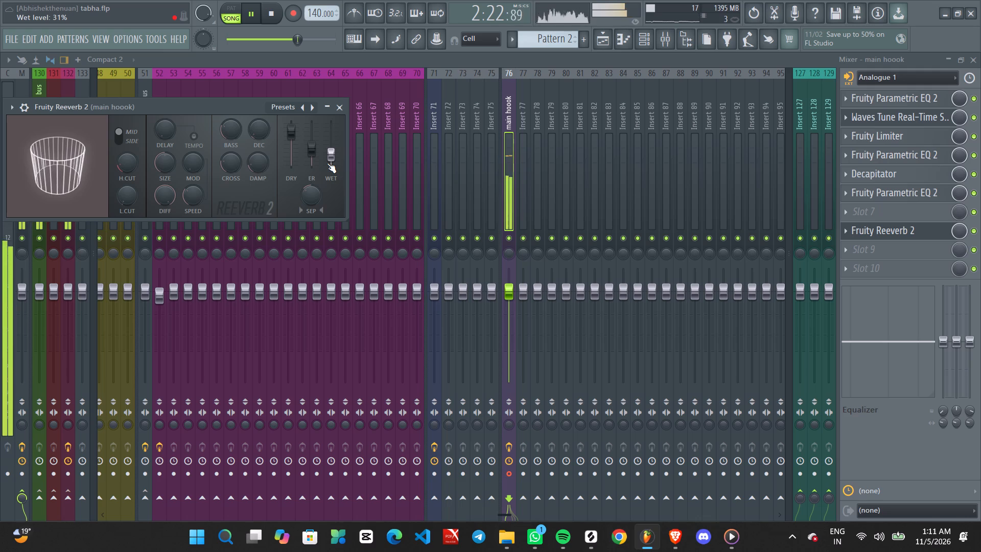
pyautogui.press('space')
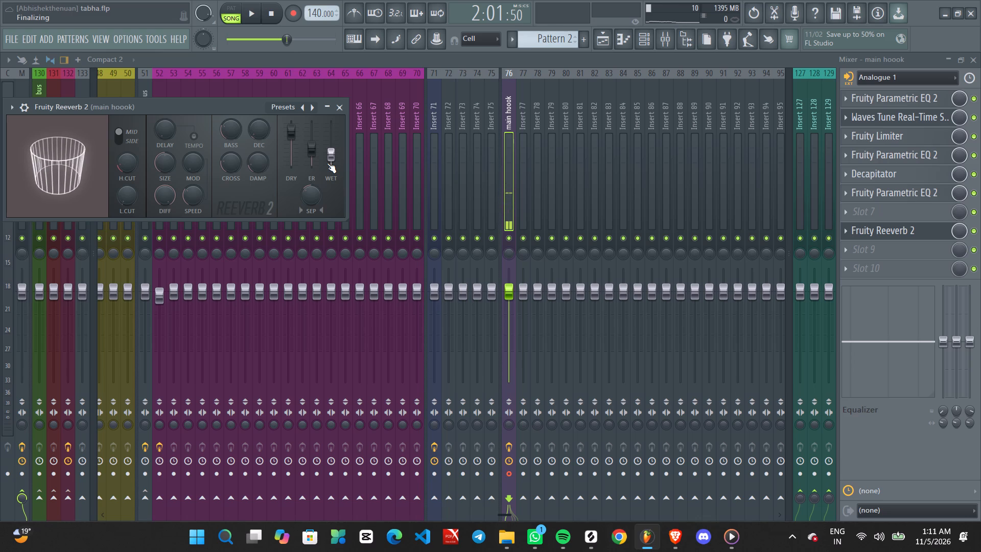
# Return to the playlist and delete the existing main hoook vocal take.
pyautogui.click(597, 29)
pyautogui.rightClick(439, 380)
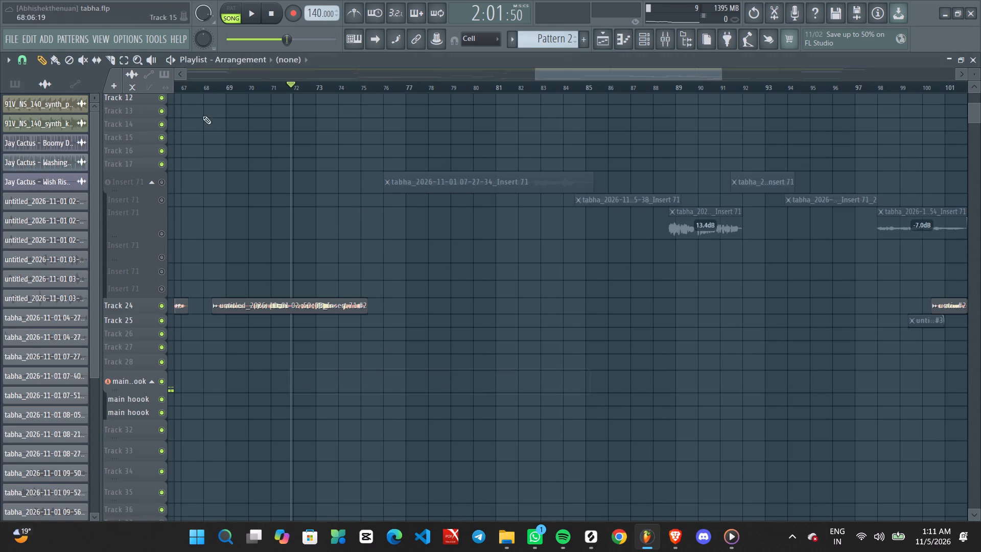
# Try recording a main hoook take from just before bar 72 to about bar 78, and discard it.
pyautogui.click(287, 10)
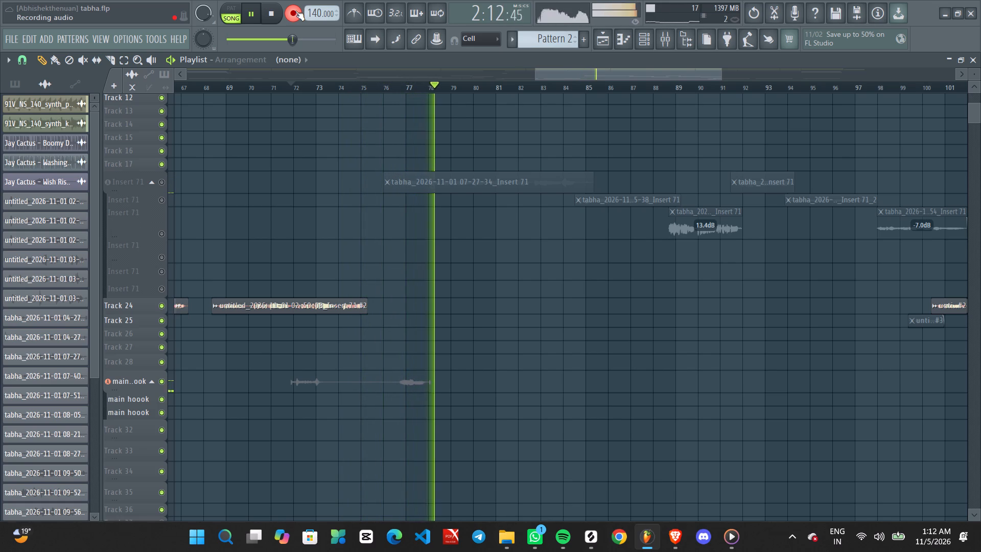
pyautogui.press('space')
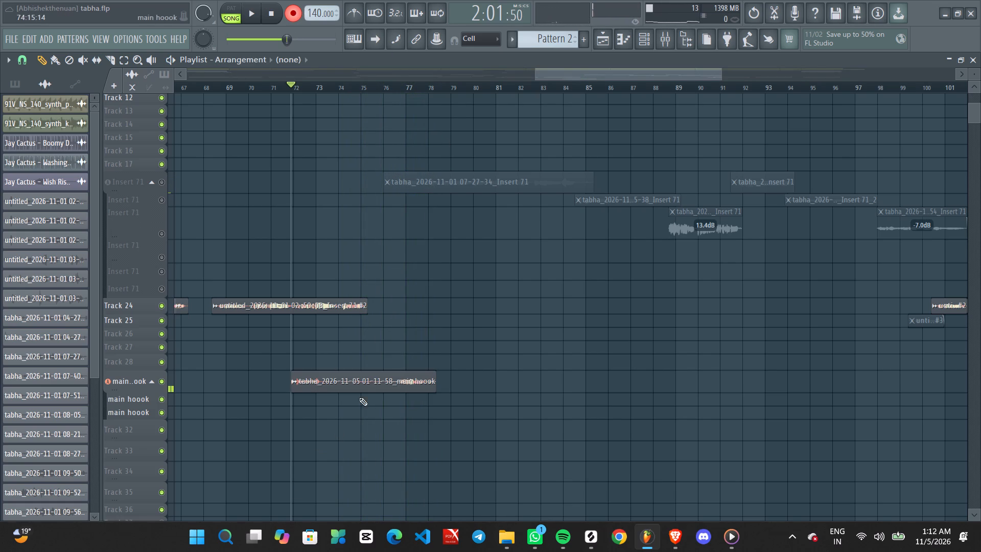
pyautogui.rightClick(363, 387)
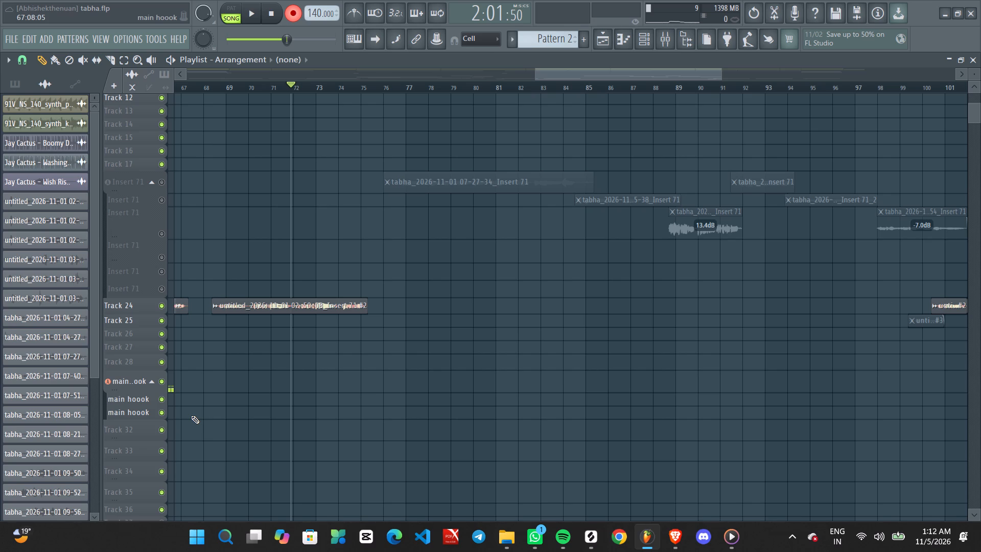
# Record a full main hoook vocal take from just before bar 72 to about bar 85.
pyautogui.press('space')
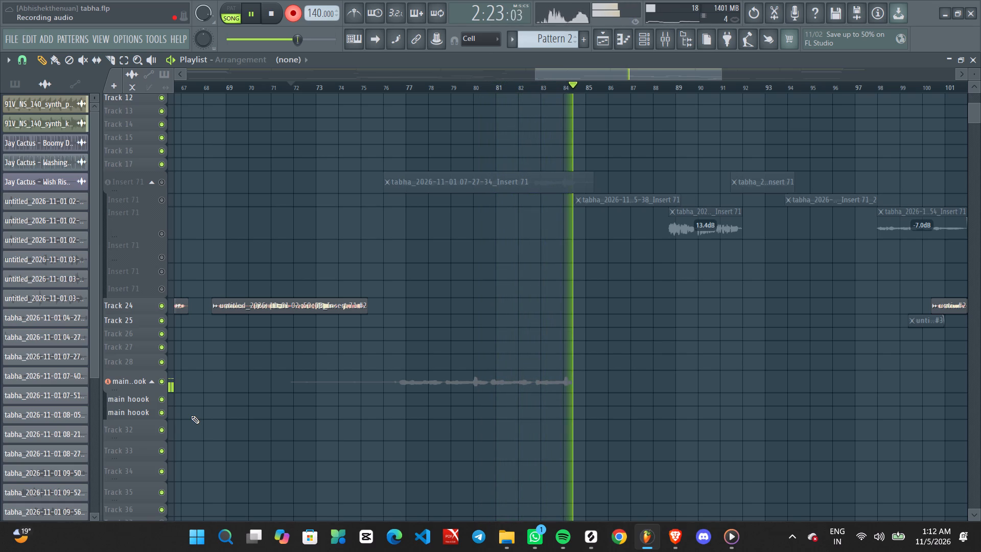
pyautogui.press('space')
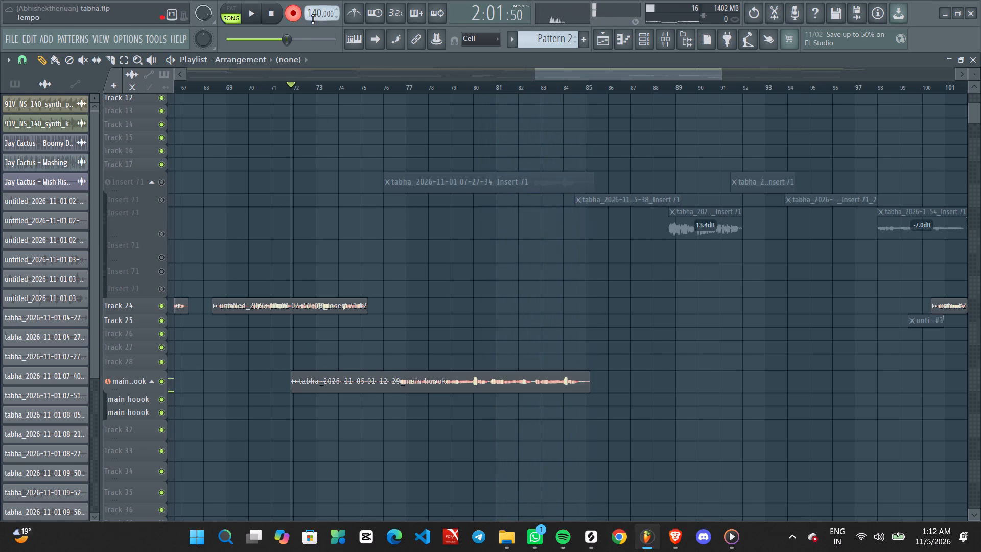
# Turn off recording and play back the new main hoook take twice.
pyautogui.click(293, 15)
pyautogui.press('space')
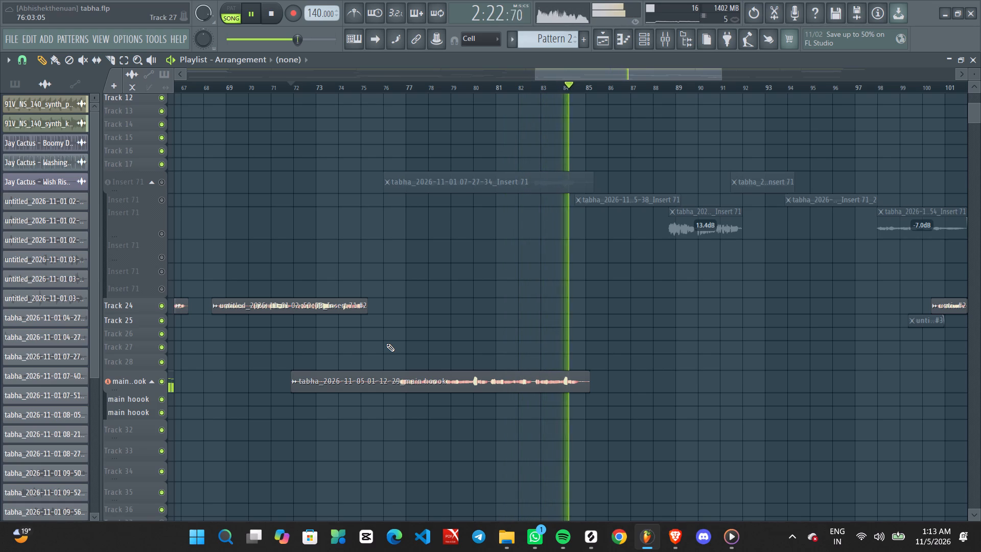
pyautogui.press('space')
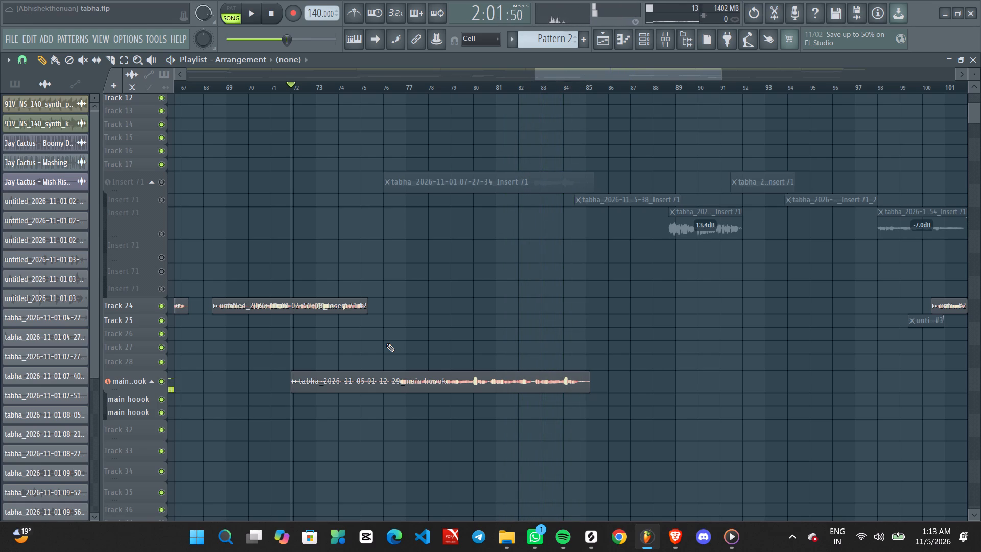
pyautogui.press('space')
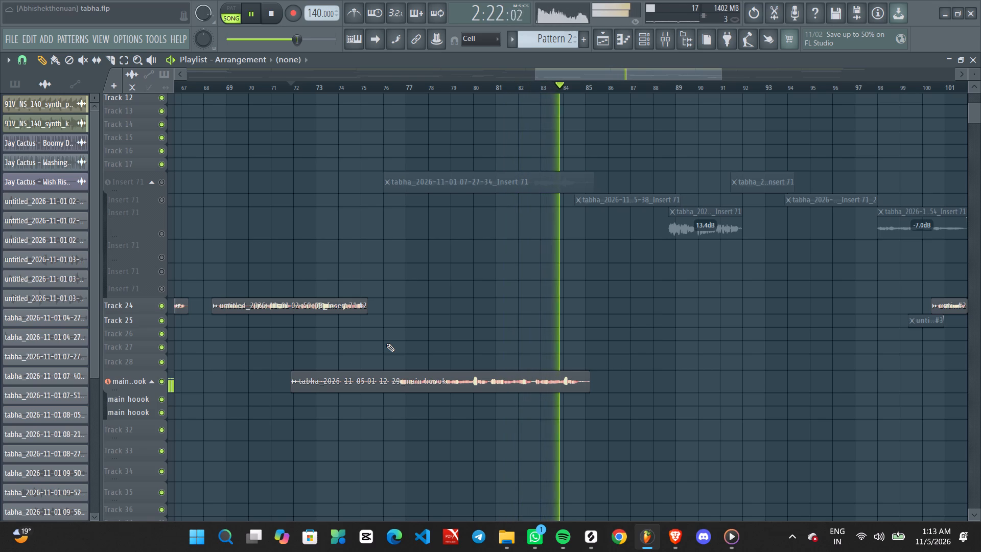
pyautogui.press('space')
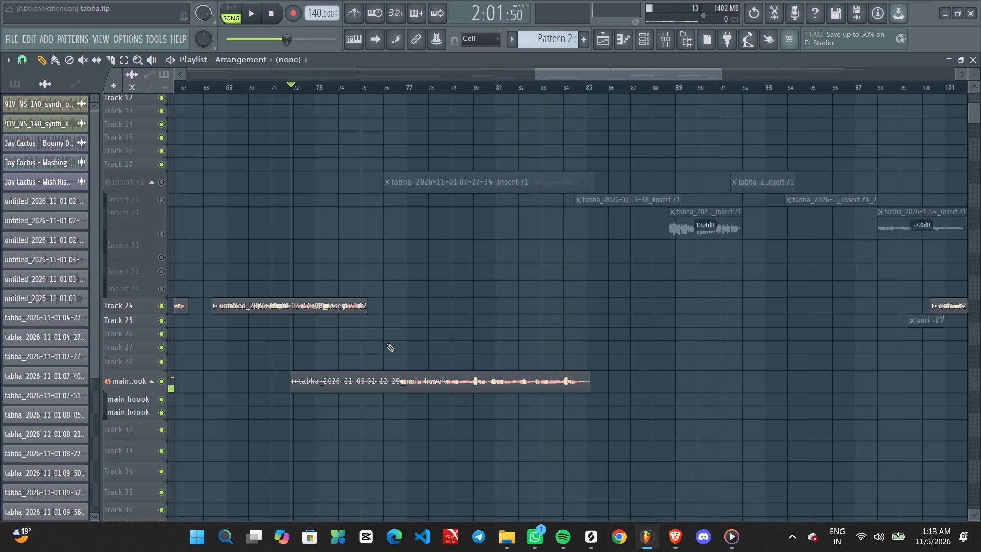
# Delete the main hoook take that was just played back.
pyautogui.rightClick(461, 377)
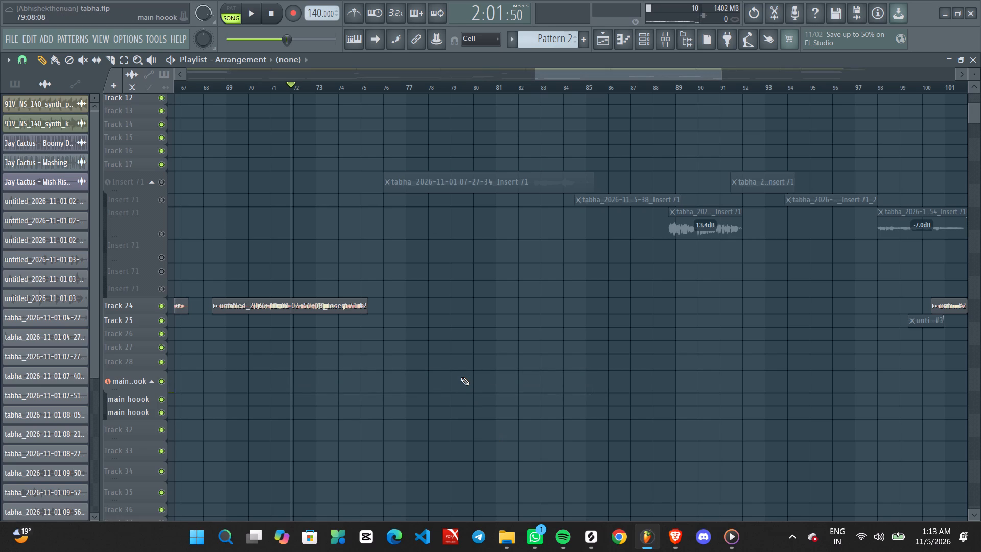
# Unmute the first two Insert 71 tracks, play the reference vocal from about bar 76, and mute both tracks again.
pyautogui.scroll(2, 344, 357)
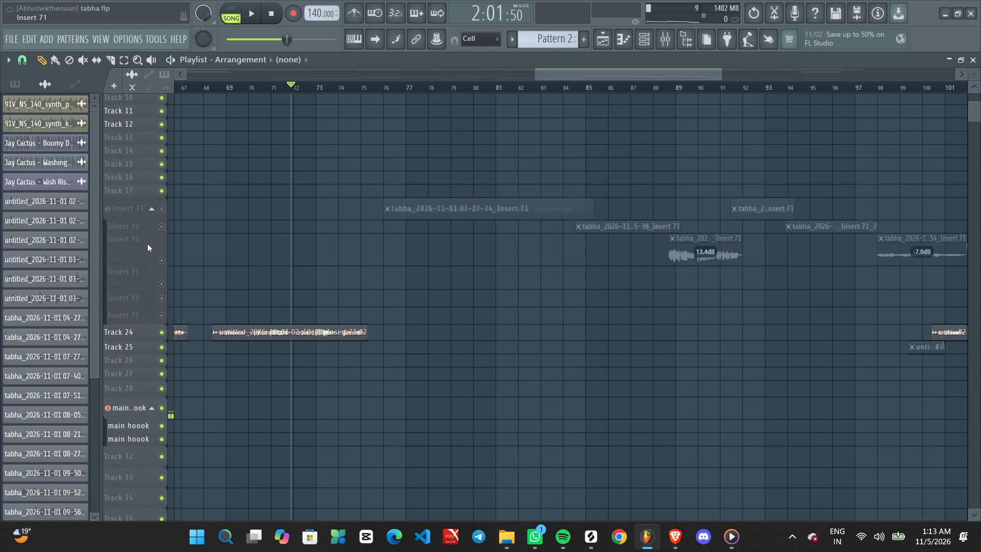
pyautogui.click(157, 204)
pyautogui.click(165, 227)
pyautogui.press('space')
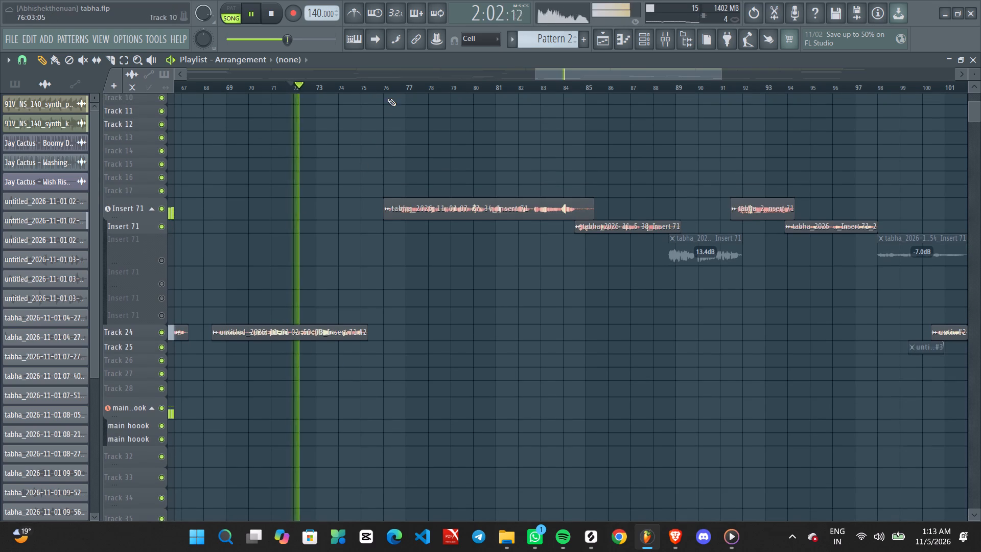
pyautogui.click(390, 93)
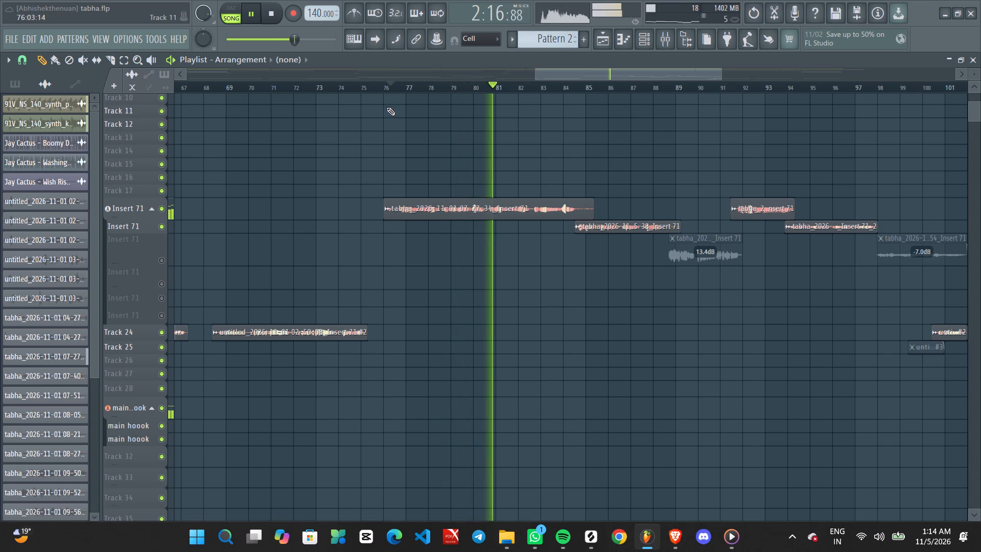
pyautogui.press('space')
pyautogui.click(163, 212)
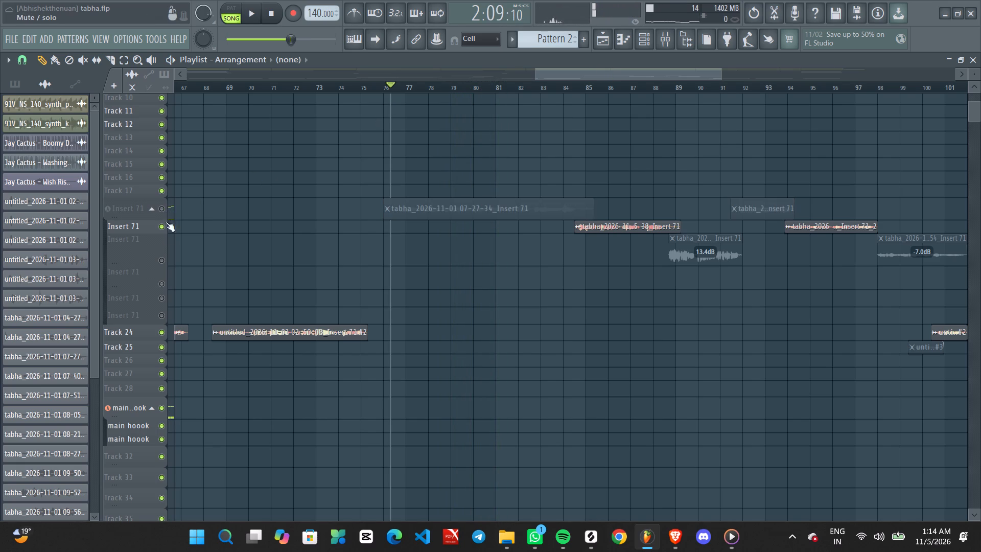
pyautogui.click(162, 232)
# Set the playhead just before bar 72, check playback briefly, and start recording on the main hoook track.
pyautogui.click(298, 84)
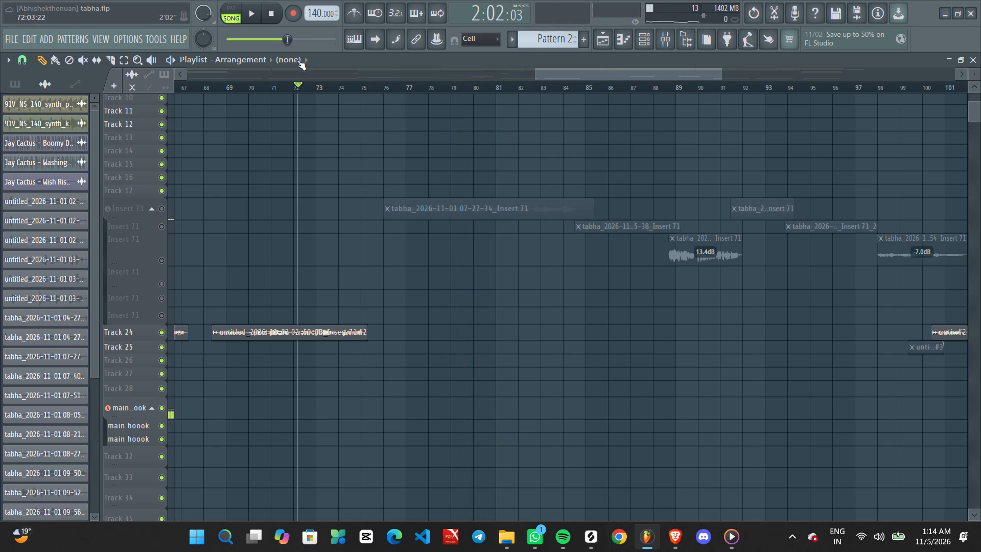
pyautogui.click(291, 84)
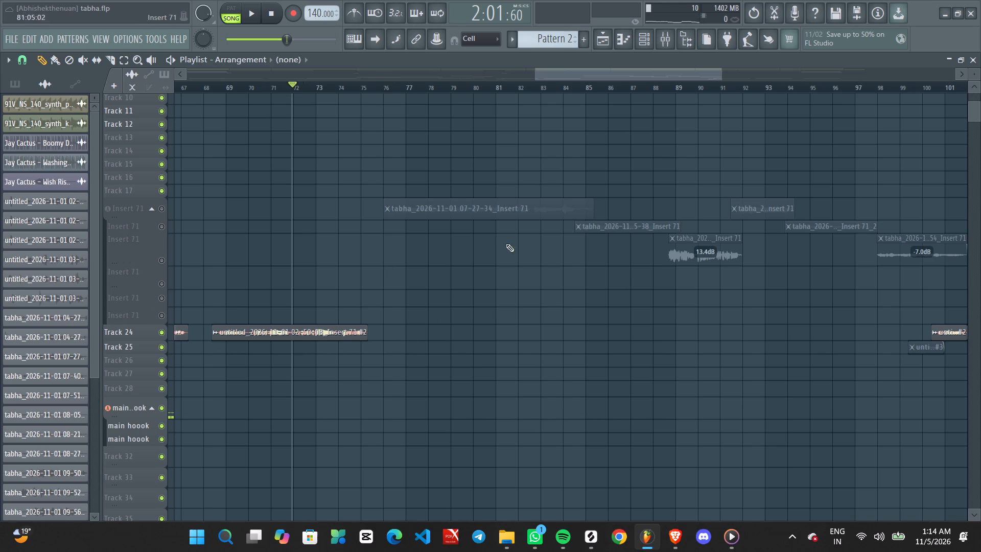
pyautogui.press('space')
pyautogui.press('space')
pyautogui.click(287, 13)
pyautogui.press('space')
pyautogui.press('space')
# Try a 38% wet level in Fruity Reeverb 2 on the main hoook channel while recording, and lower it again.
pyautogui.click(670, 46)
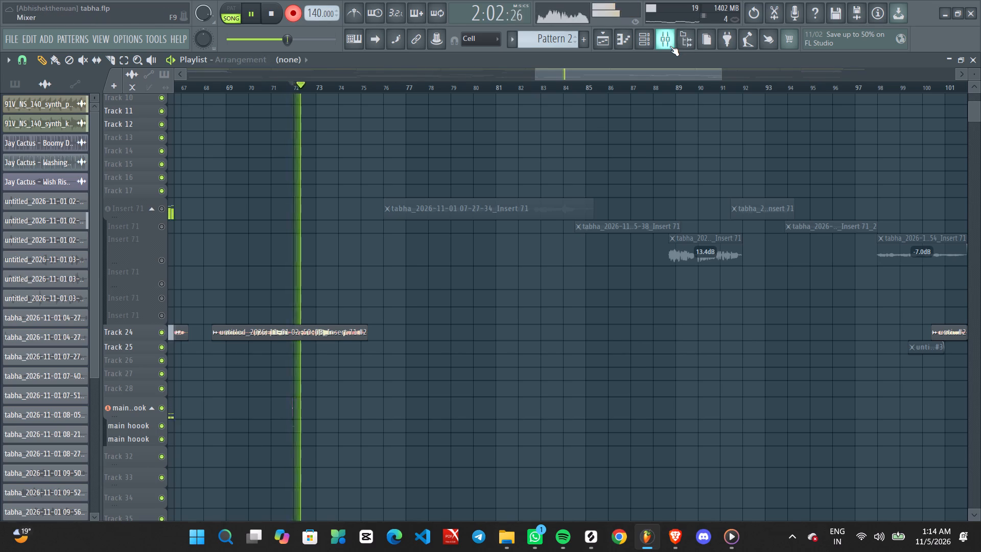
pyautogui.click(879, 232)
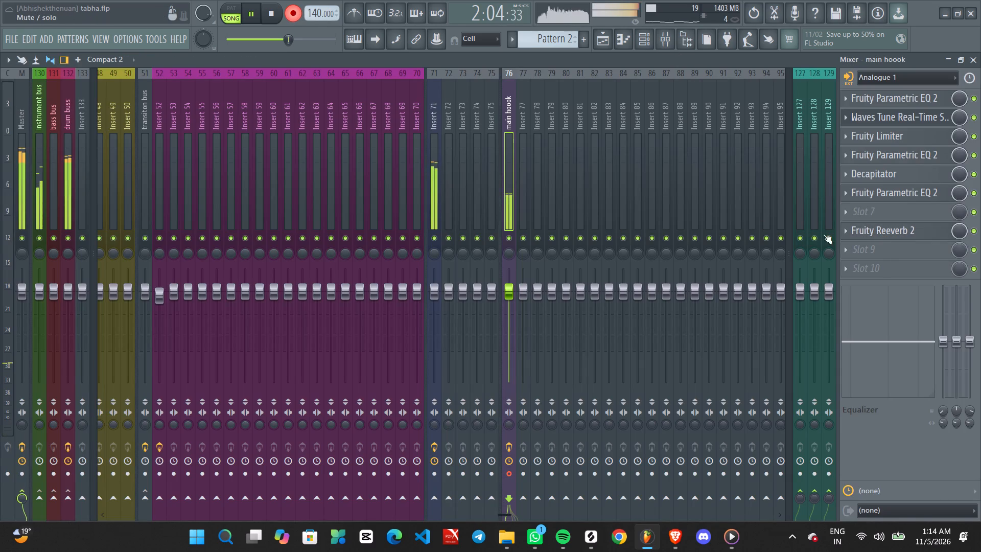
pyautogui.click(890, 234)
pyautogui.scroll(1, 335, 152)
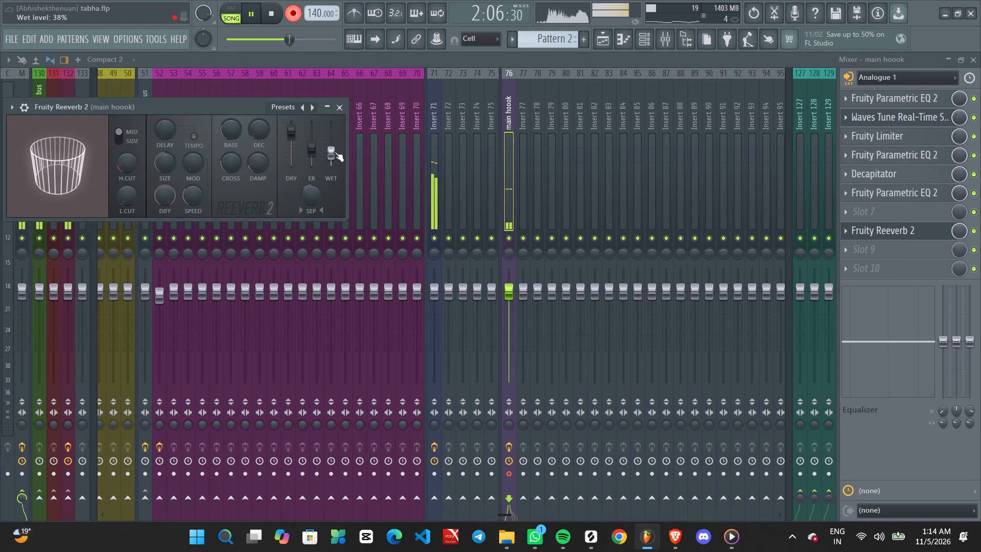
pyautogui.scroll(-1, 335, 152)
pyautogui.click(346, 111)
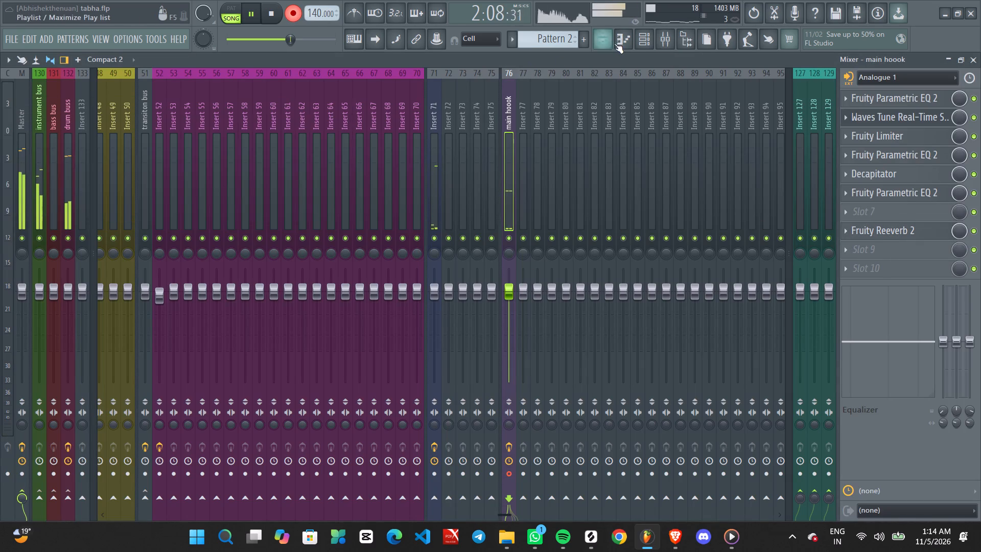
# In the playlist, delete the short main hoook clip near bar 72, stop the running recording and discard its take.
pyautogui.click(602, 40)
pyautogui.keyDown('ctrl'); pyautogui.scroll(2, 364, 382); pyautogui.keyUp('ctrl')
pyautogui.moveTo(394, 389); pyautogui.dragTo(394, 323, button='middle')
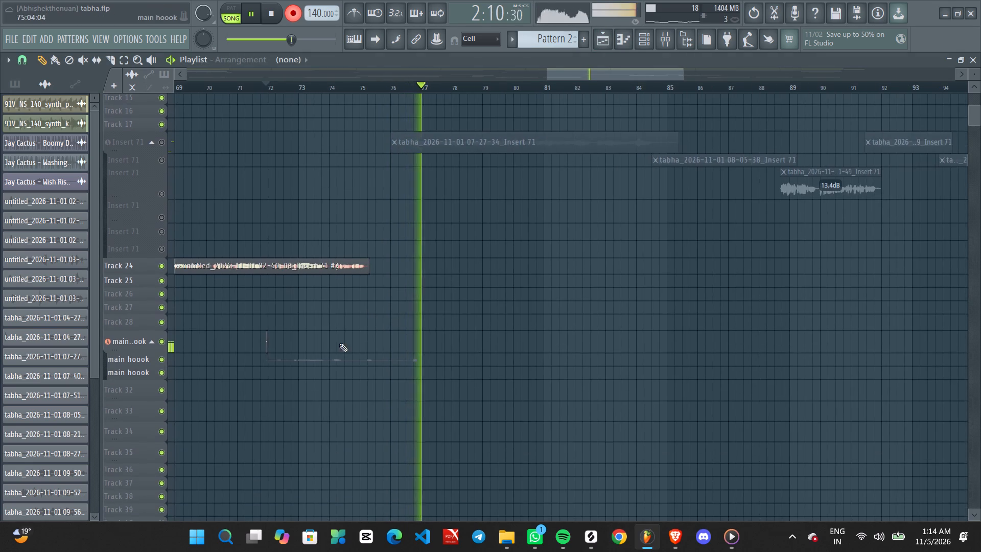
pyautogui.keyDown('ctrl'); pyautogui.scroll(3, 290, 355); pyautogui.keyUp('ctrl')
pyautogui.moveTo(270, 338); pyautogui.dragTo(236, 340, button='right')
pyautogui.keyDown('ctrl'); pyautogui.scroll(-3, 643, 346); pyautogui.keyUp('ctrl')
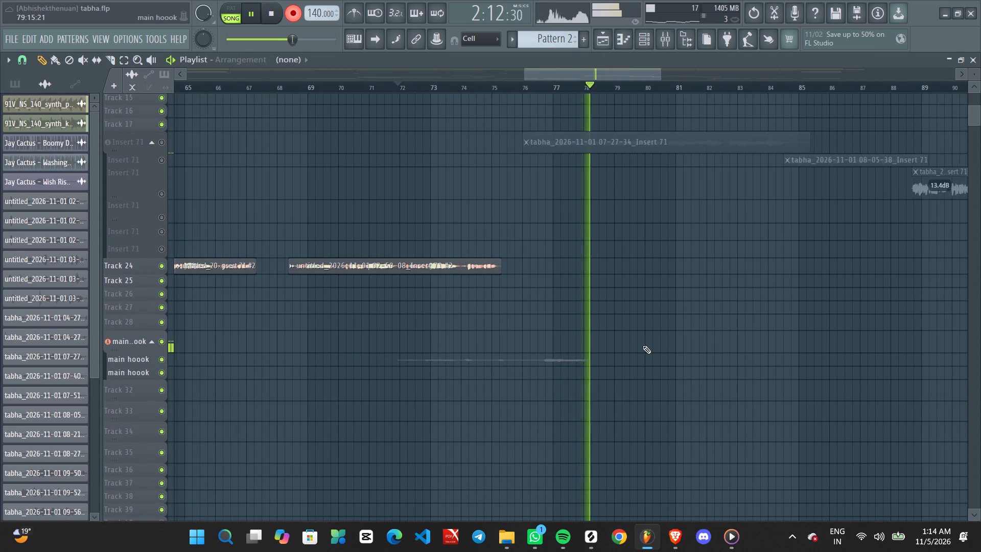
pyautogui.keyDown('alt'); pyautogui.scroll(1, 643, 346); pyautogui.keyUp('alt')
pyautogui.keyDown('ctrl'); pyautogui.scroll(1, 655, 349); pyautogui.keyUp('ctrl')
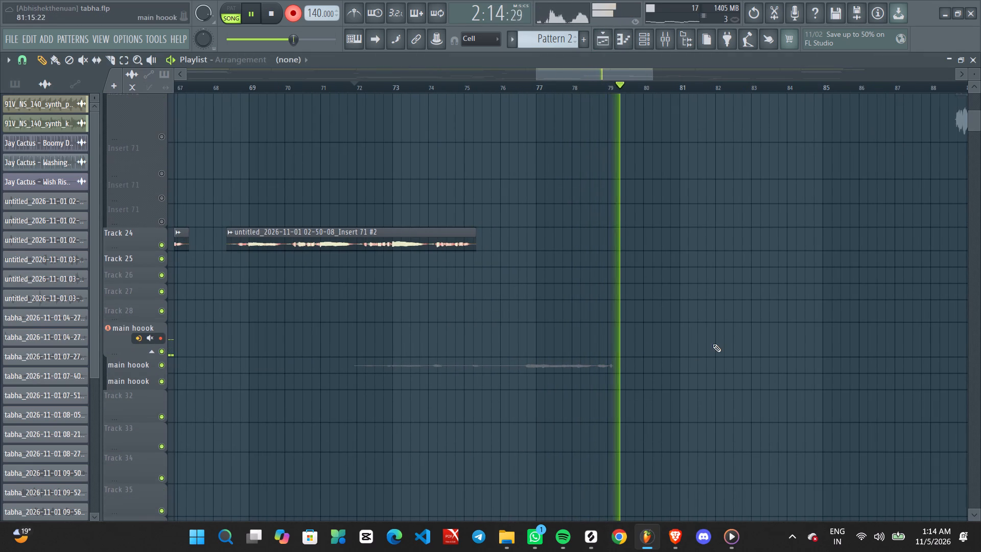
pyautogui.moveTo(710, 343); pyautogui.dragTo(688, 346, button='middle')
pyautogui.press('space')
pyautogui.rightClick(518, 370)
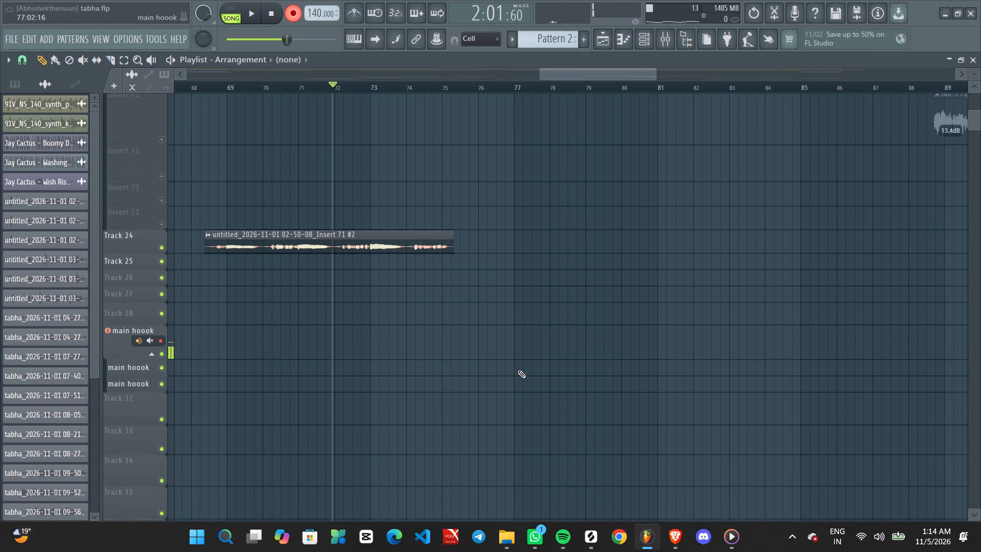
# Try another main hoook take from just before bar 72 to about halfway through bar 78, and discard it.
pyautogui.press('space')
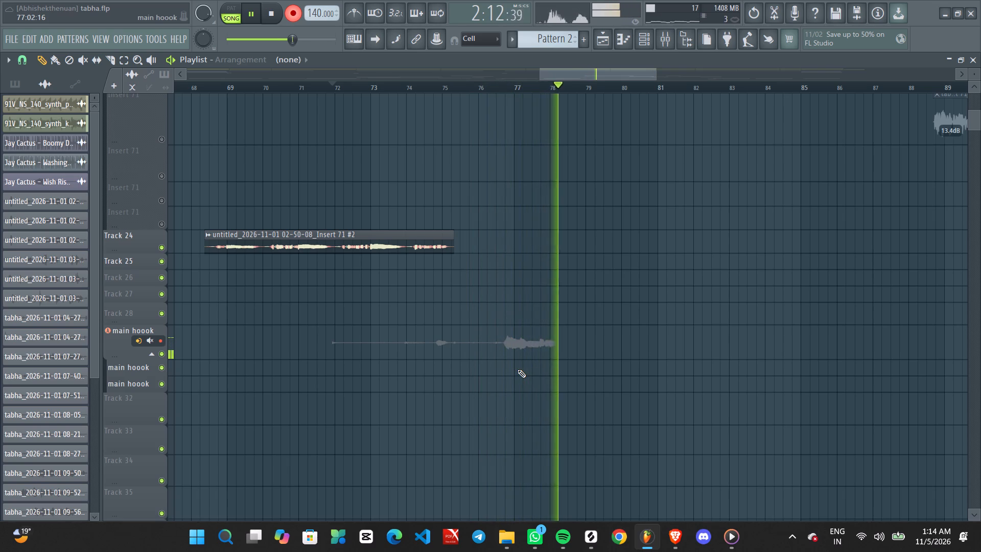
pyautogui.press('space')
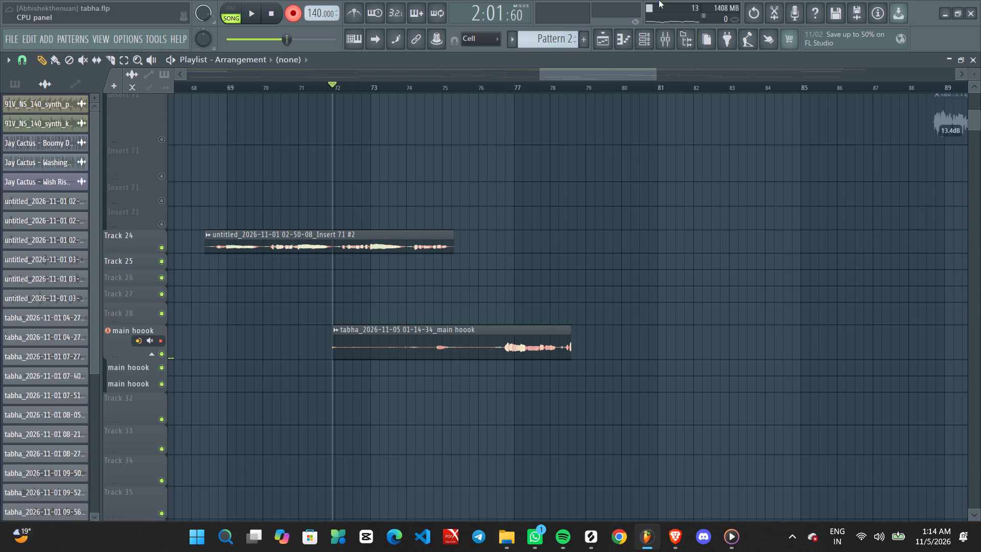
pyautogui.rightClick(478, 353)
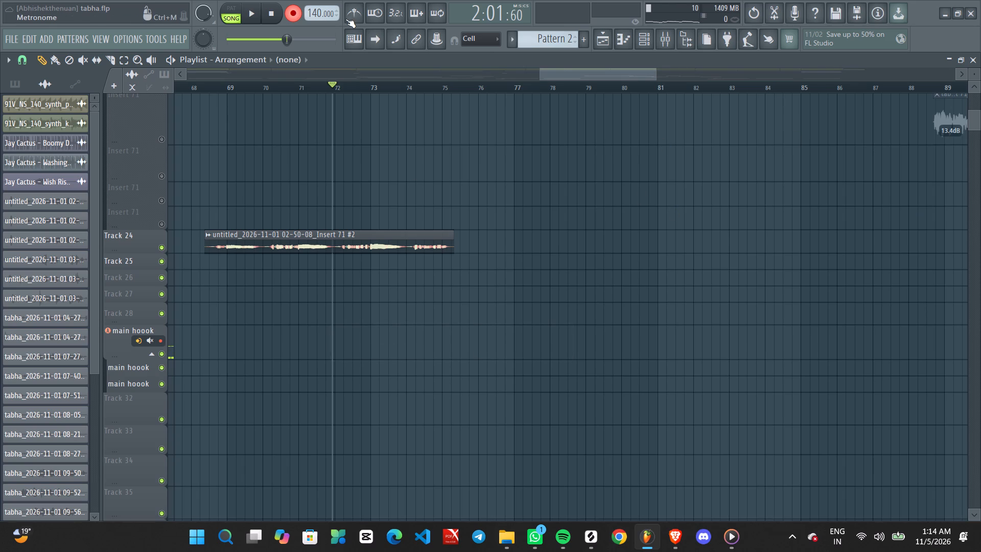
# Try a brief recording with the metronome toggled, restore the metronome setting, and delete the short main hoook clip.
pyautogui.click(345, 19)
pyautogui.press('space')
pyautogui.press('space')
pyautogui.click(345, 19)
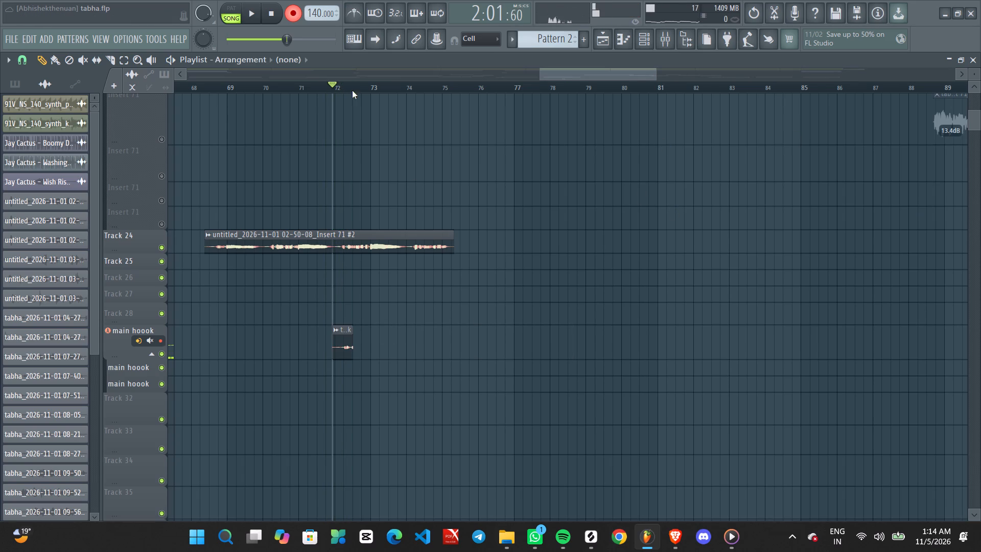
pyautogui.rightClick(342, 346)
# Disarm recording, unmute the first two Insert 71 tracks, and play their vocals from just before bar 76.
pyautogui.scroll(6, 338, 168)
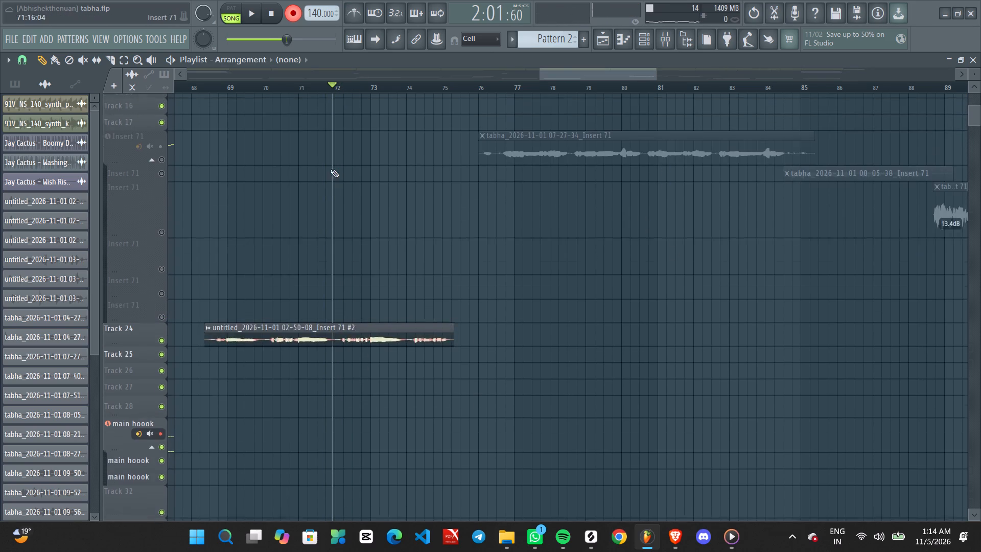
pyautogui.scroll(3, 305, 171)
pyautogui.click(291, 19)
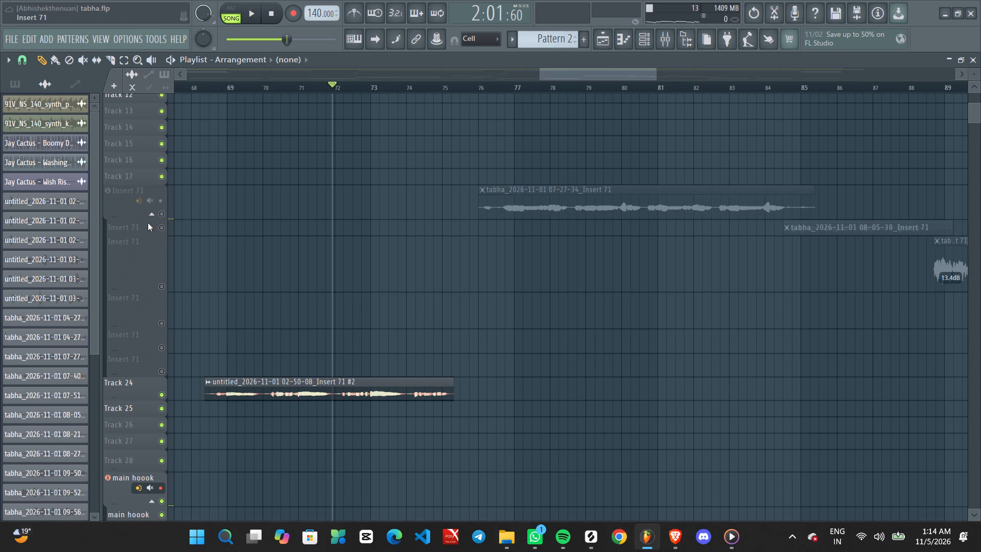
pyautogui.click(160, 208)
pyautogui.click(159, 231)
pyautogui.press('space')
pyautogui.click(472, 88)
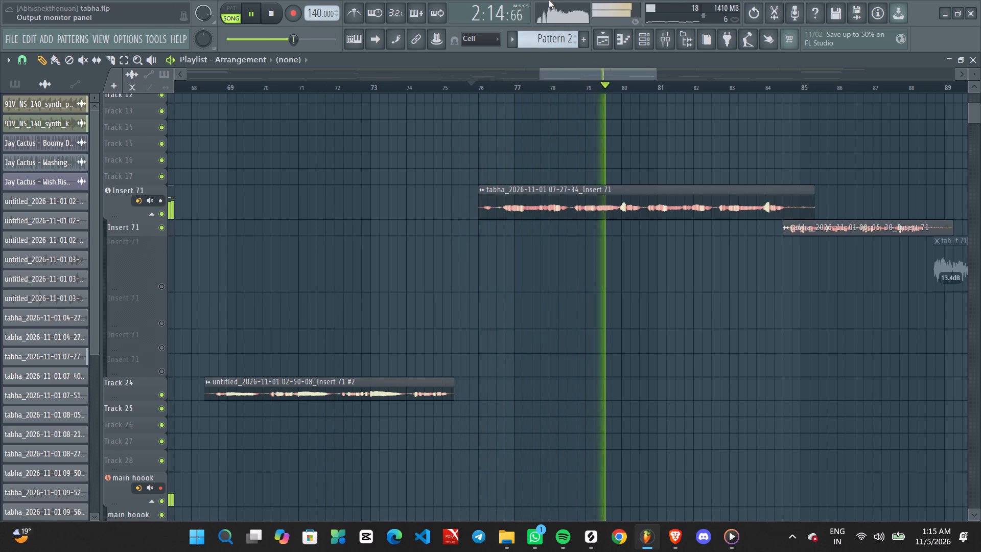
# Check the Insert 71 channel's effects in the mixer, nudge its Fruity Reeverb 2 wet level down, and stop playback.
pyautogui.click(658, 44)
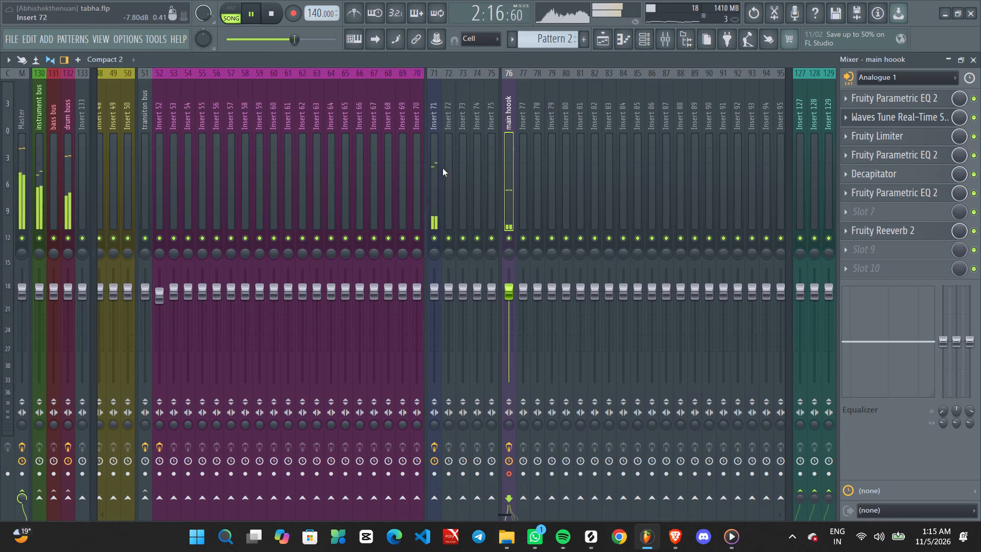
pyautogui.click(435, 169)
pyautogui.click(886, 236)
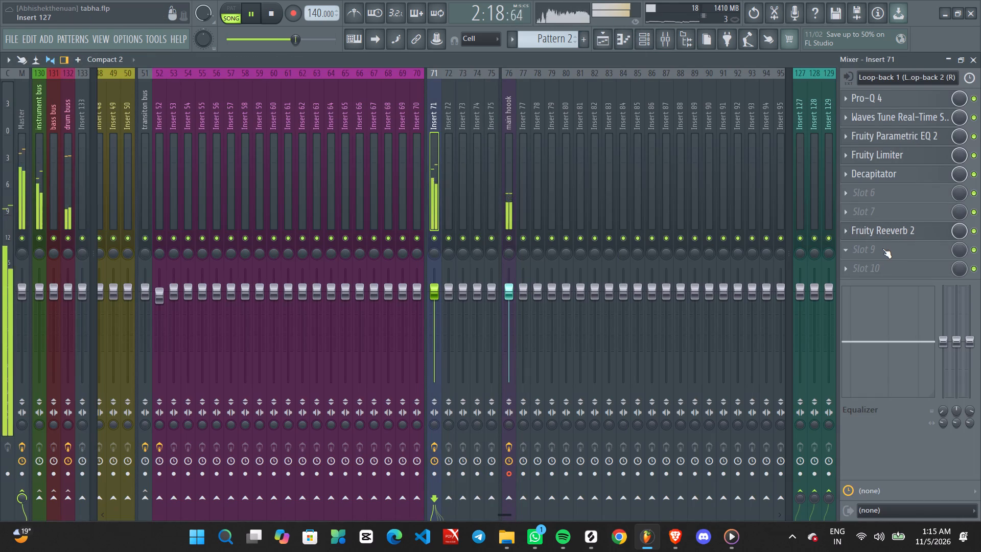
pyautogui.click(889, 244)
pyautogui.click(306, 61)
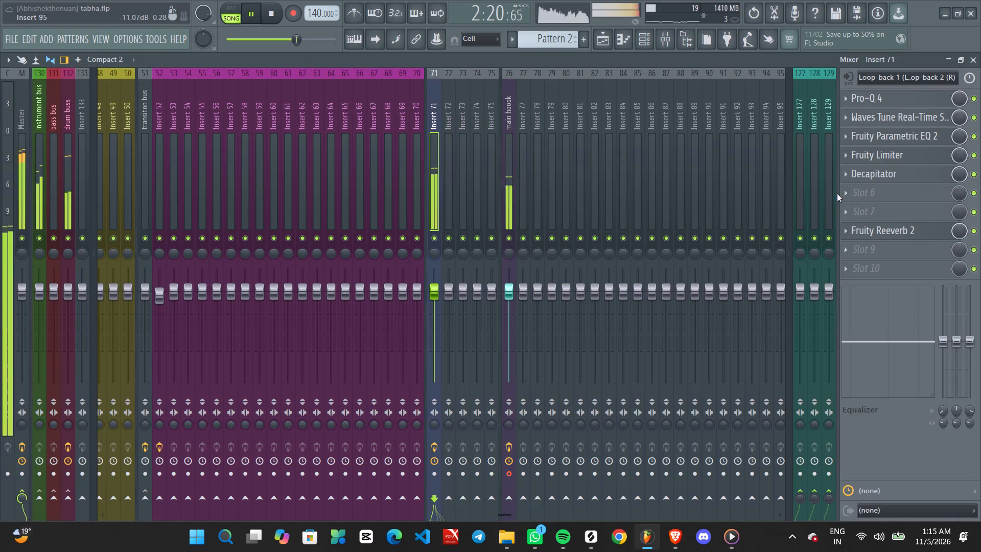
pyautogui.click(895, 233)
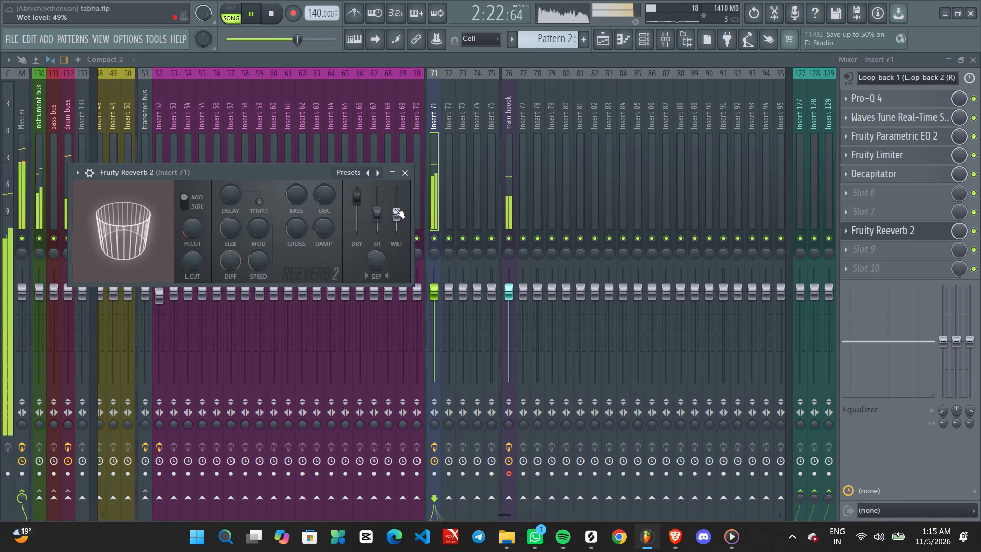
pyautogui.scroll(-1, 395, 209)
pyautogui.click(405, 173)
pyautogui.press('space')
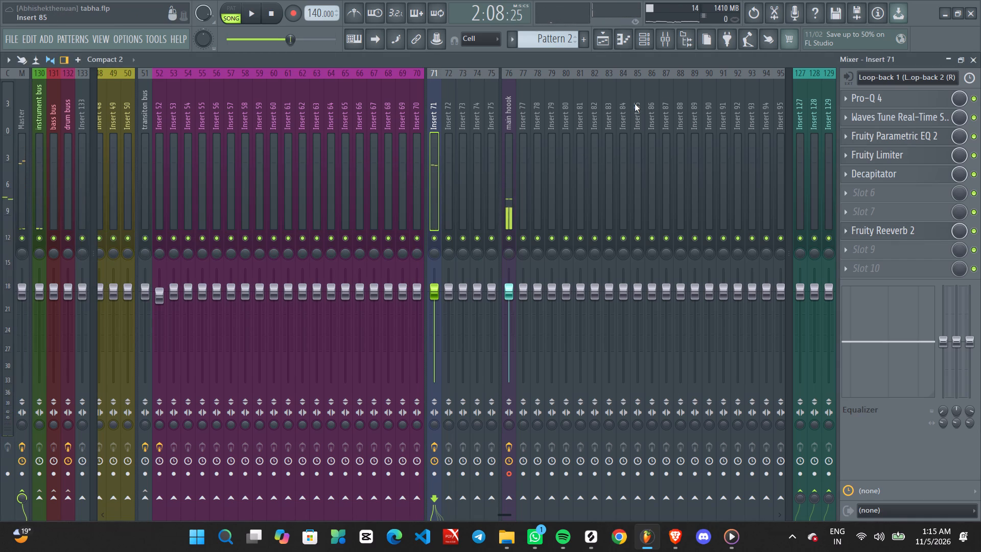
pyautogui.click(968, 65)
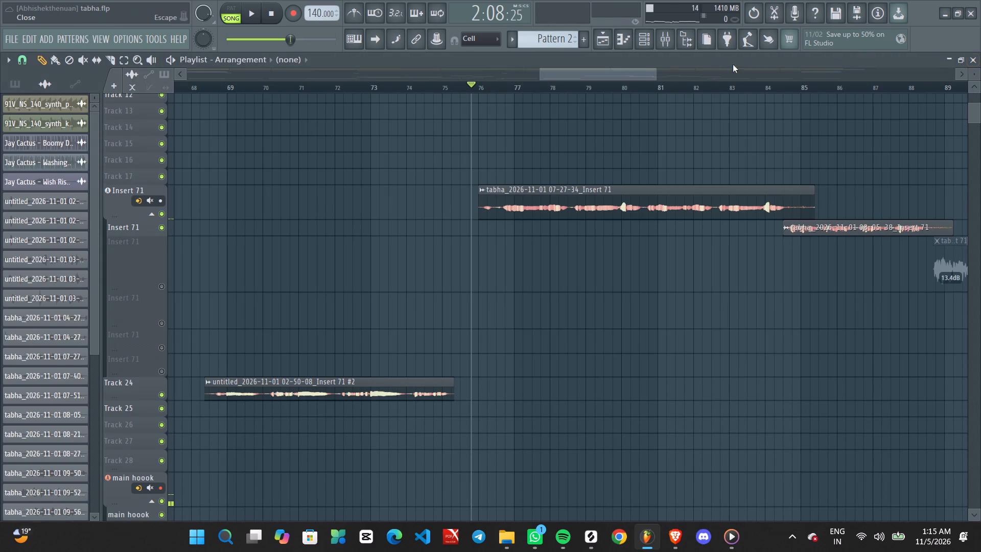
# Move the playhead to just after bar 73 and mute the first two Insert 71 tracks again.
pyautogui.click(380, 88)
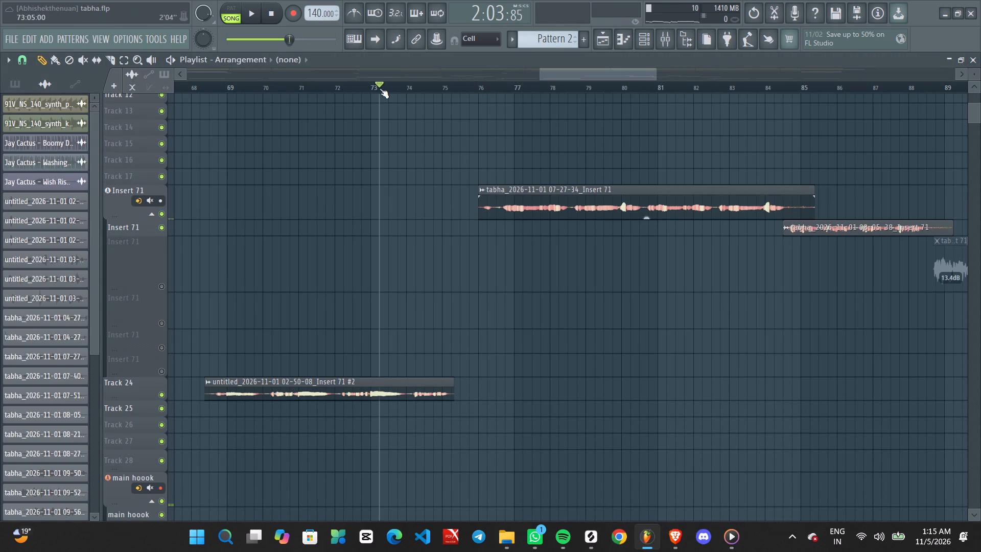
pyautogui.click(162, 213)
pyautogui.click(162, 233)
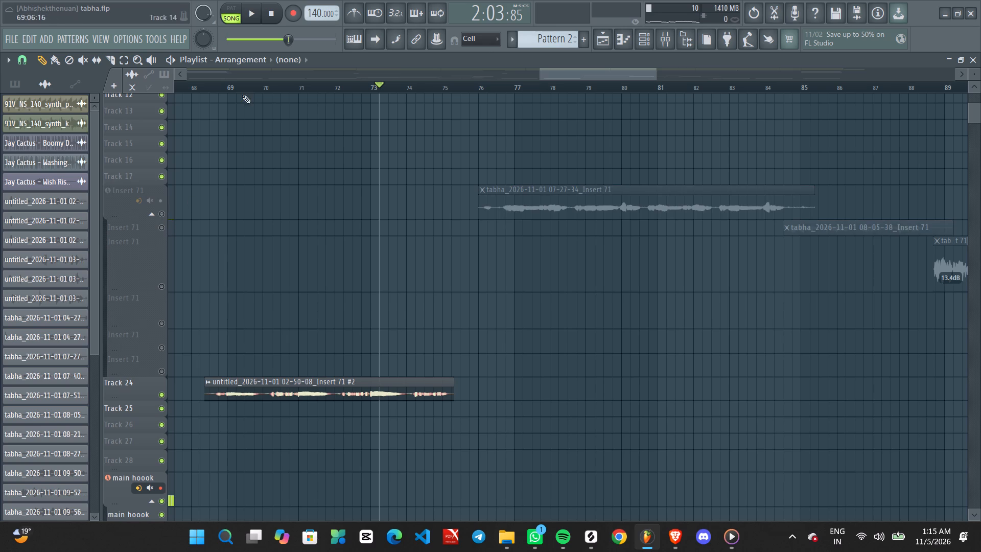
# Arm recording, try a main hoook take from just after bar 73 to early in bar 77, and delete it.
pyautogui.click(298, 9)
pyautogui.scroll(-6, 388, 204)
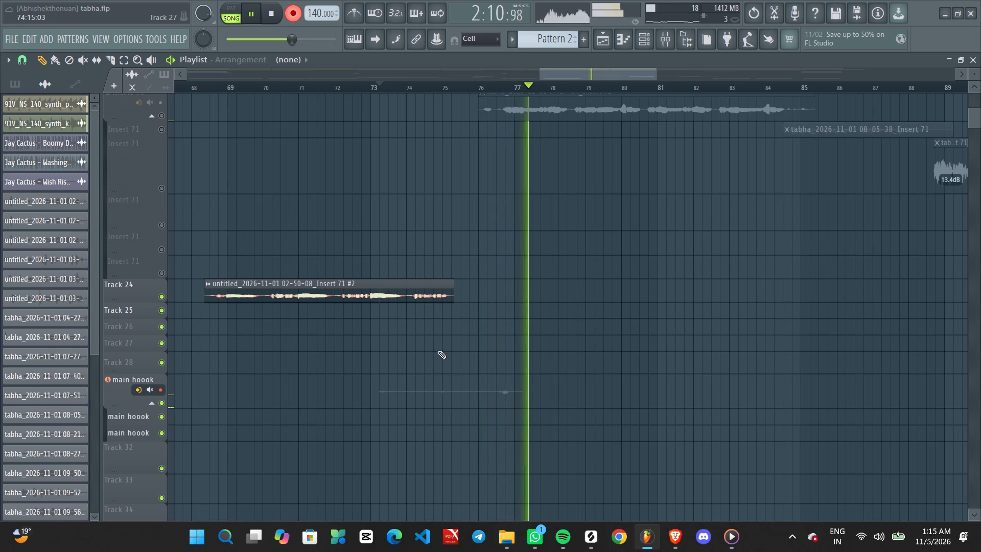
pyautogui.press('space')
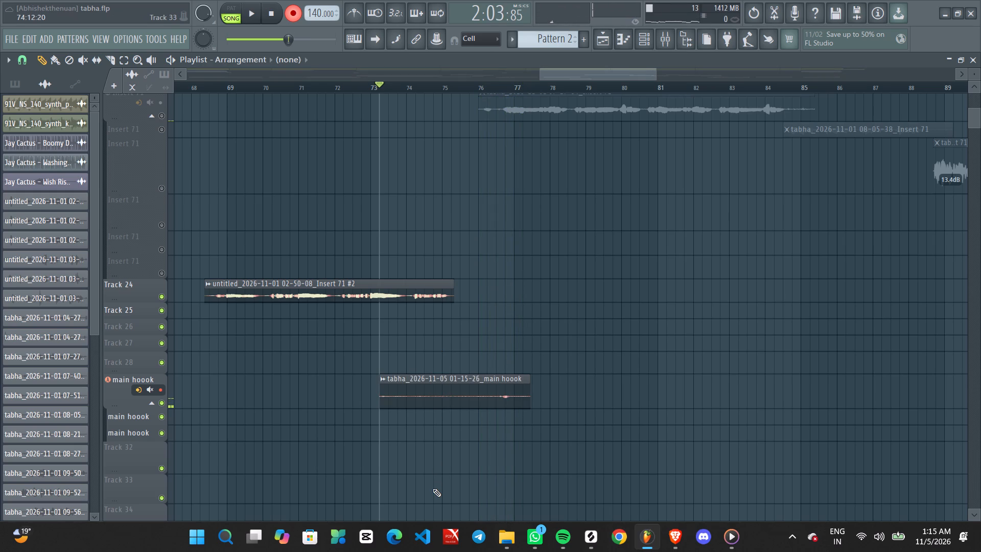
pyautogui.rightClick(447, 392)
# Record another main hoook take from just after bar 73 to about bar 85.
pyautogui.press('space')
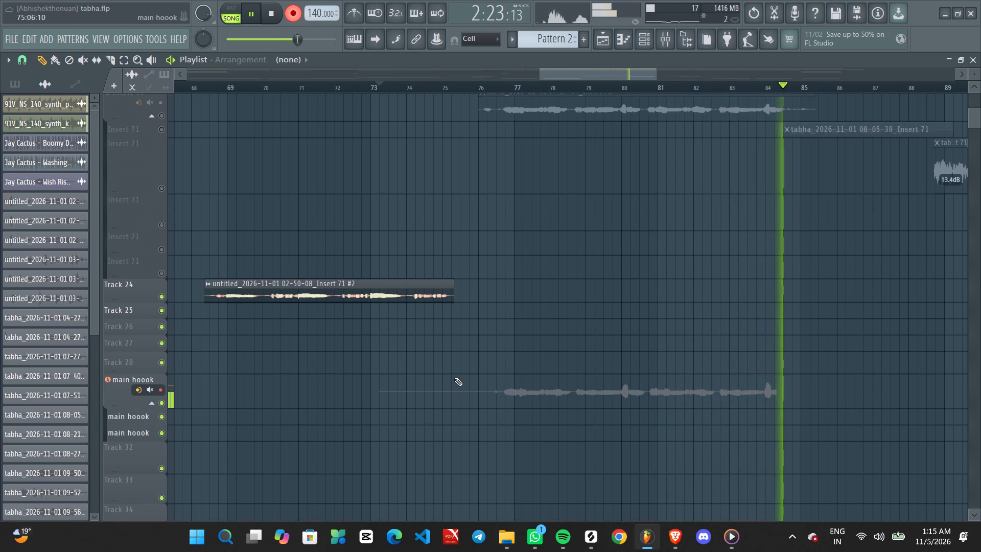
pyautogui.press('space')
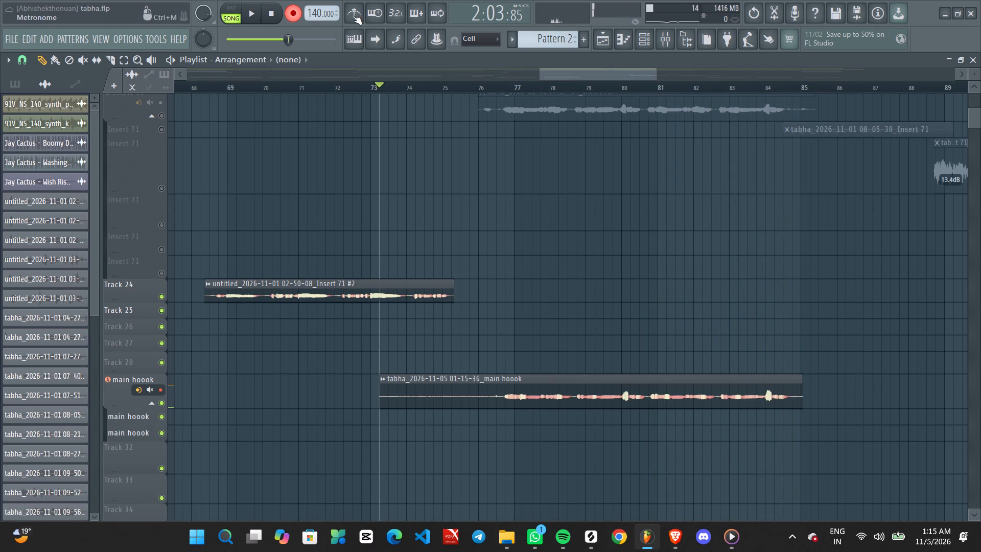
# Disarm recording and listen to the new main hoook take twice from just before bar 76.
pyautogui.click(291, 15)
pyautogui.press('space')
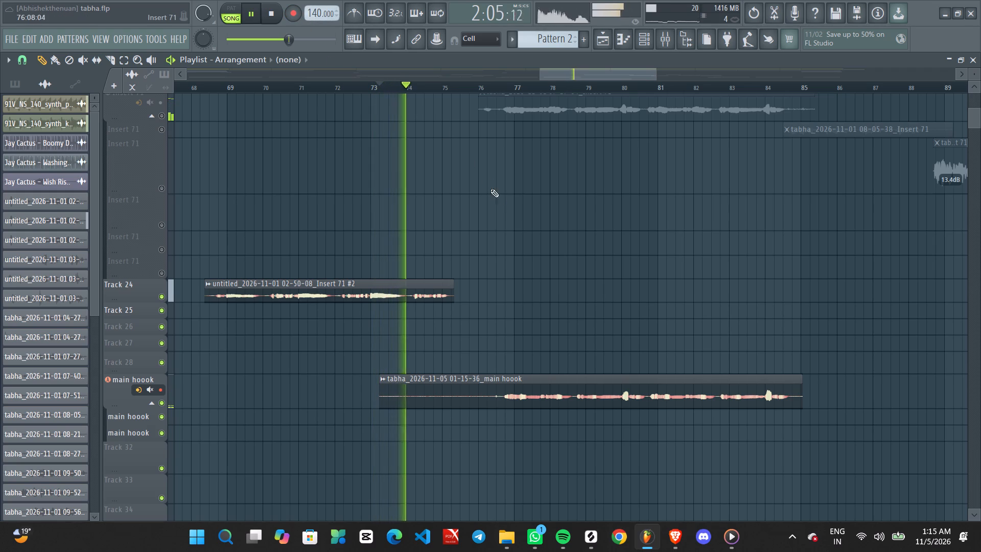
pyautogui.click(468, 88)
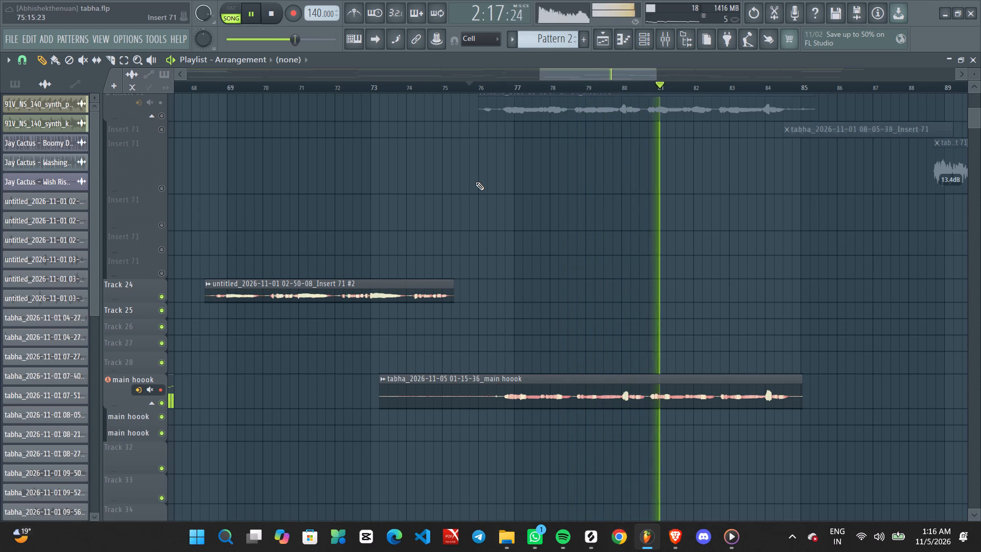
pyautogui.press('space')
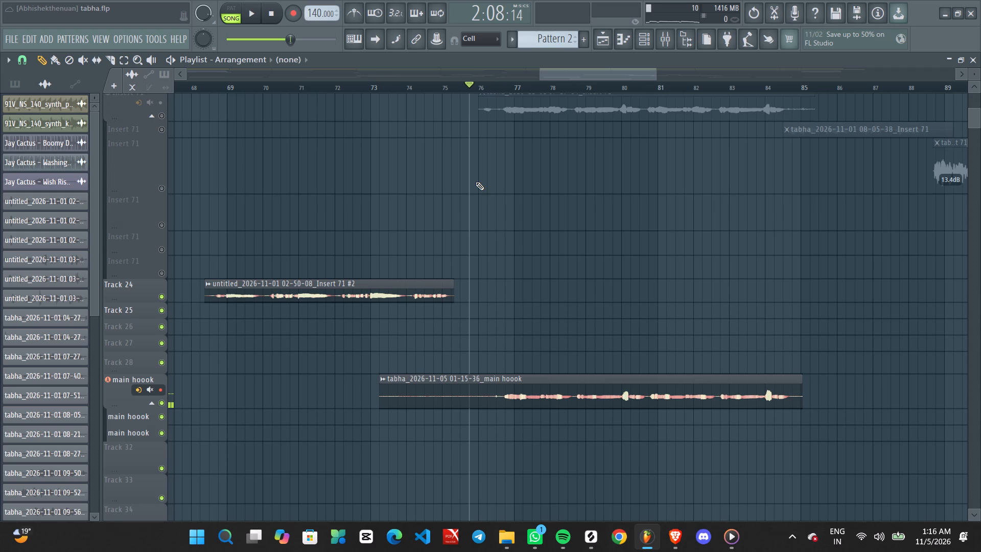
pyautogui.press('space')
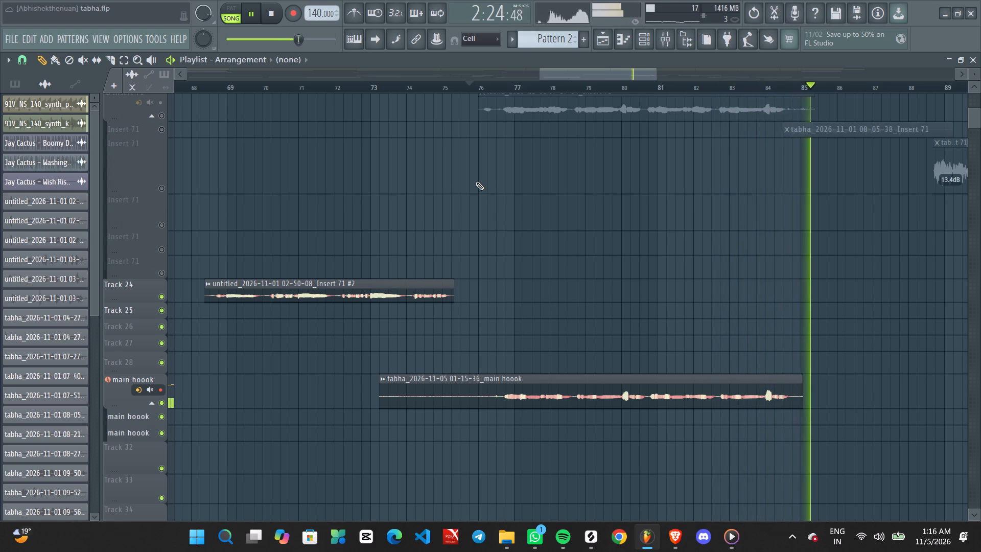
pyautogui.press('space')
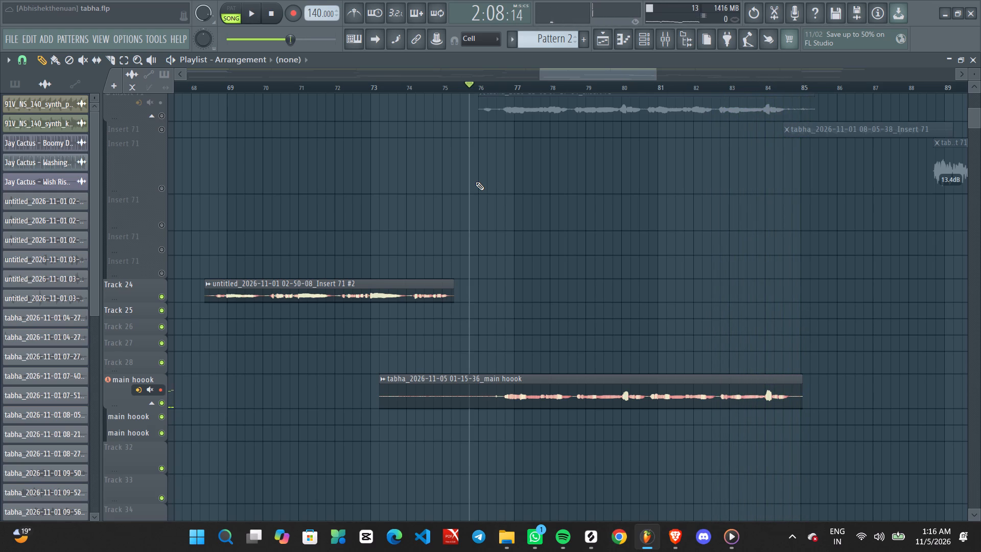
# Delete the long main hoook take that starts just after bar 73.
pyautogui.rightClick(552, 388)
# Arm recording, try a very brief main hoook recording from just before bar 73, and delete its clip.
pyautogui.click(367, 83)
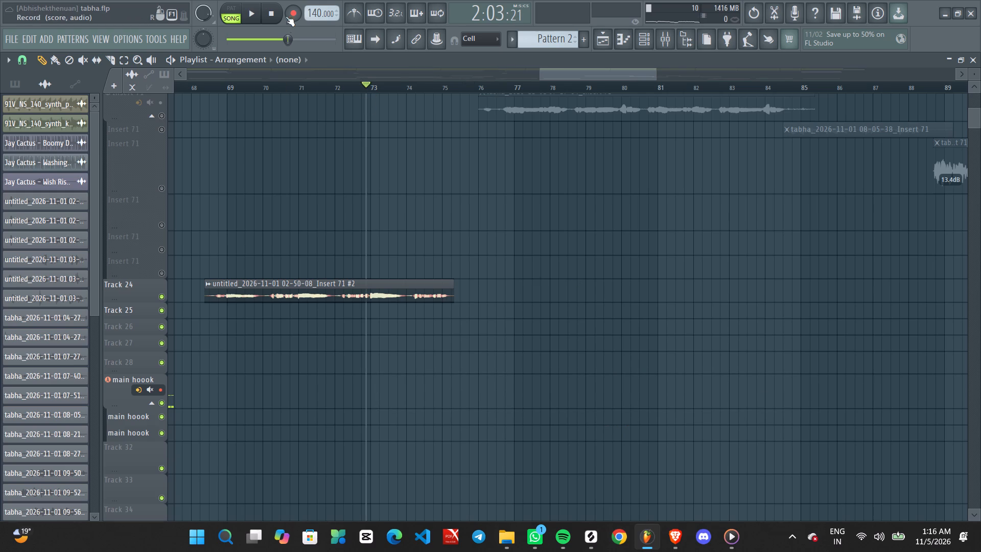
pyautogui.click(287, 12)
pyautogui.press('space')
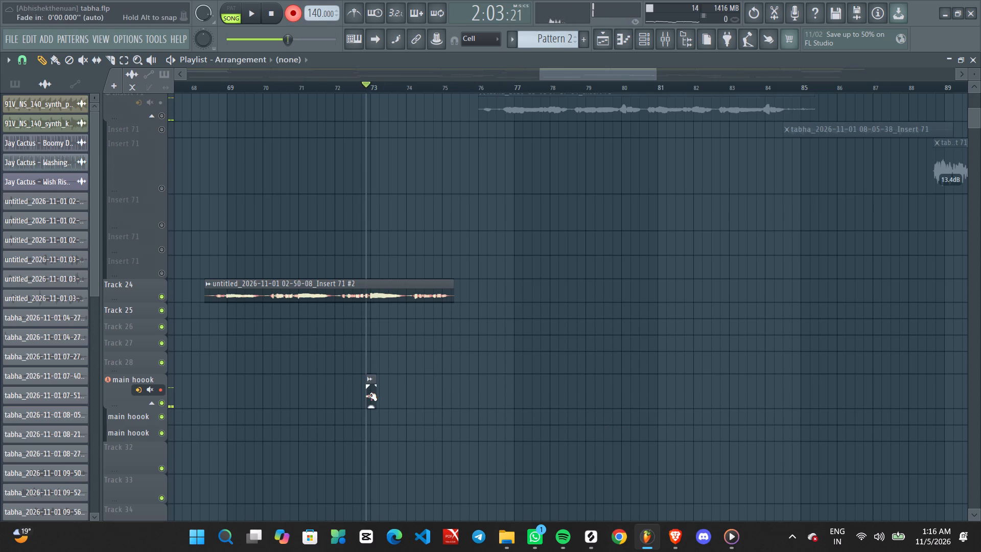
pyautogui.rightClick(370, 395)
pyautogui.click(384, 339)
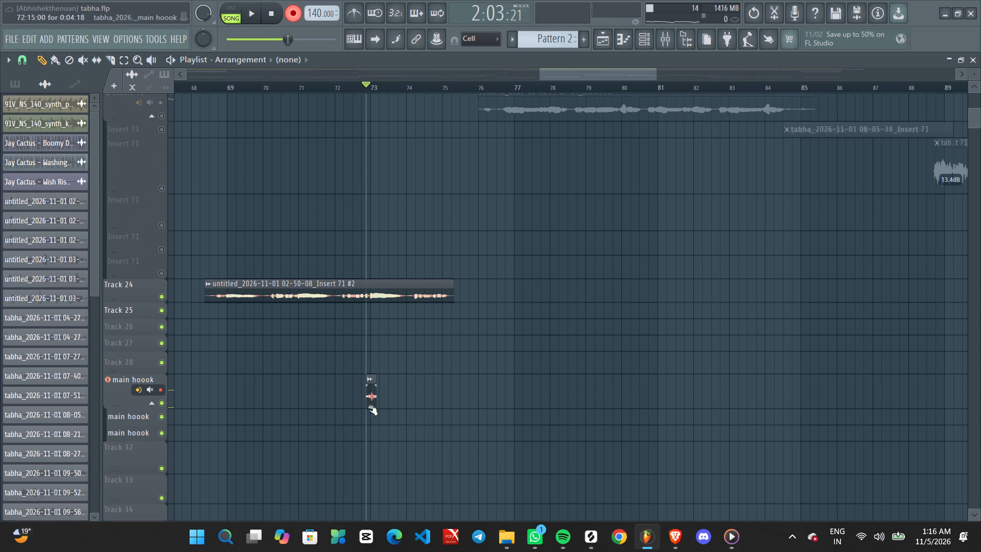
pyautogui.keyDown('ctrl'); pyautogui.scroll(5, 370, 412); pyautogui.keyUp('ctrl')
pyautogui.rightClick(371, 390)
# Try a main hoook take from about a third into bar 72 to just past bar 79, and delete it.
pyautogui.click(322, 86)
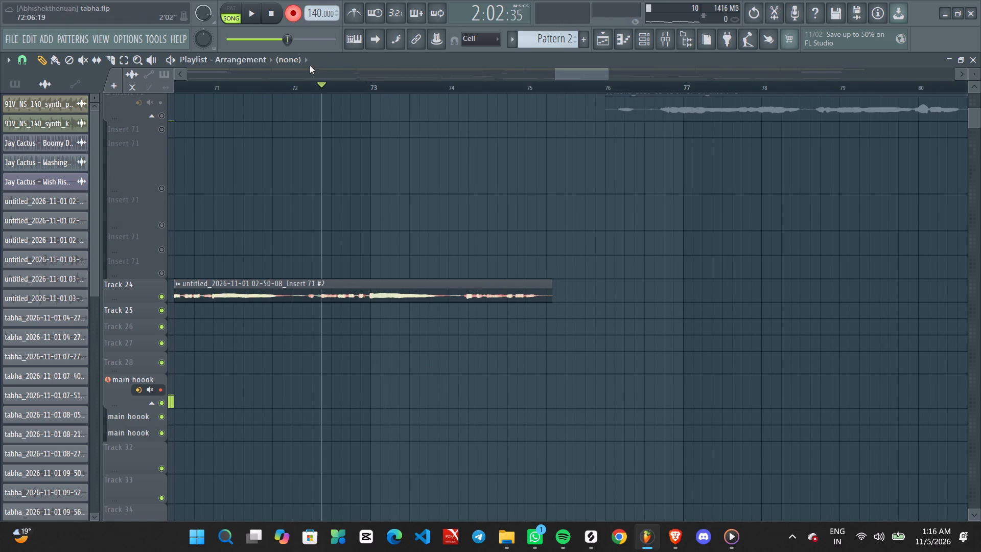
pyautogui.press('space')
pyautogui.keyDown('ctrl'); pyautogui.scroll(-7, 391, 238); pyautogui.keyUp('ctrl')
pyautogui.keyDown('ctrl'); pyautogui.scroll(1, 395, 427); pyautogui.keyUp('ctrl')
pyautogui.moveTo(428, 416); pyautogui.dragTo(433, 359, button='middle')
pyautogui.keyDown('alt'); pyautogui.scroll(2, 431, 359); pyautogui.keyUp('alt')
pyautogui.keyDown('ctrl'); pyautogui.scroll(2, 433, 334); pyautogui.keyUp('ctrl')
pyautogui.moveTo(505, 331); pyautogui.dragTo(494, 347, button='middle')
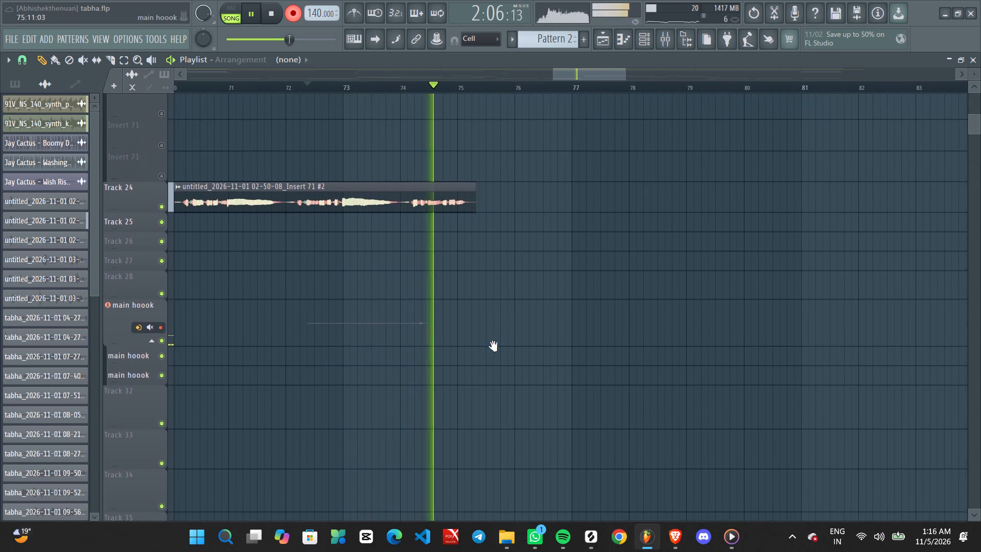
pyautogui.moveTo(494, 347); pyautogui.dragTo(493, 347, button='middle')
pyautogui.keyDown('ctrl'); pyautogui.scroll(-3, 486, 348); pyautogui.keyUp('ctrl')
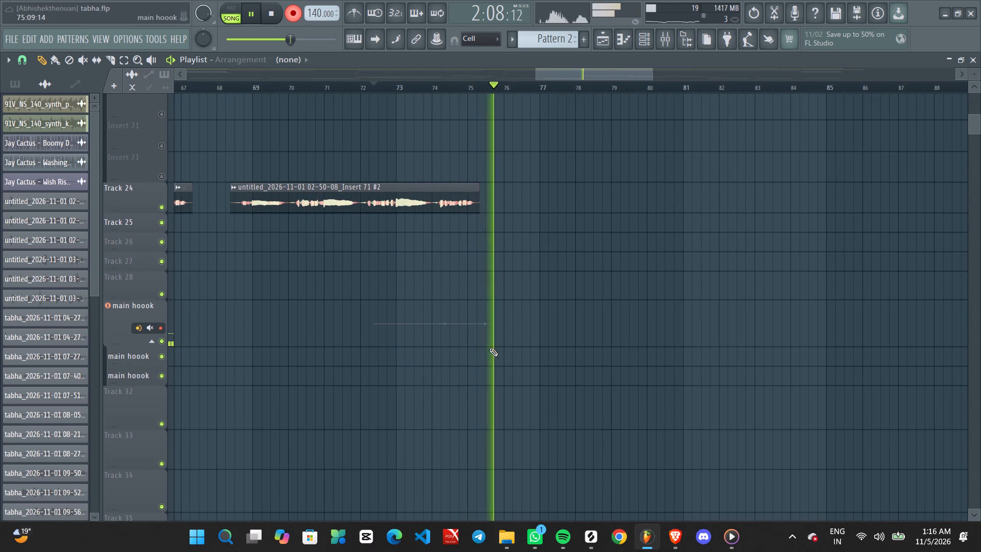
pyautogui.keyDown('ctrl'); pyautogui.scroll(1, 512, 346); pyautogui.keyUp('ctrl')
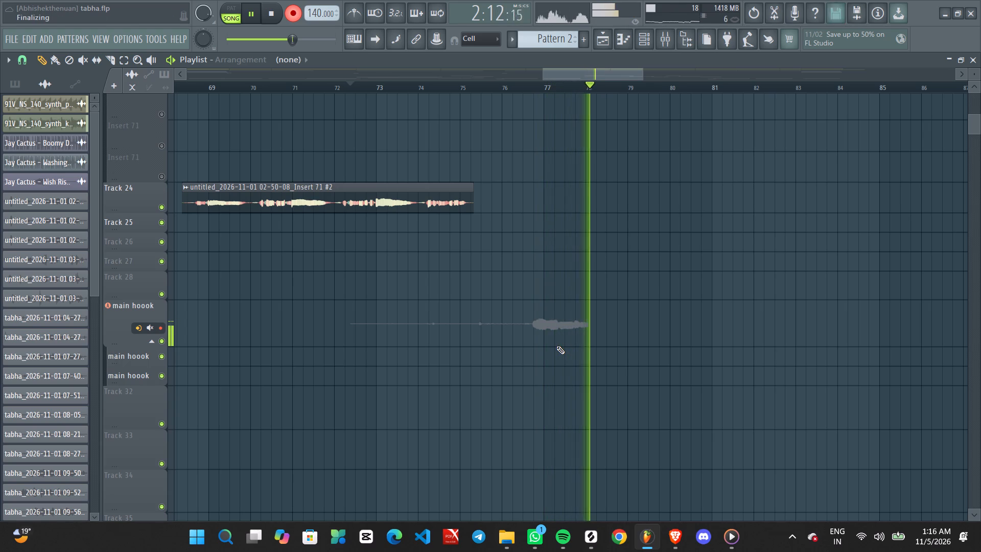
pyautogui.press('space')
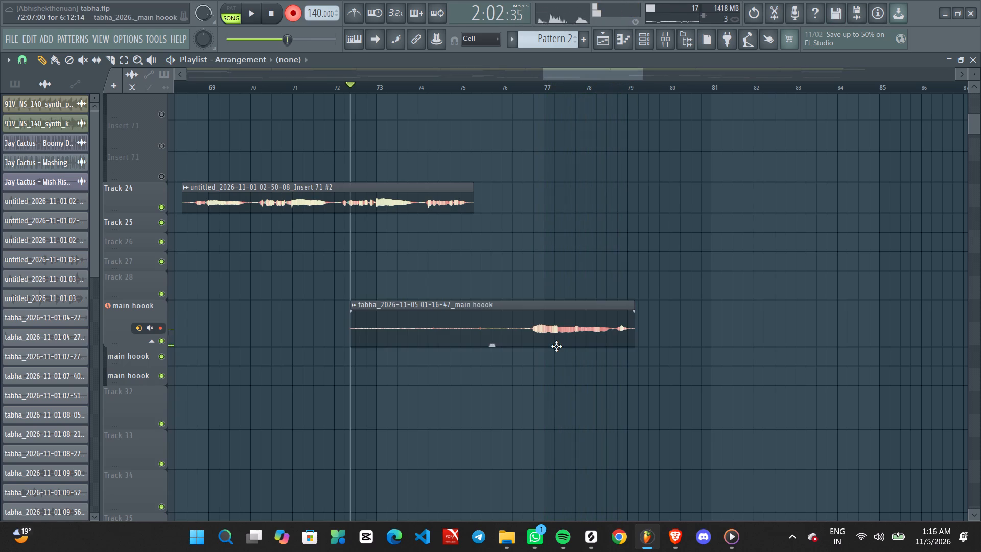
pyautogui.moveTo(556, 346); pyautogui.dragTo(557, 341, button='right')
# Record a full main hoook take from about a third into bar 72 to about bar 85.
pyautogui.press('space')
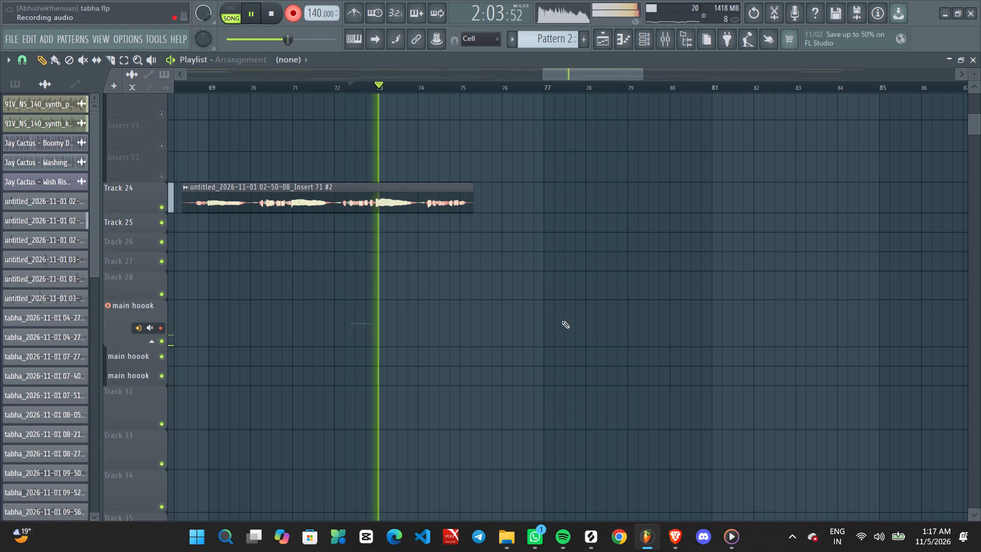
pyautogui.click(156, 35)
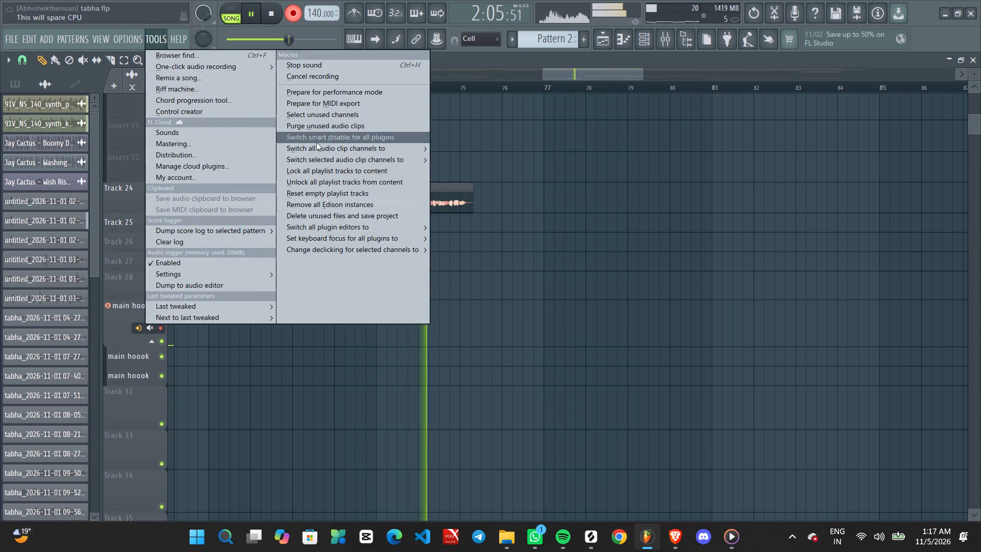
pyautogui.click(379, 106)
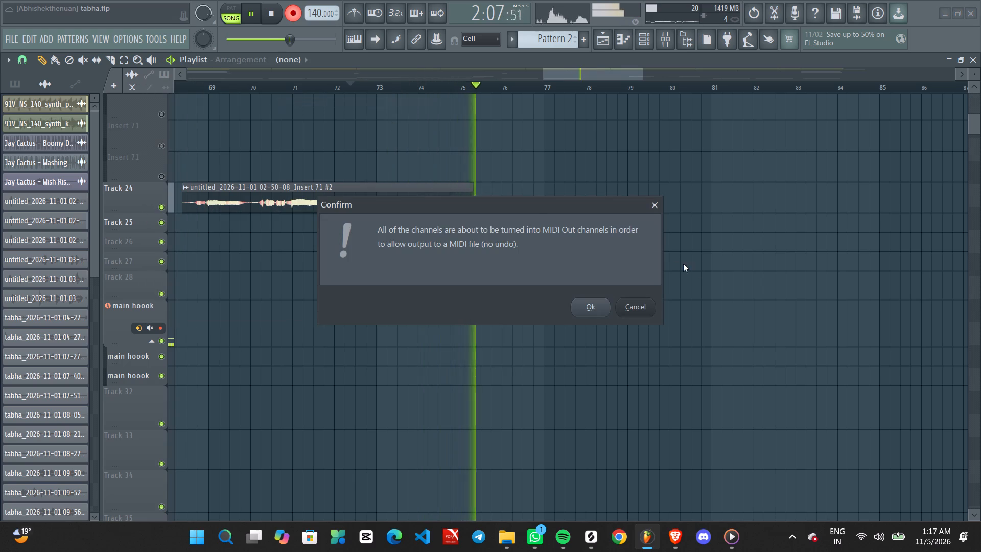
pyautogui.click(653, 208)
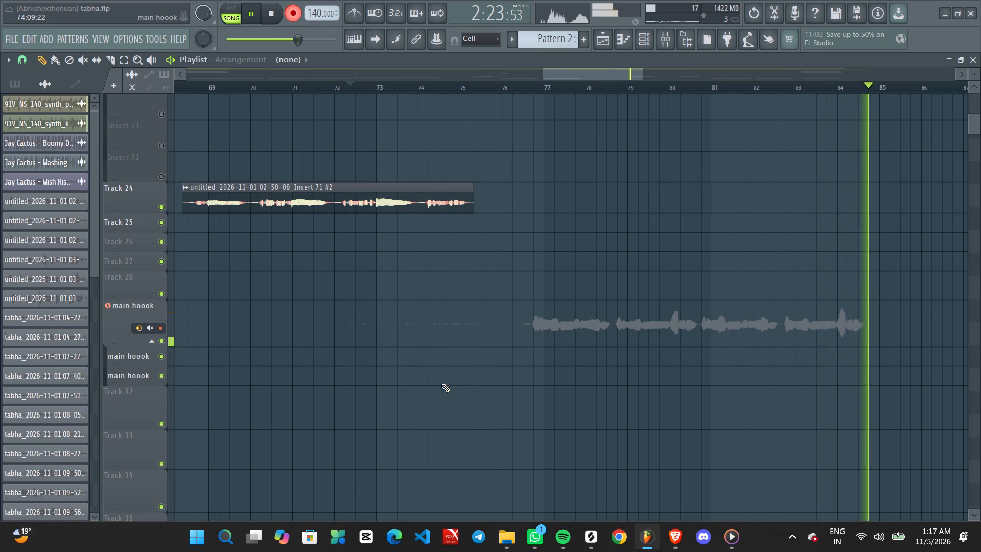
pyautogui.press('space')
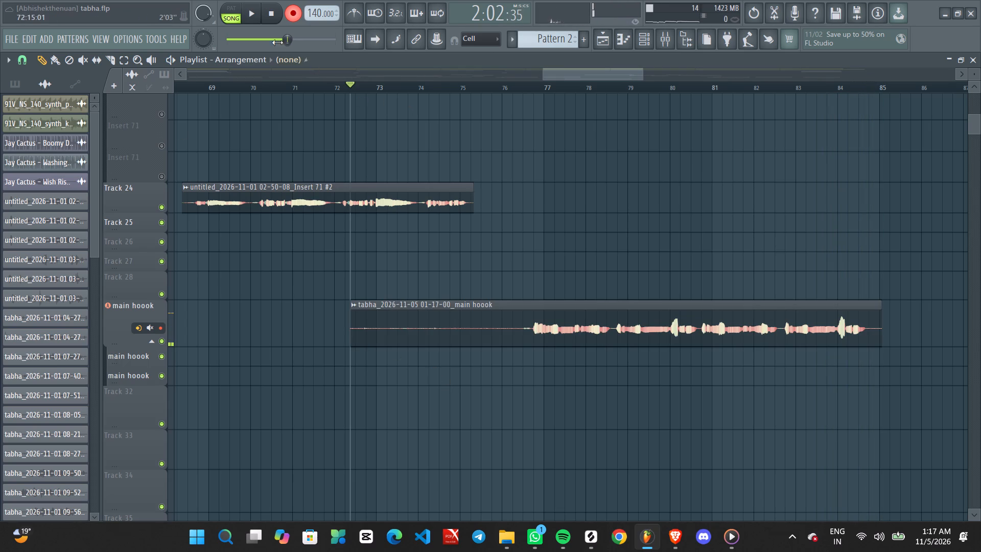
# Disarm recording, play back the main hoook take from about a third into bar 72 and from about bar 75.6, and delete it.
pyautogui.click(289, 18)
pyautogui.press('space')
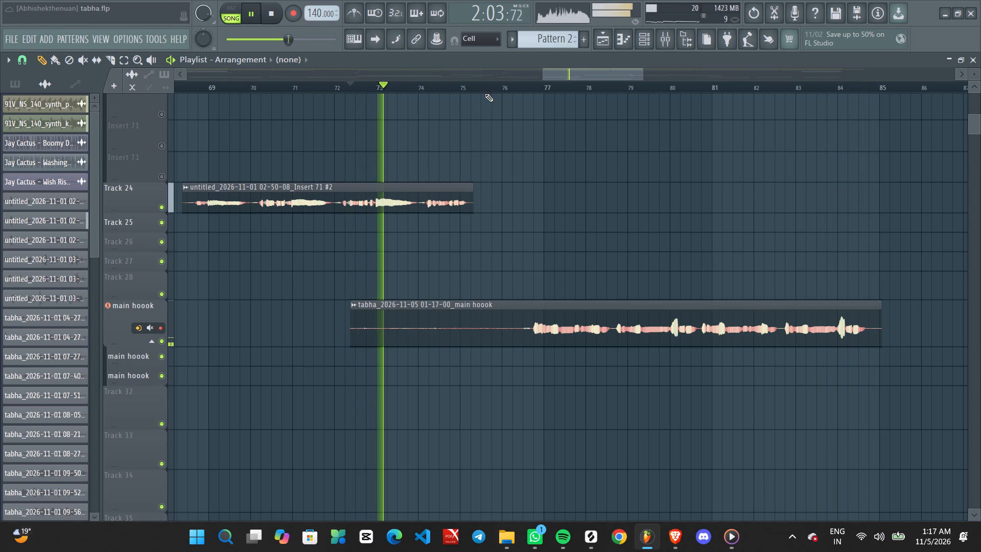
pyautogui.click(487, 86)
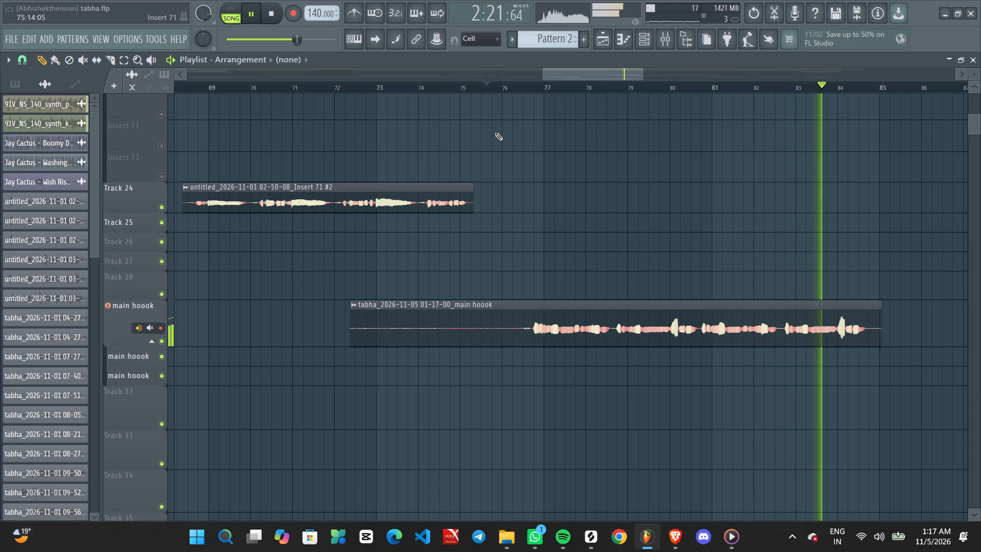
pyautogui.press('space')
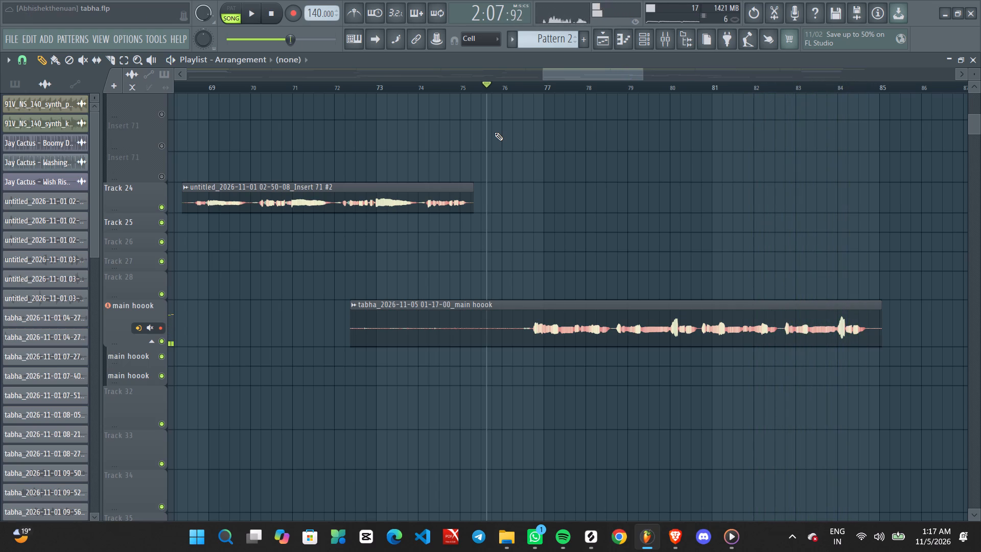
pyautogui.rightClick(552, 323)
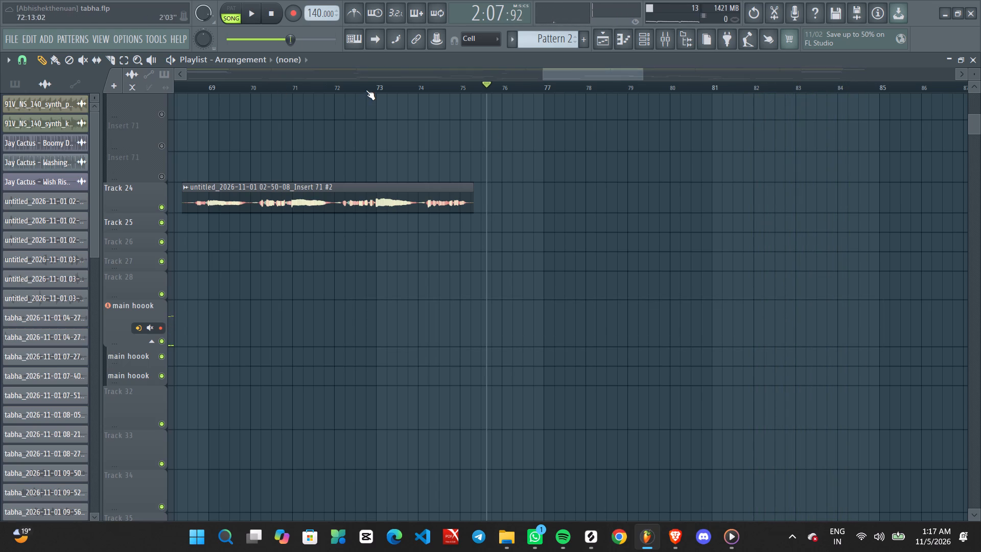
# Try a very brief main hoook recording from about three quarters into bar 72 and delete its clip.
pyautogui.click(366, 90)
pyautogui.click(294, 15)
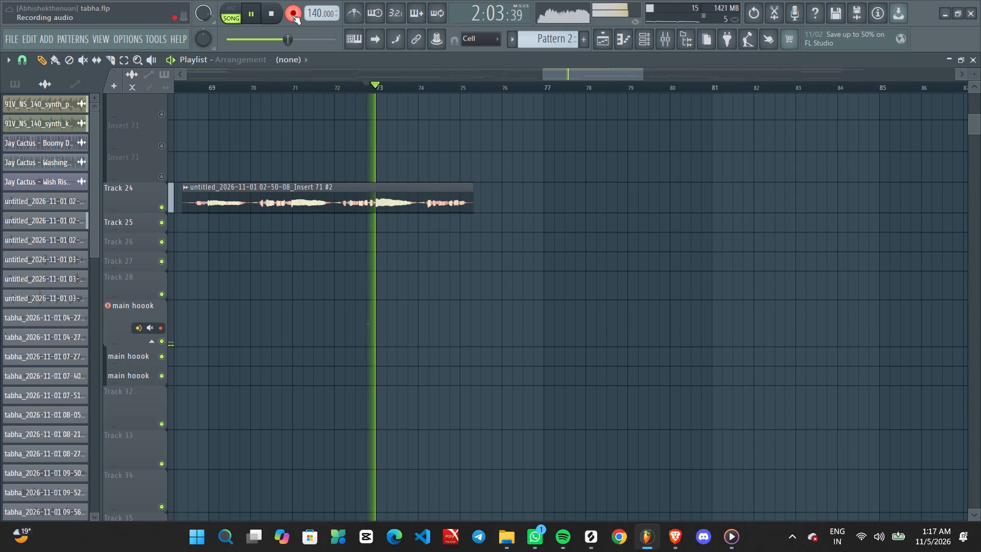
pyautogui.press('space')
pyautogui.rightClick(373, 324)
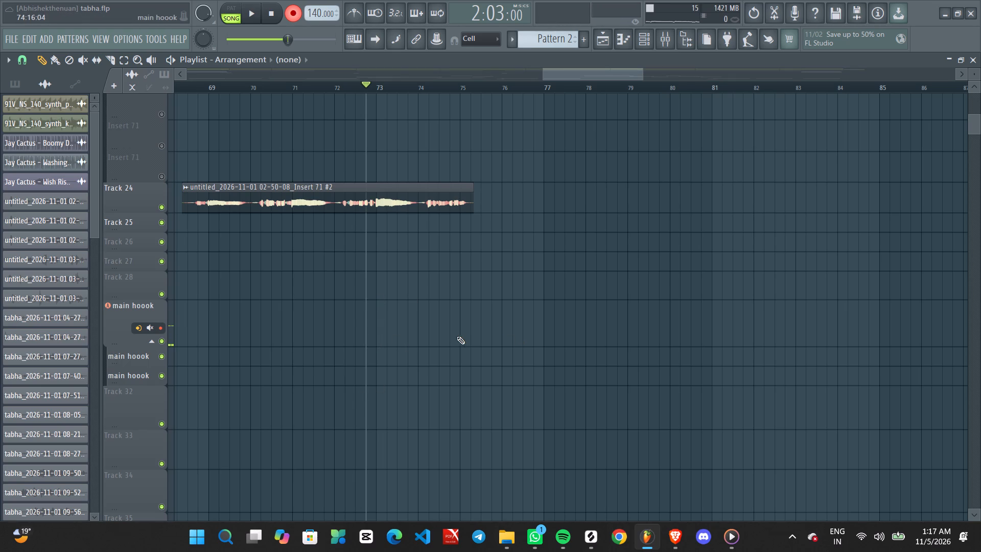
# Record a main hoook take from just before bar 73 to about bar 85, purging unused audio clips while it records.
pyautogui.press('space')
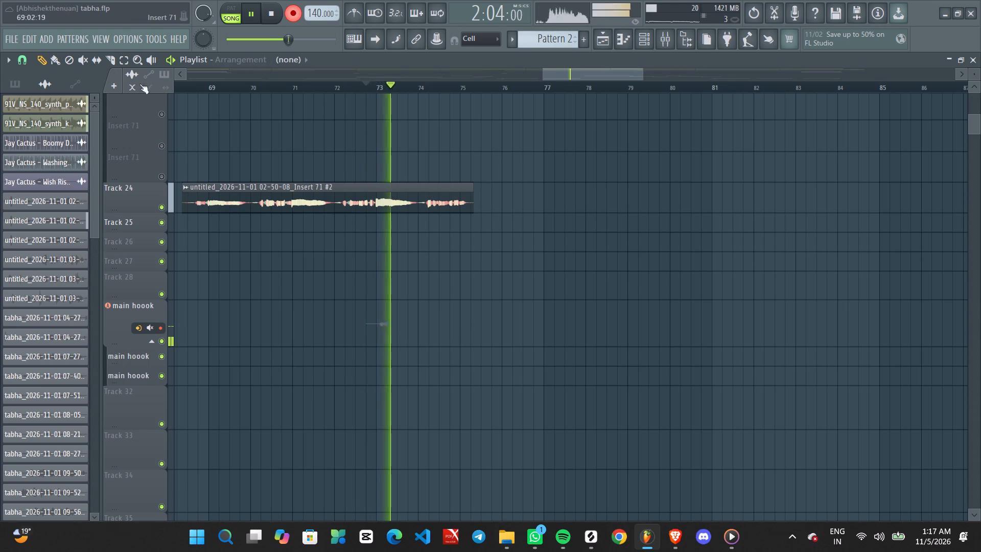
pyautogui.click(148, 37)
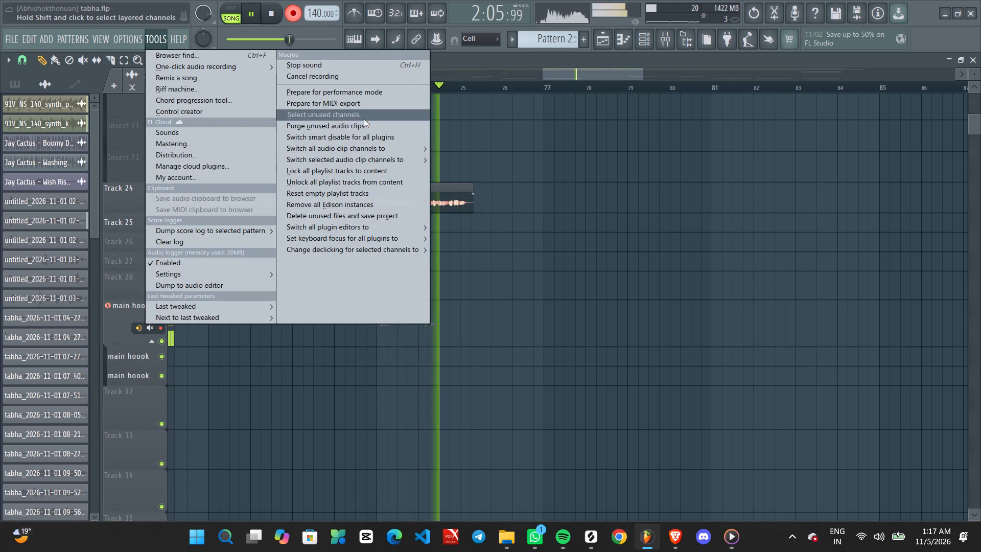
pyautogui.click(364, 123)
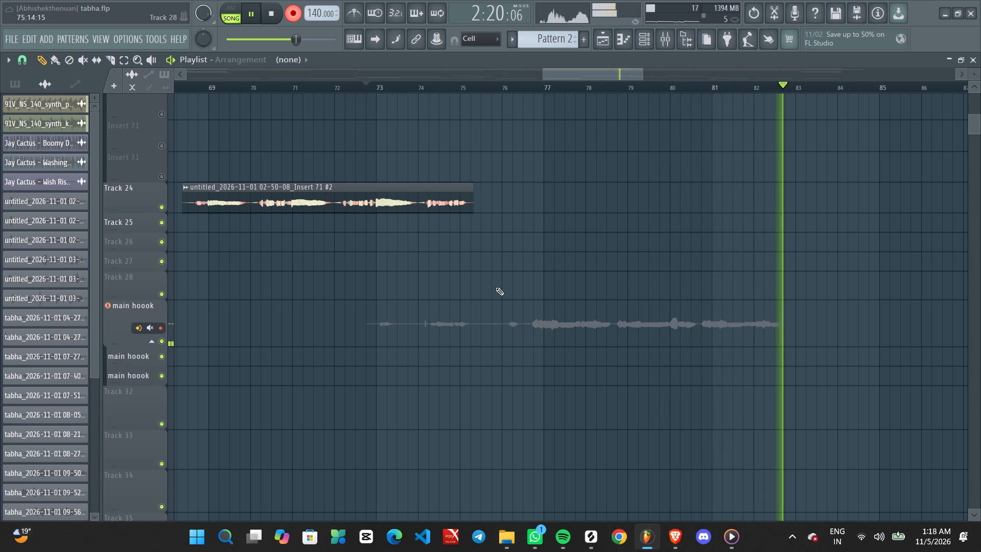
pyautogui.keyDown('ctrl'); pyautogui.scroll(-5, 552, 274); pyautogui.keyUp('ctrl')
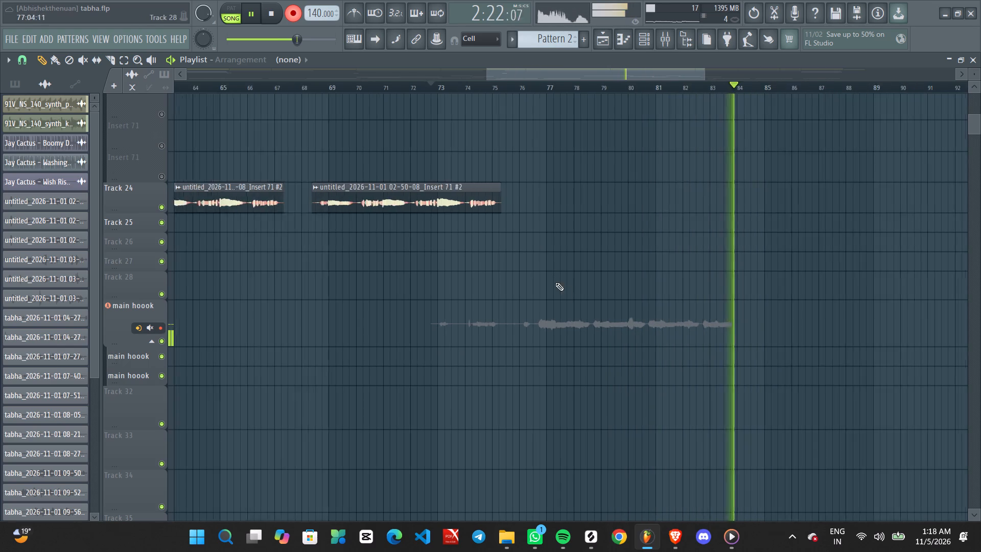
pyautogui.keyDown('ctrl'); pyautogui.scroll(-1, 555, 283); pyautogui.keyUp('ctrl')
pyautogui.press('space')
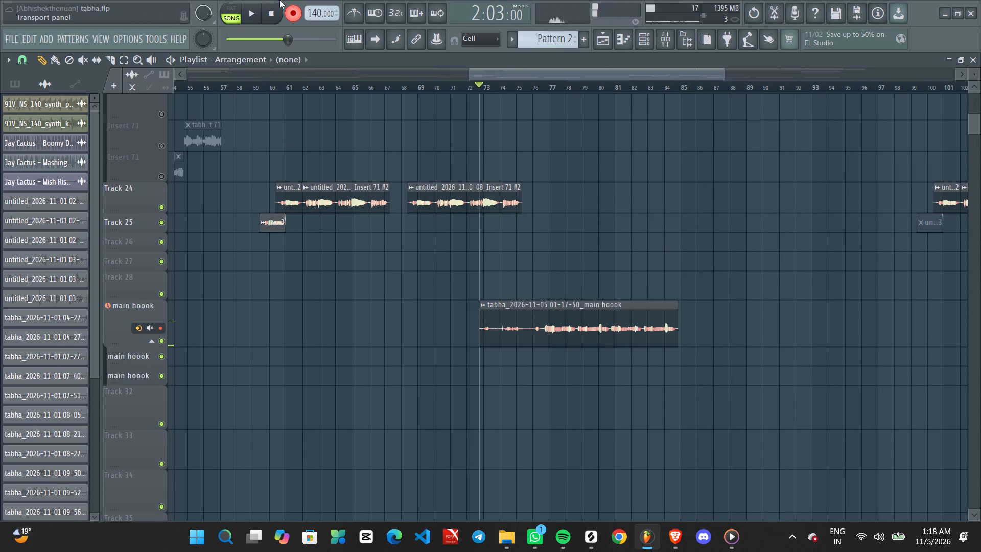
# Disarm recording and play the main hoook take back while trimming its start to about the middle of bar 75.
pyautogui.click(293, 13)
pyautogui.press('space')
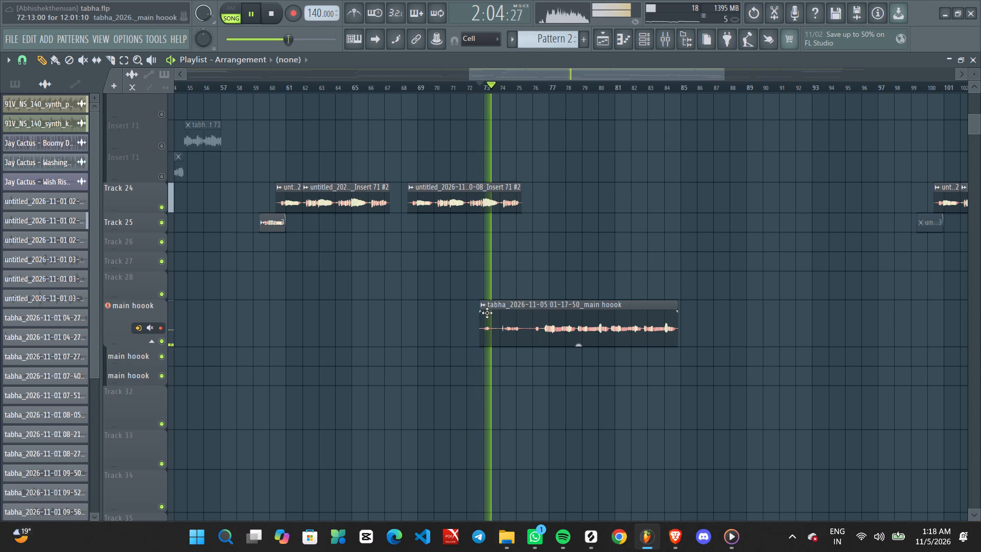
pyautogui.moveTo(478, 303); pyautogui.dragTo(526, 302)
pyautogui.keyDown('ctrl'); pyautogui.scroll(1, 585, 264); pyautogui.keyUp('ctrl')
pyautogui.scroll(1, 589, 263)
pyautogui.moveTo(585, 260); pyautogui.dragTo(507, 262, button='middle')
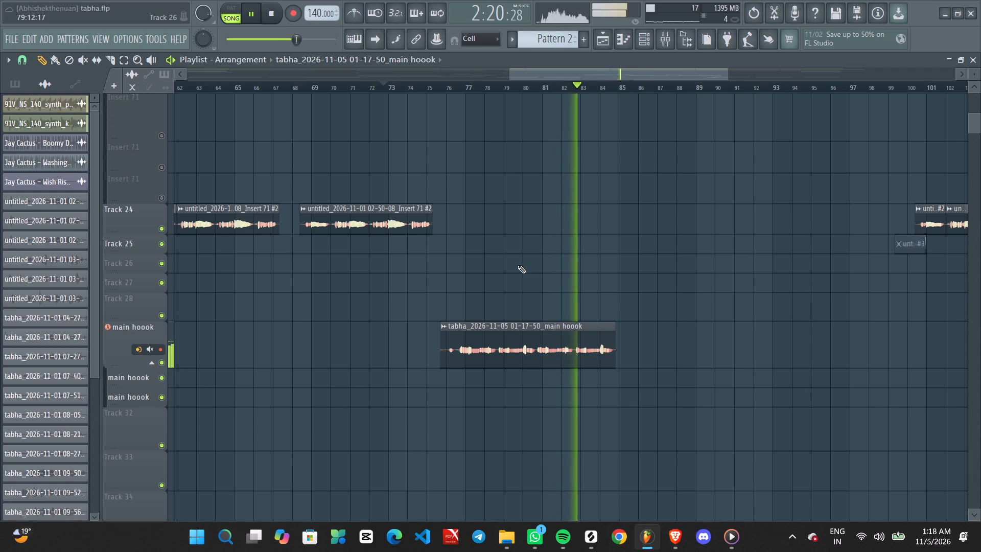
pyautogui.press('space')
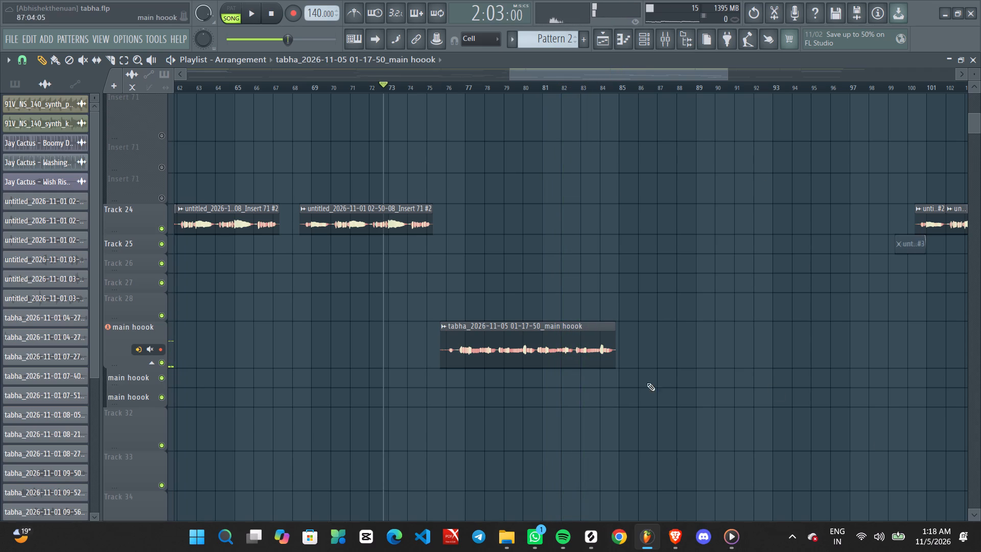
# Delete the trimmed main hoook take.
pyautogui.rightClick(529, 325)
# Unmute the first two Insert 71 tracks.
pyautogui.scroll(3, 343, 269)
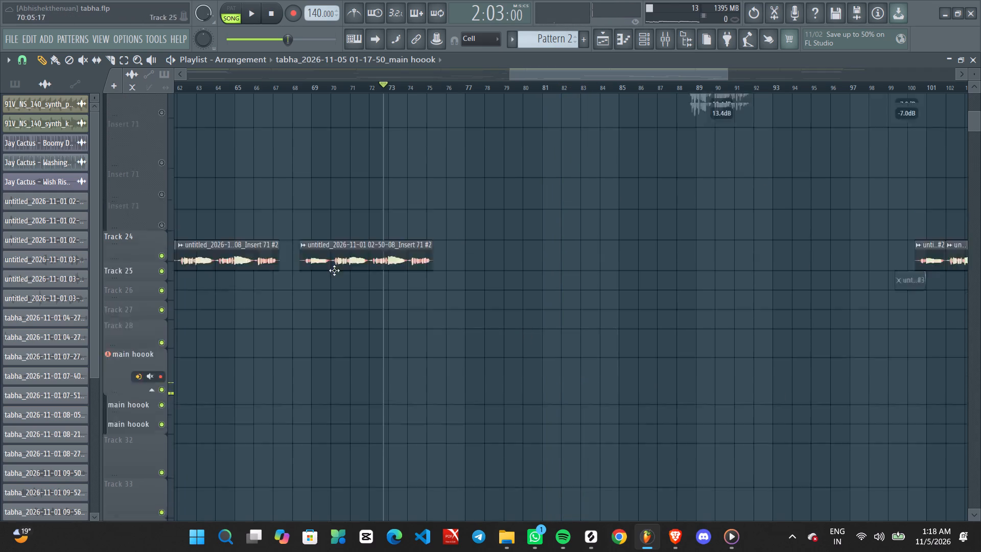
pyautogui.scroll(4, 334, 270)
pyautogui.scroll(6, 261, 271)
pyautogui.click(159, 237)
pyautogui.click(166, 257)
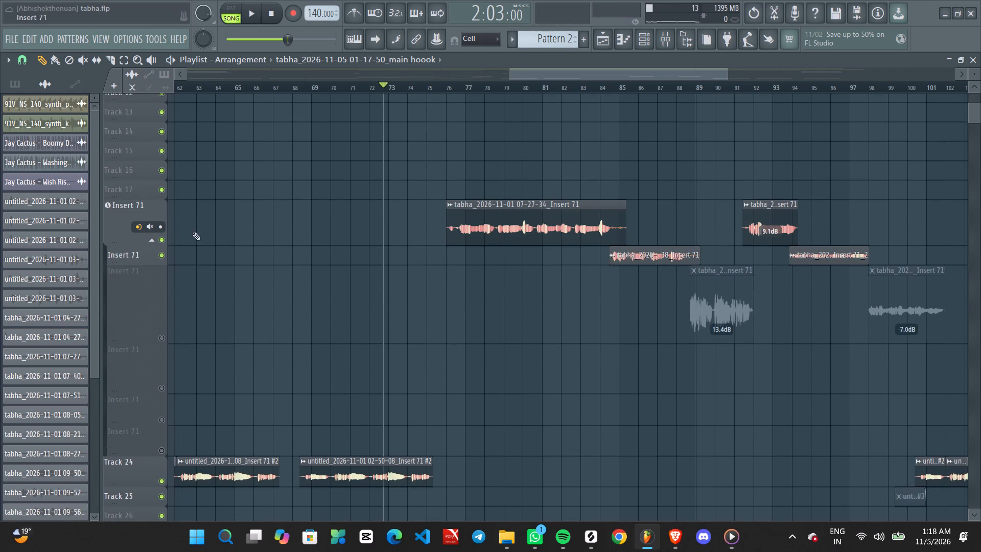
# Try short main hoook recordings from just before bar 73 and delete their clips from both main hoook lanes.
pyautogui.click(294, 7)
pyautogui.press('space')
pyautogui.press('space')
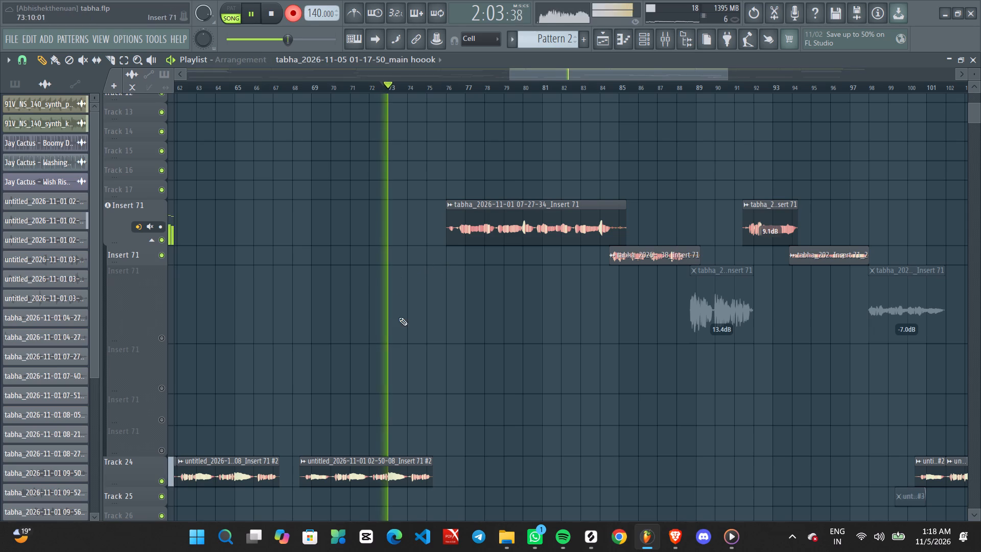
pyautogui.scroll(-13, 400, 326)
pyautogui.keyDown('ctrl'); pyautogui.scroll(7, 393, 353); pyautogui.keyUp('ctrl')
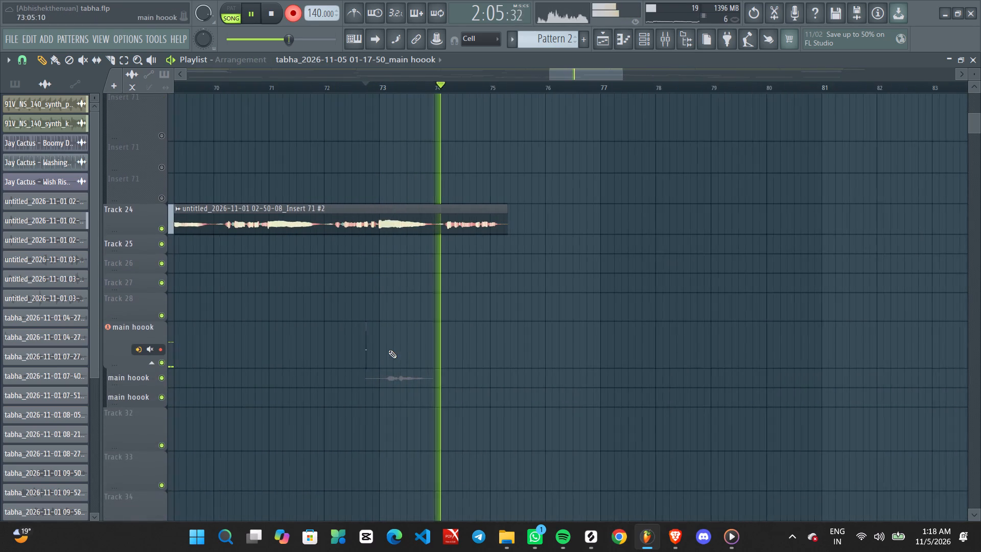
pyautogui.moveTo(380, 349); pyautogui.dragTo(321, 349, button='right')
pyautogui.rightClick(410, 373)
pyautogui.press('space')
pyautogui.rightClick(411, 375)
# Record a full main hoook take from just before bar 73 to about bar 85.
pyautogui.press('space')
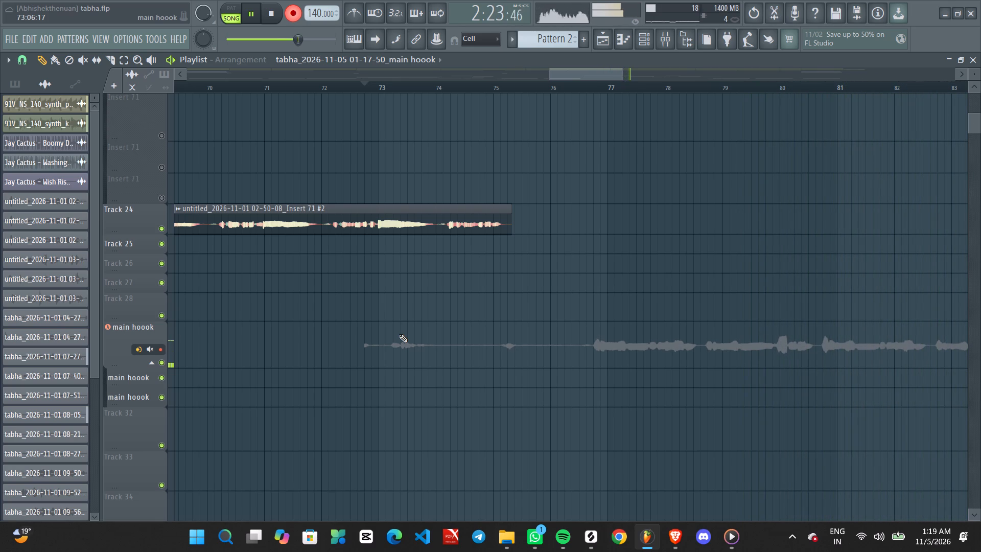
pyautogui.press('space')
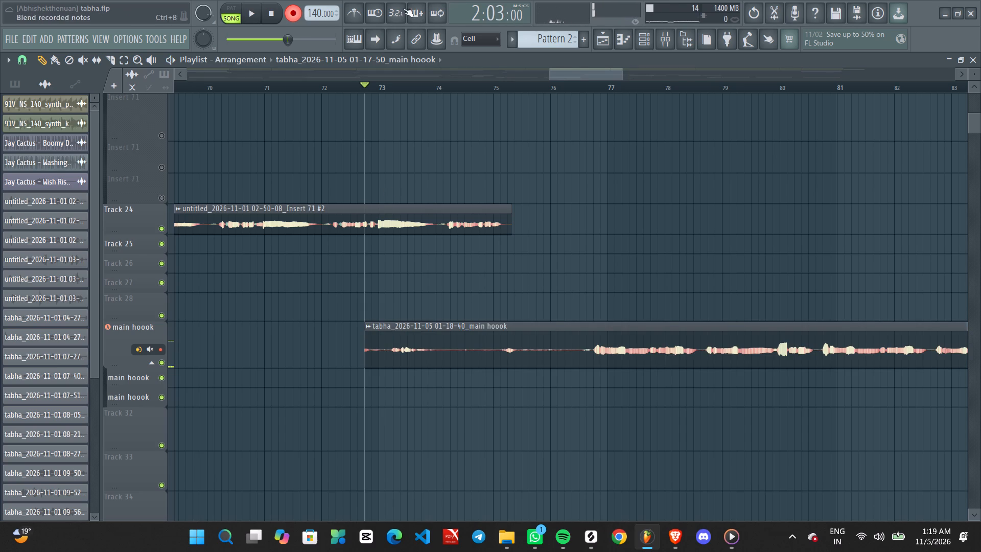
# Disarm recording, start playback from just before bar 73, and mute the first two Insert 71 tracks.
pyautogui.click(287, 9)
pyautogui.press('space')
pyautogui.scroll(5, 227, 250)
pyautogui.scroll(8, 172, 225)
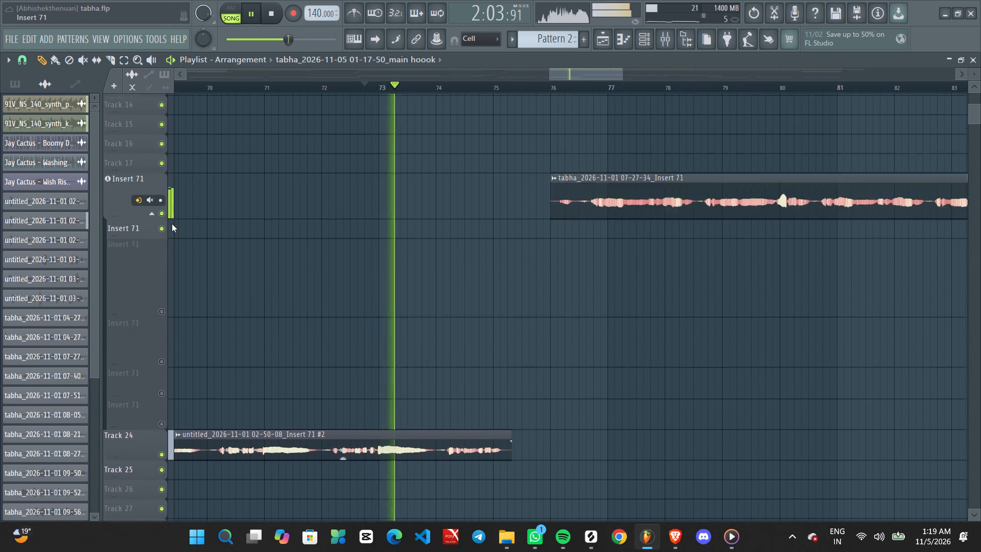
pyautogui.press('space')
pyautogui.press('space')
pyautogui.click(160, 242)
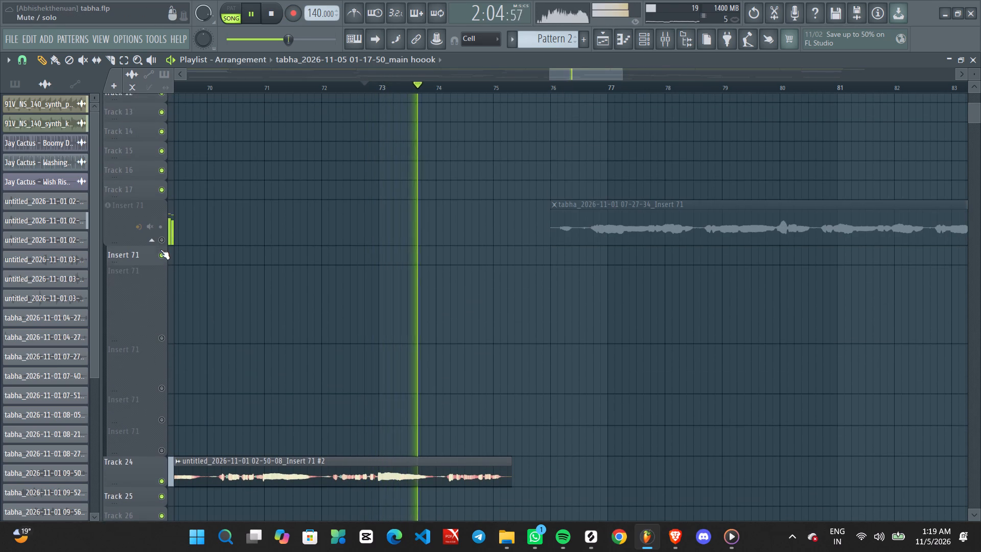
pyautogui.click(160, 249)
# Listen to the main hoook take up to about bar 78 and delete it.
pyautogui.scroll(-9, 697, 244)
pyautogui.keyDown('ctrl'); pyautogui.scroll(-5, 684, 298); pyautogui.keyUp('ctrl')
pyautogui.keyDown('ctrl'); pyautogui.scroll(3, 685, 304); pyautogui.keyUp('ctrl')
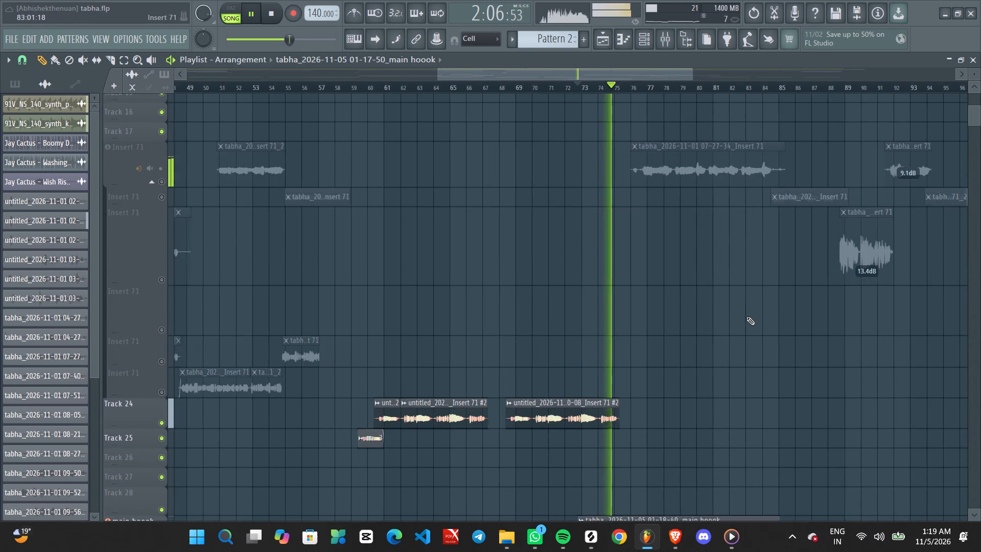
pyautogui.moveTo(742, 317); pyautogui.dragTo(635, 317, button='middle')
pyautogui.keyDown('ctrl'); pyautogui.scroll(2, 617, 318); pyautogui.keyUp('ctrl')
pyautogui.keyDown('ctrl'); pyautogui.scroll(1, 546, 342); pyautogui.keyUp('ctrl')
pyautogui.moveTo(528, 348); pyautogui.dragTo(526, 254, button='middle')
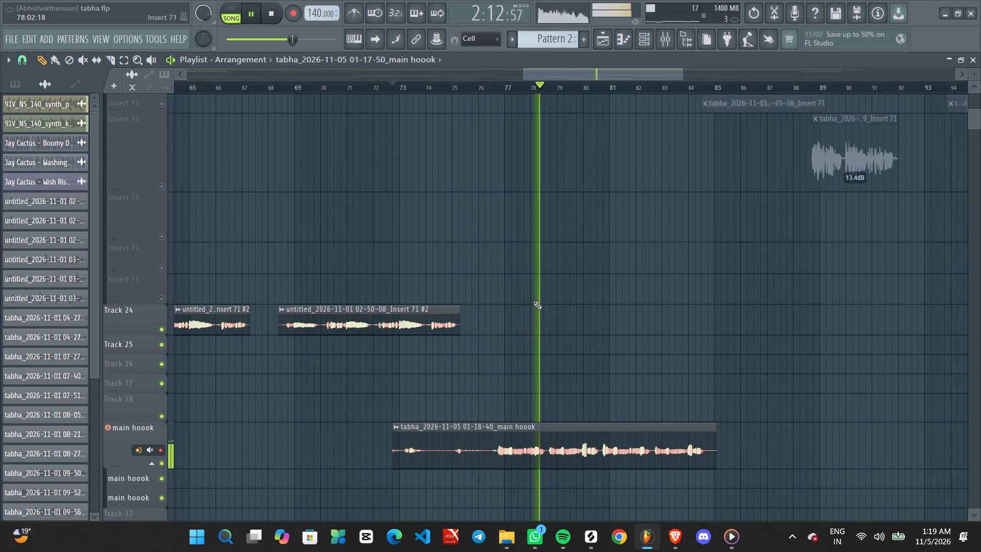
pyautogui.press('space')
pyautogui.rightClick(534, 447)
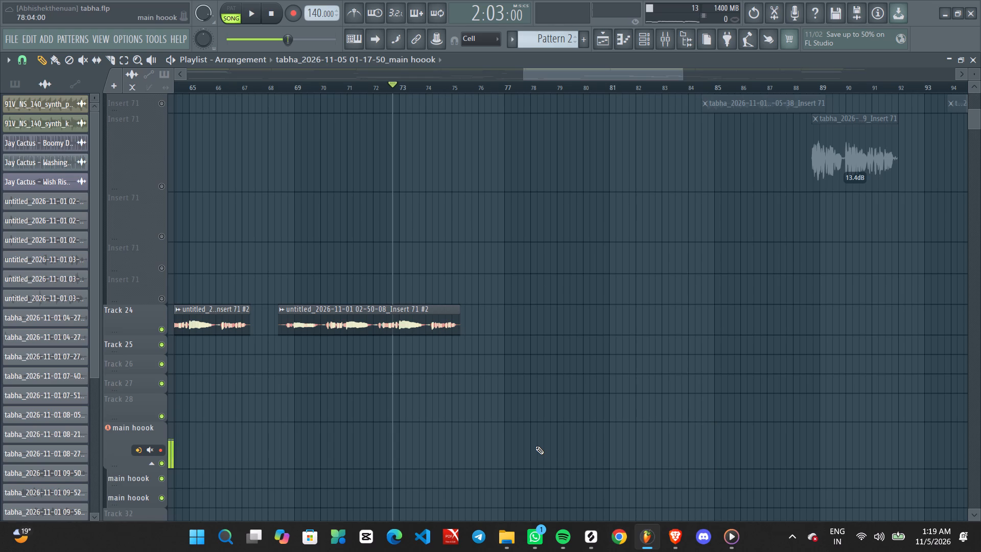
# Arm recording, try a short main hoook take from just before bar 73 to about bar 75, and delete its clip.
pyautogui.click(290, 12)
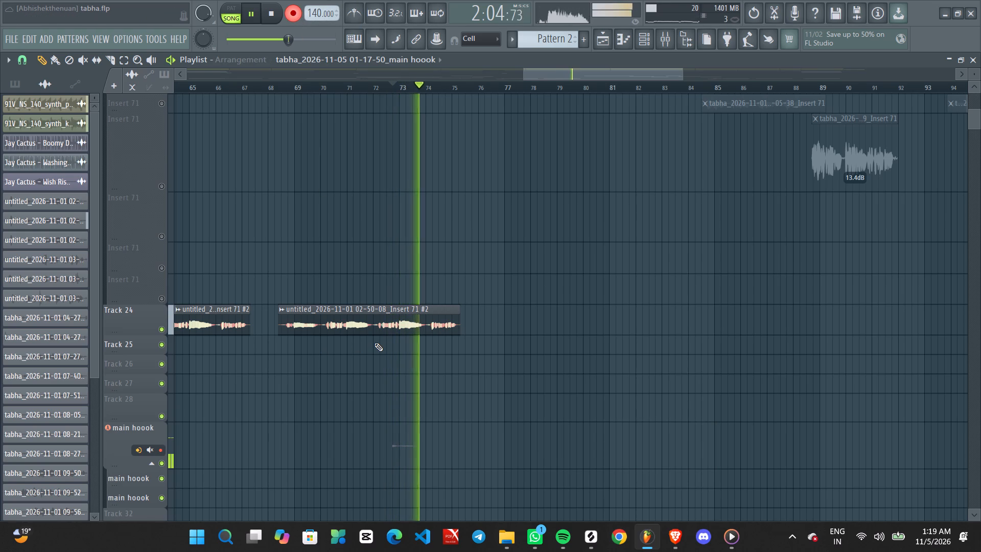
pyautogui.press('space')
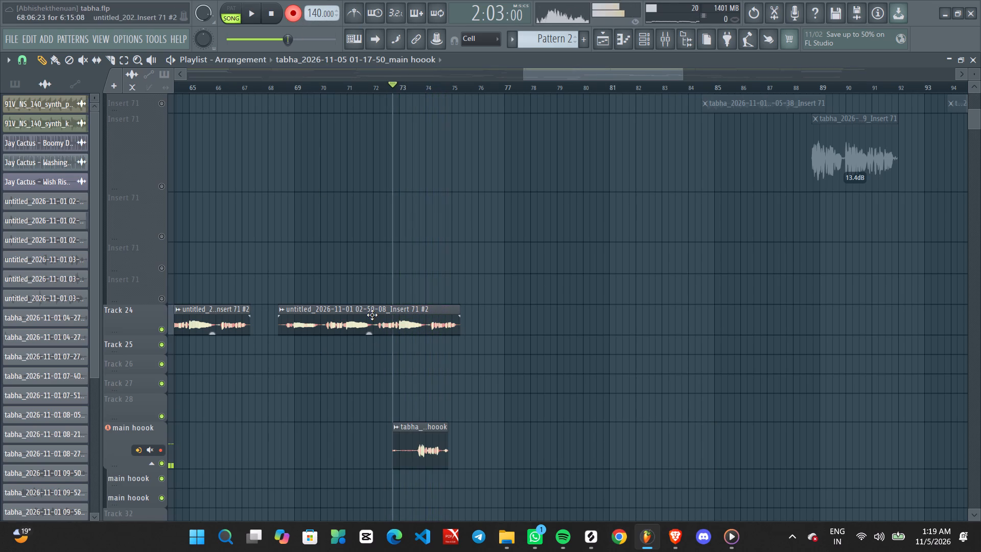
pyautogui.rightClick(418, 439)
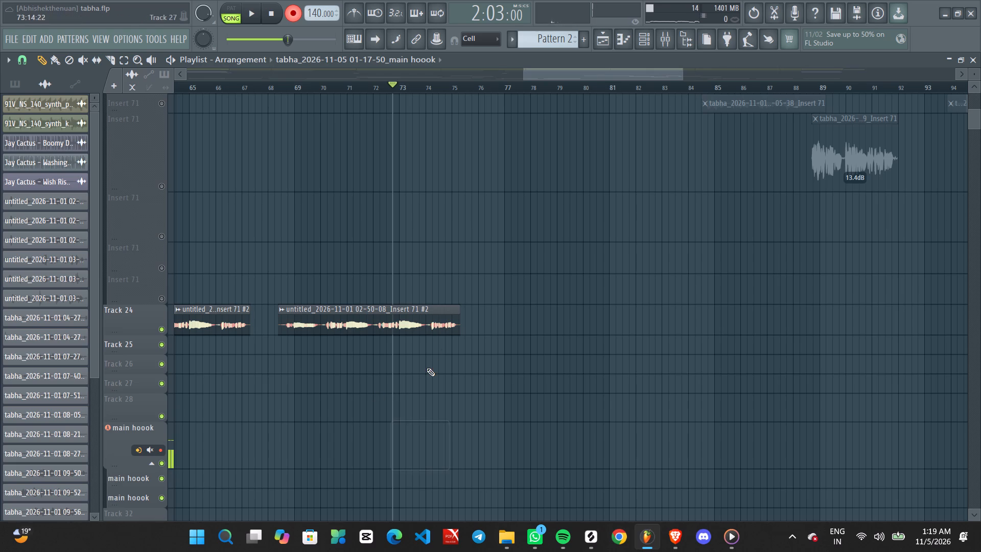
# Record a long main hoook take from just before bar 73 to about the middle of bar 89.
pyautogui.press('space')
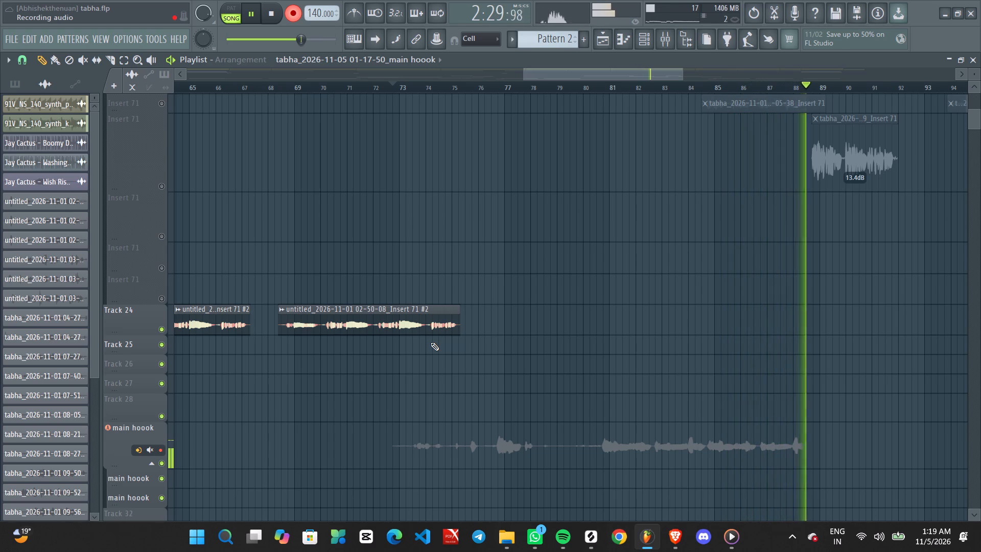
pyautogui.press('space')
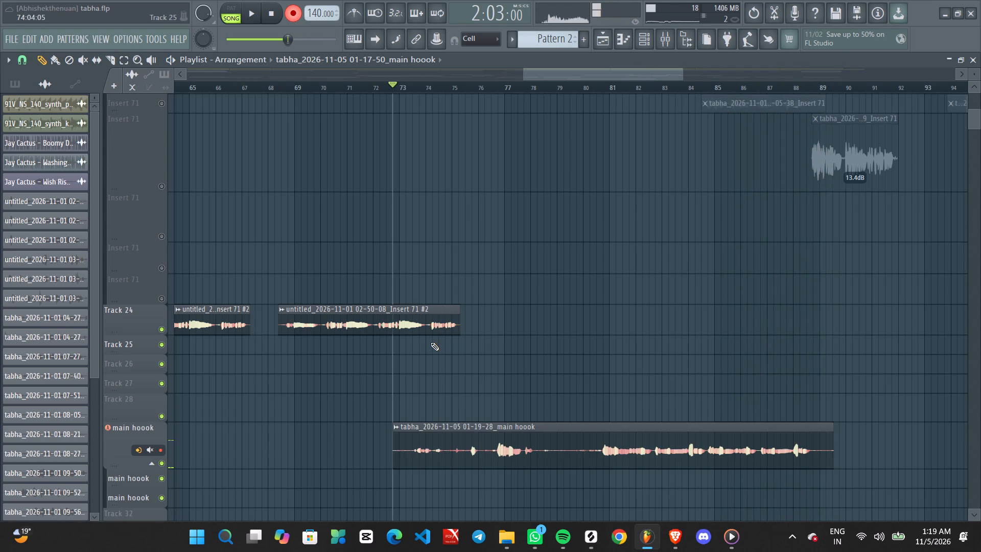
# Disarm recording and play back the long main hoook take from its start, from late in bar 79, and from just after bar 84.
pyautogui.click(295, 16)
pyautogui.press('space')
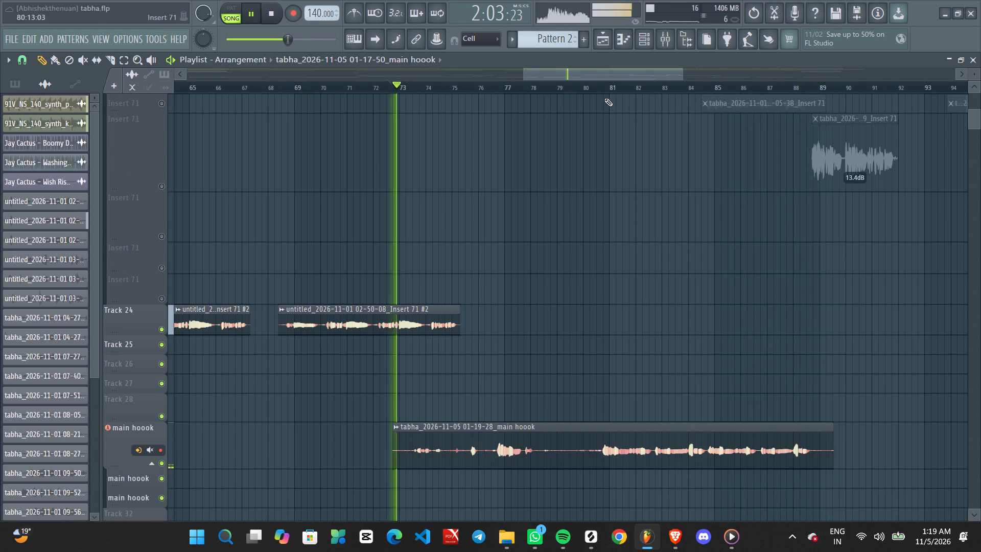
pyautogui.click(578, 85)
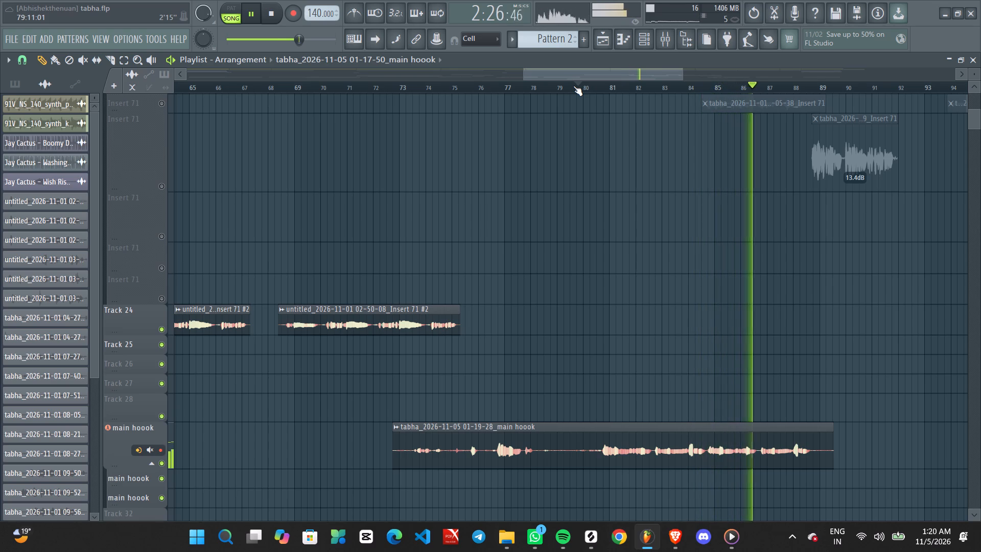
pyautogui.press('space')
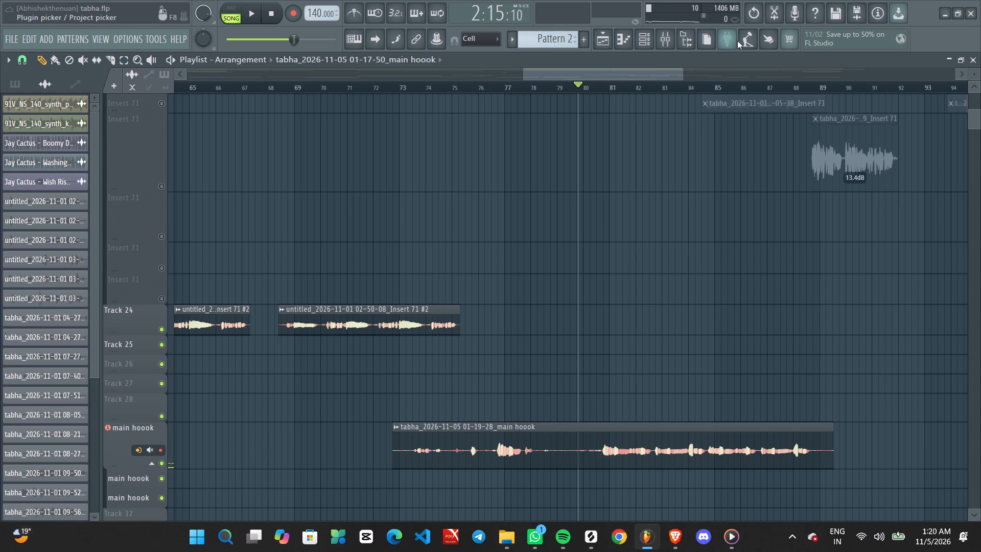
pyautogui.click(694, 87)
pyautogui.press('space')
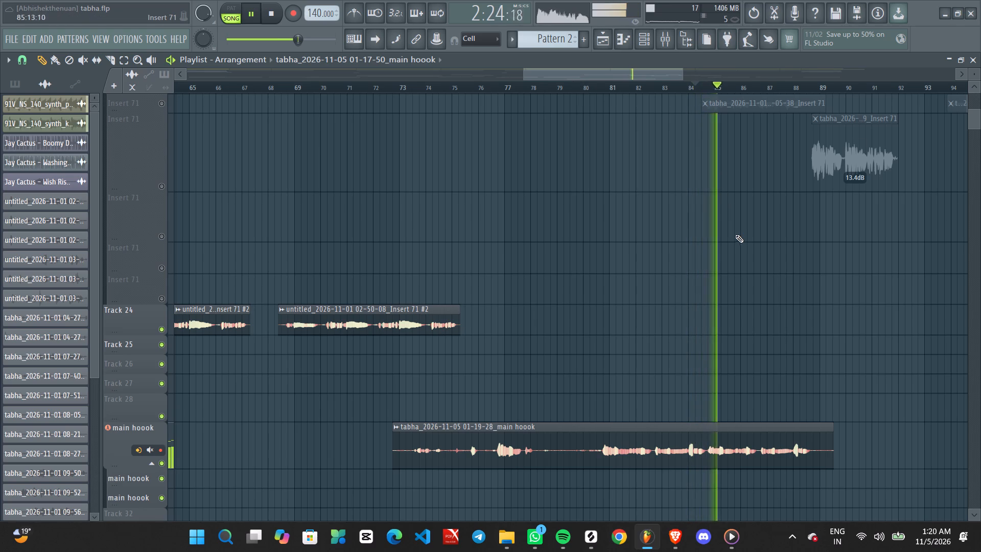
pyautogui.press('space')
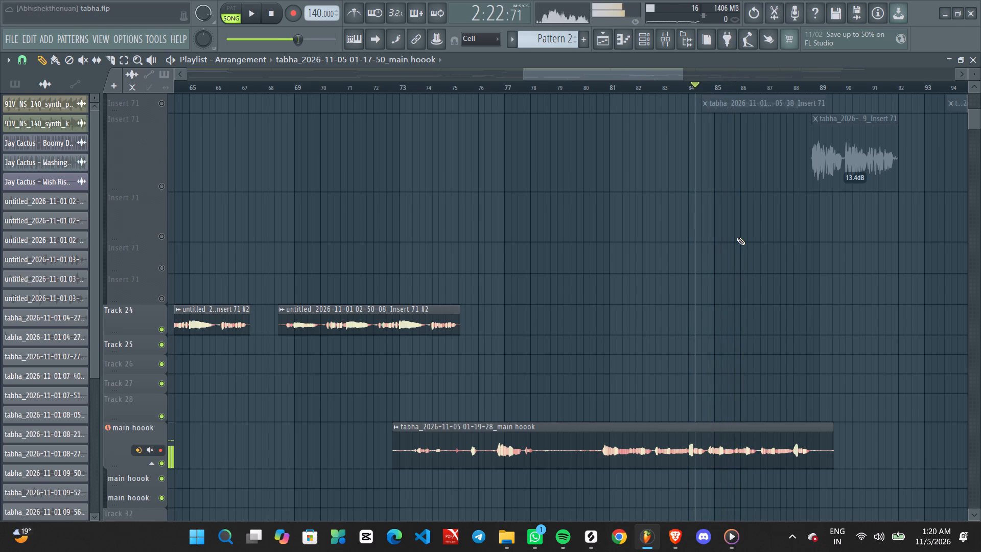
# Delete the long main hoook take that runs from just before bar 73 to bar 89.
pyautogui.rightClick(635, 457)
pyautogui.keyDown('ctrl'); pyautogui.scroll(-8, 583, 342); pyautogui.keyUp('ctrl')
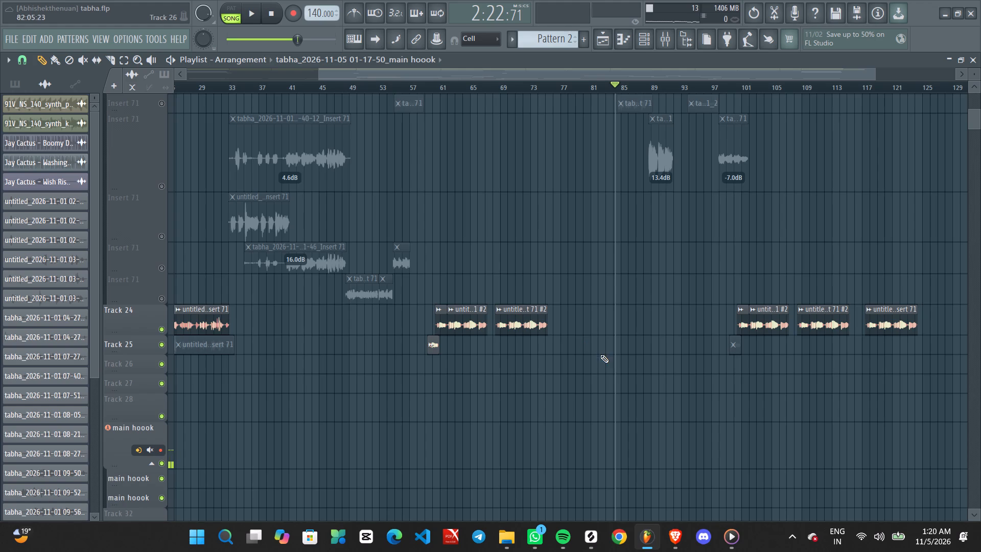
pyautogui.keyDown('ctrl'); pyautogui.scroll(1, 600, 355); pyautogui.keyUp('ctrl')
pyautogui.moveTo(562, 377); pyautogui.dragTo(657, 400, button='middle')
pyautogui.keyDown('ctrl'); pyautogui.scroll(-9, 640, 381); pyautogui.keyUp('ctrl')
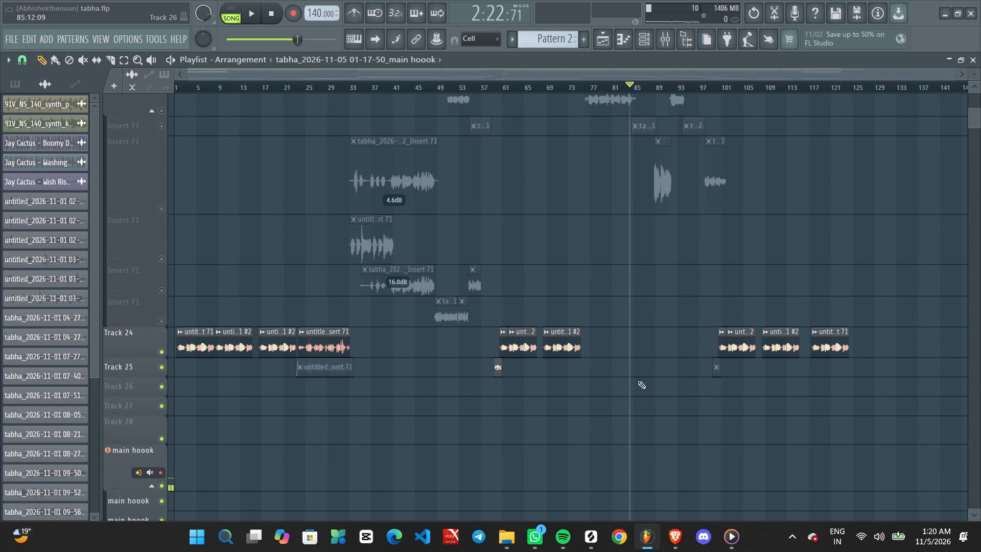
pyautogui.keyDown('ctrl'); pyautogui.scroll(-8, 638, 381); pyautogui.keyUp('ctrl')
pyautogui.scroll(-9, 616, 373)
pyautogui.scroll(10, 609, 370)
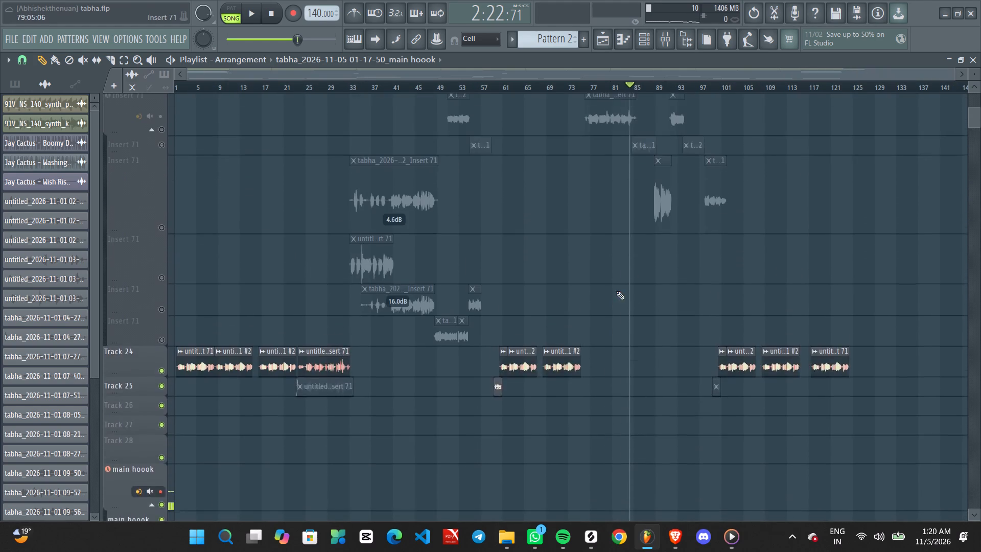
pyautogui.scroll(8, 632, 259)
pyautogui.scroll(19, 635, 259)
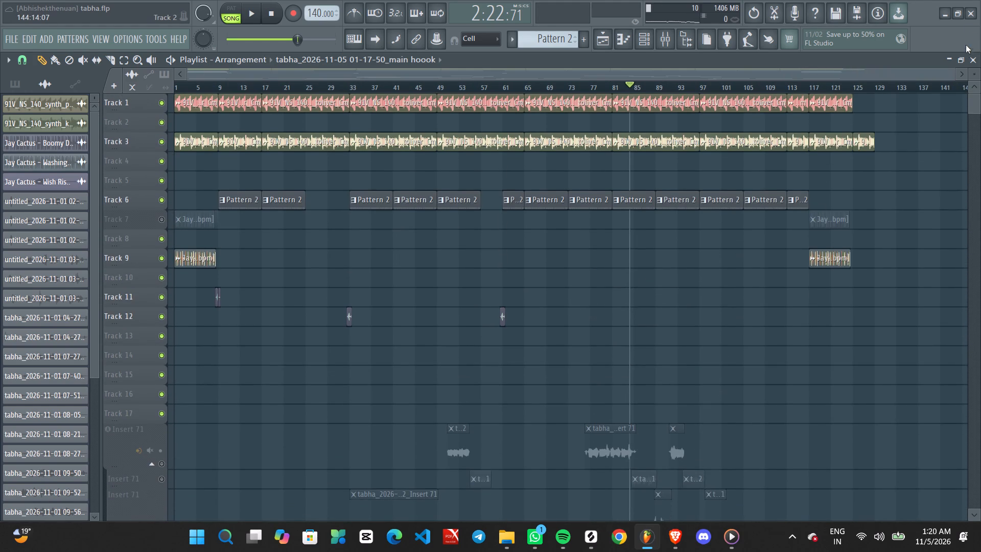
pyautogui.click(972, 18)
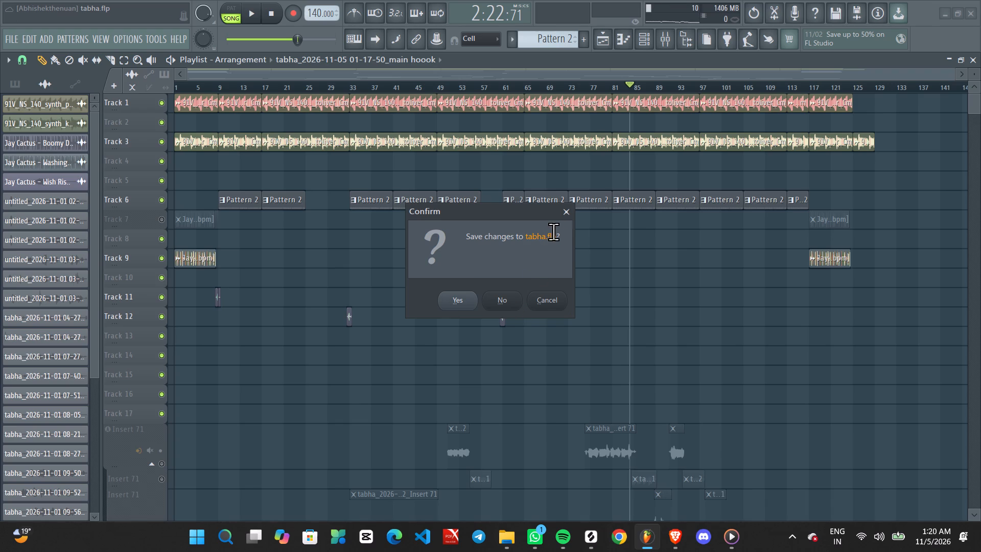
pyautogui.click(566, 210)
# Move the playhead back to about the middle of bar 71.
pyautogui.keyDown('ctrl'); pyautogui.scroll(2, 603, 329); pyautogui.keyUp('ctrl')
pyautogui.moveTo(618, 391); pyautogui.dragTo(628, 157, button='middle')
pyautogui.keyDown('ctrl'); pyautogui.scroll(2, 576, 419); pyautogui.keyUp('ctrl')
pyautogui.moveTo(583, 467); pyautogui.dragTo(585, 52, button='middle')
pyautogui.keyDown('ctrl'); pyautogui.scroll(-8, 546, 218); pyautogui.keyUp('ctrl')
pyautogui.click(612, 86)
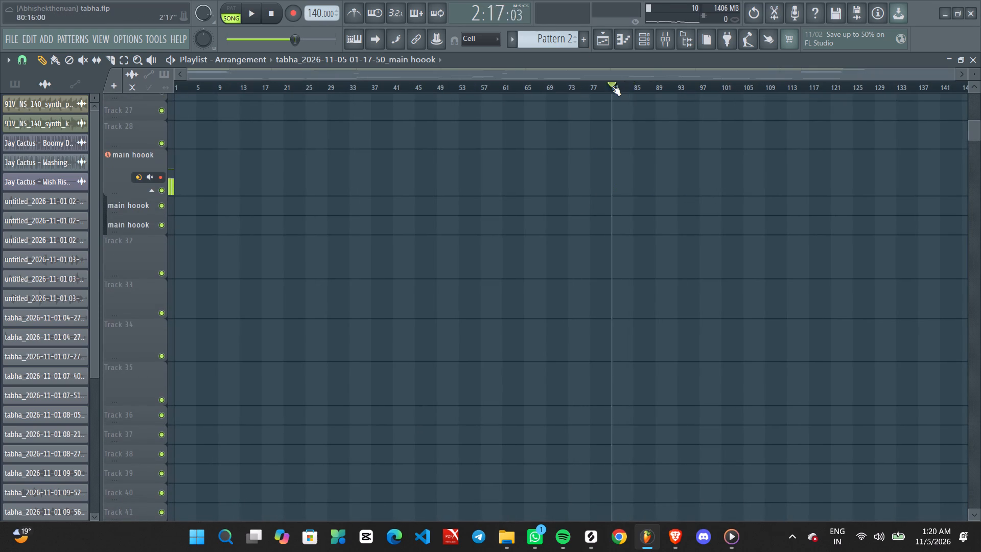
pyautogui.click(594, 85)
pyautogui.doubleClick(562, 85)
# Mute Track 24 and Track 25, which hold the untitled Insert 71 vocal clips.
pyautogui.scroll(1, 455, 244)
pyautogui.scroll(-1, 455, 246)
pyautogui.scroll(13, 455, 247)
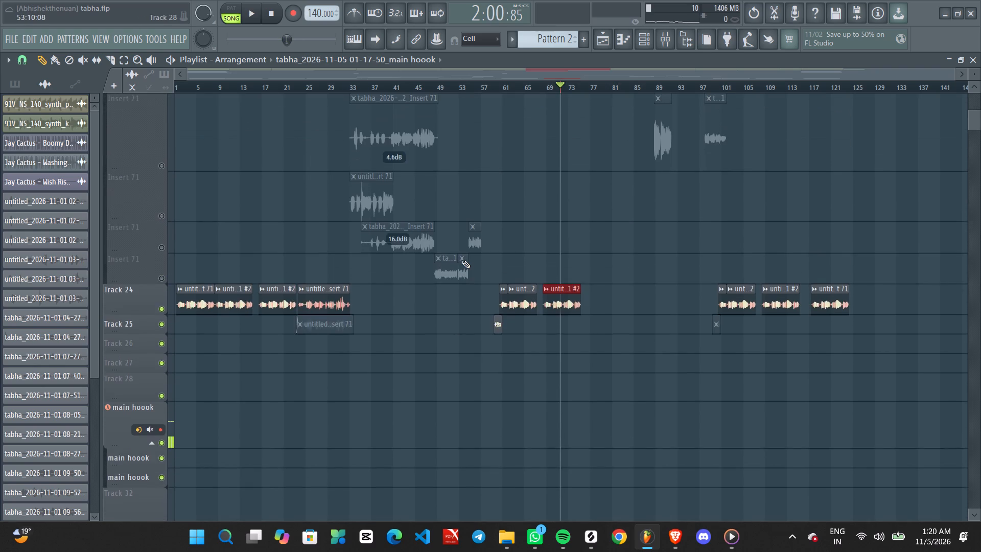
pyautogui.scroll(2, 462, 261)
pyautogui.click(162, 348)
pyautogui.scroll(8, 514, 294)
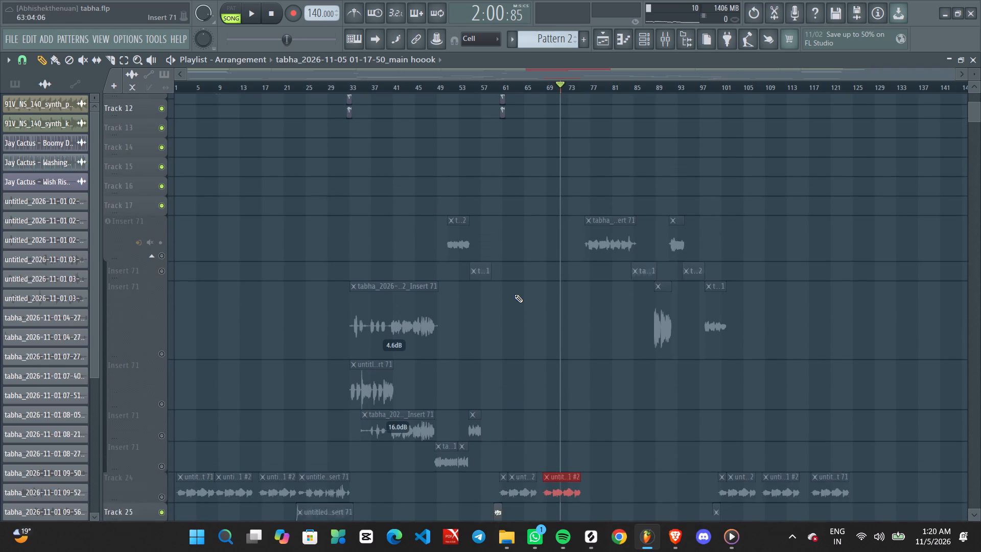
pyautogui.keyDown('ctrl'); pyautogui.click(521, 288); pyautogui.keyUp('ctrl')
pyautogui.scroll(-6, 526, 291)
pyautogui.scroll(16, 526, 291)
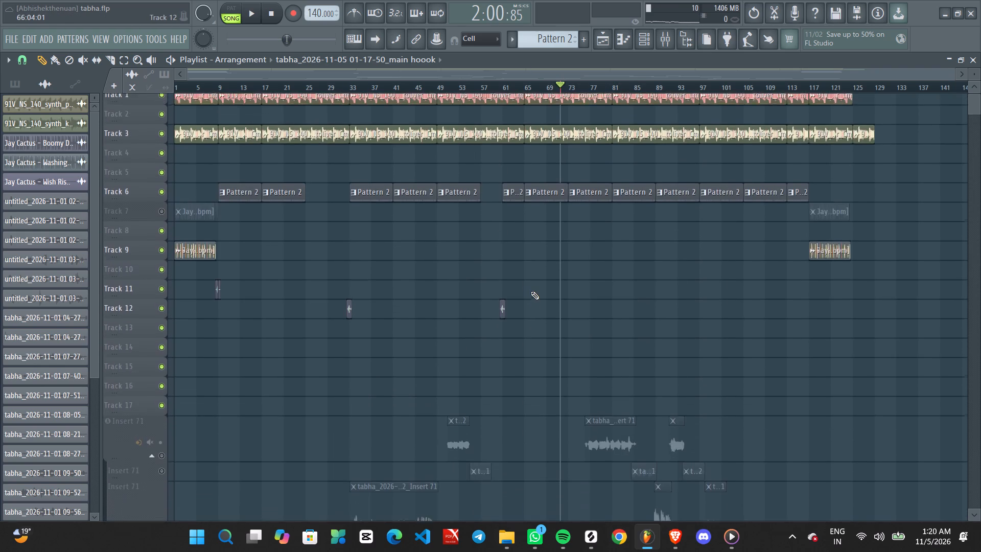
pyautogui.scroll(-17, 531, 291)
pyautogui.scroll(1, 531, 291)
pyautogui.scroll(-6, 531, 291)
pyautogui.keyDown('ctrl'); pyautogui.scroll(3, 508, 289); pyautogui.keyUp('ctrl')
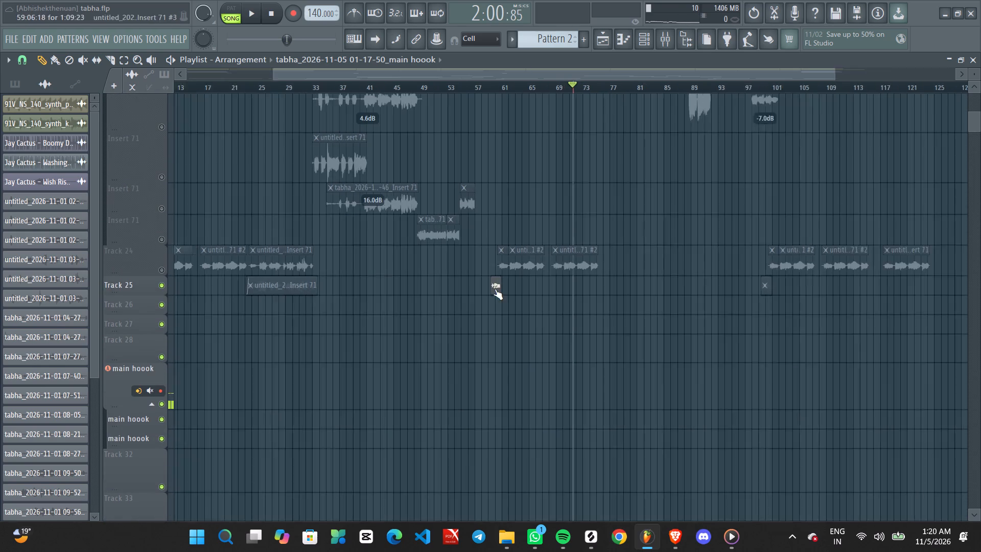
pyautogui.keyDown('ctrl'); pyautogui.scroll(5, 515, 289); pyautogui.keyUp('ctrl')
pyautogui.keyDown('ctrl'); pyautogui.scroll(-8, 439, 283); pyautogui.keyUp('ctrl')
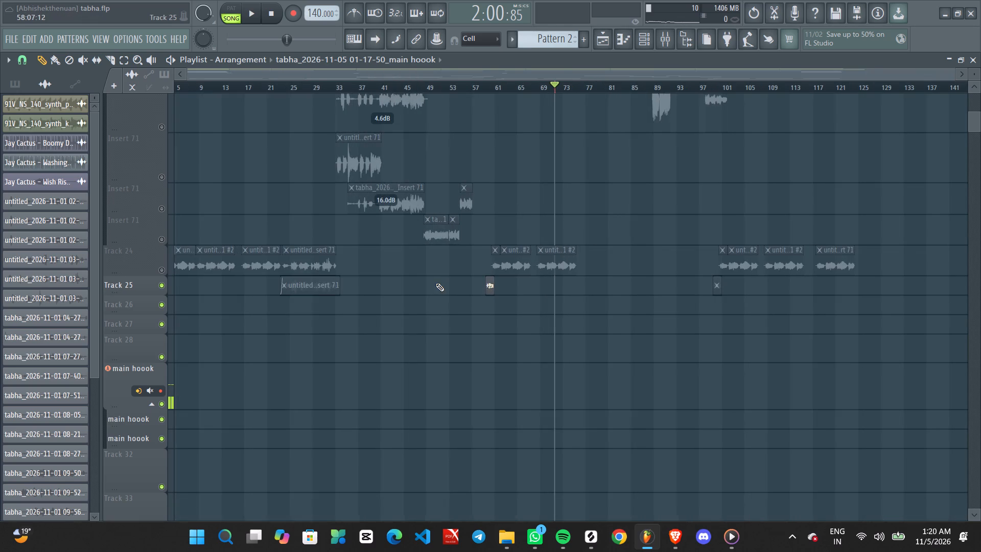
pyautogui.keyDown('ctrl'); pyautogui.scroll(-7, 435, 284); pyautogui.keyUp('ctrl')
pyautogui.click(163, 285)
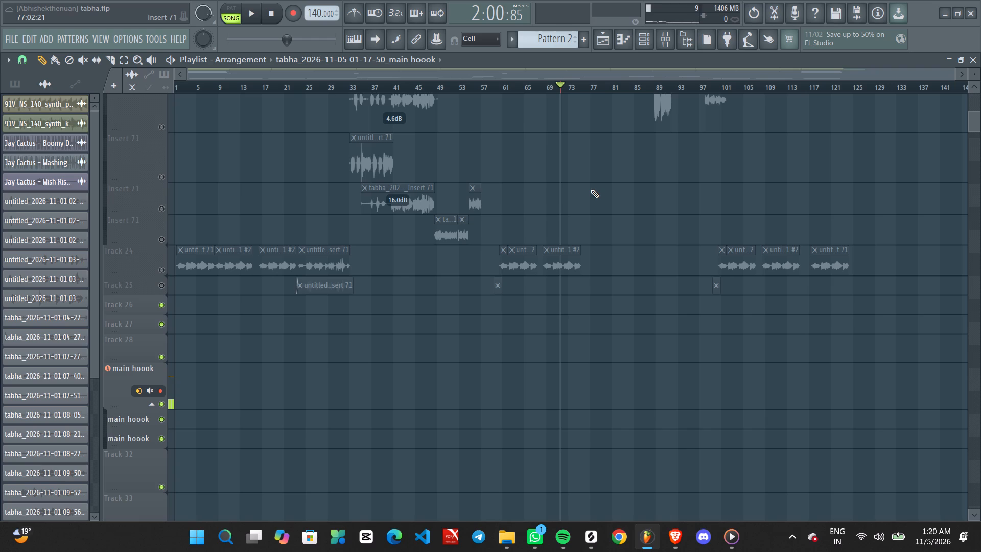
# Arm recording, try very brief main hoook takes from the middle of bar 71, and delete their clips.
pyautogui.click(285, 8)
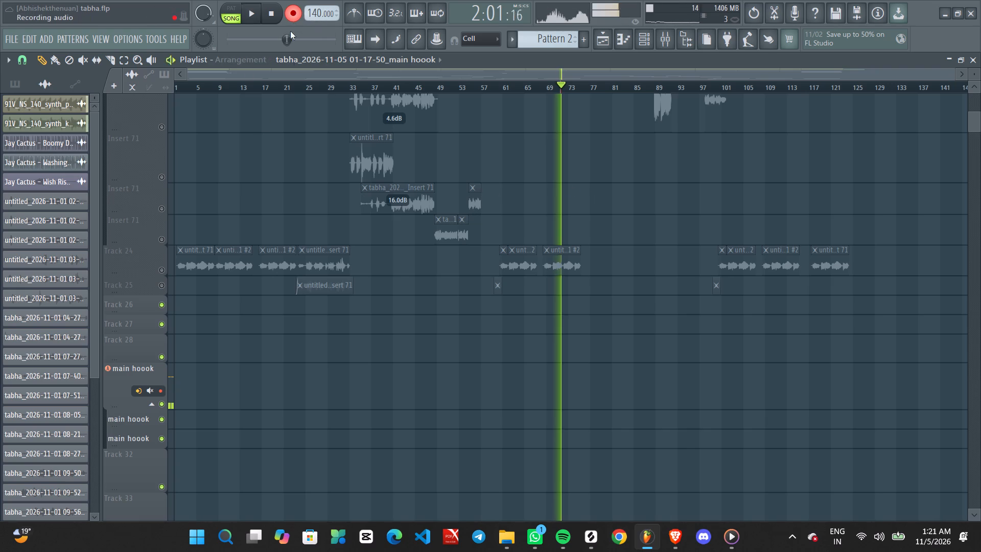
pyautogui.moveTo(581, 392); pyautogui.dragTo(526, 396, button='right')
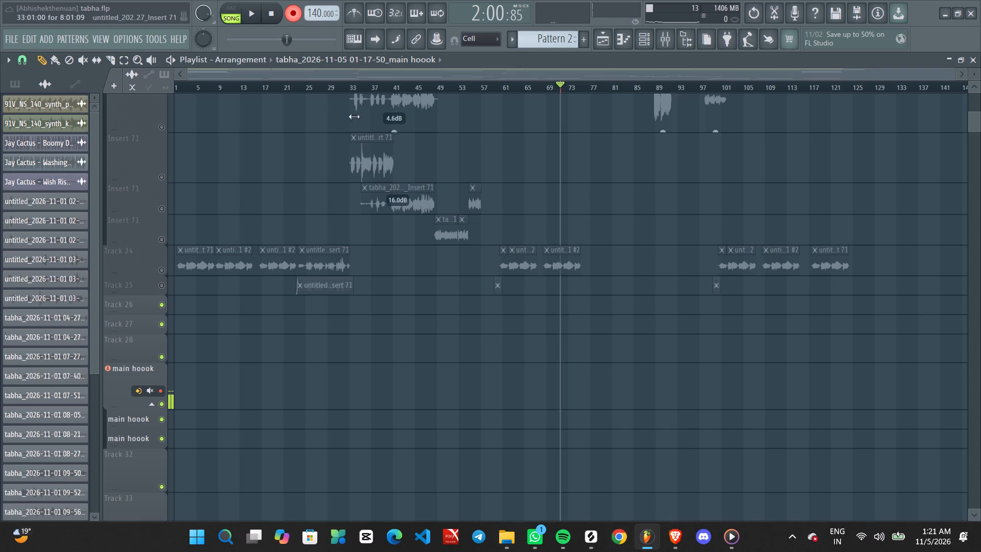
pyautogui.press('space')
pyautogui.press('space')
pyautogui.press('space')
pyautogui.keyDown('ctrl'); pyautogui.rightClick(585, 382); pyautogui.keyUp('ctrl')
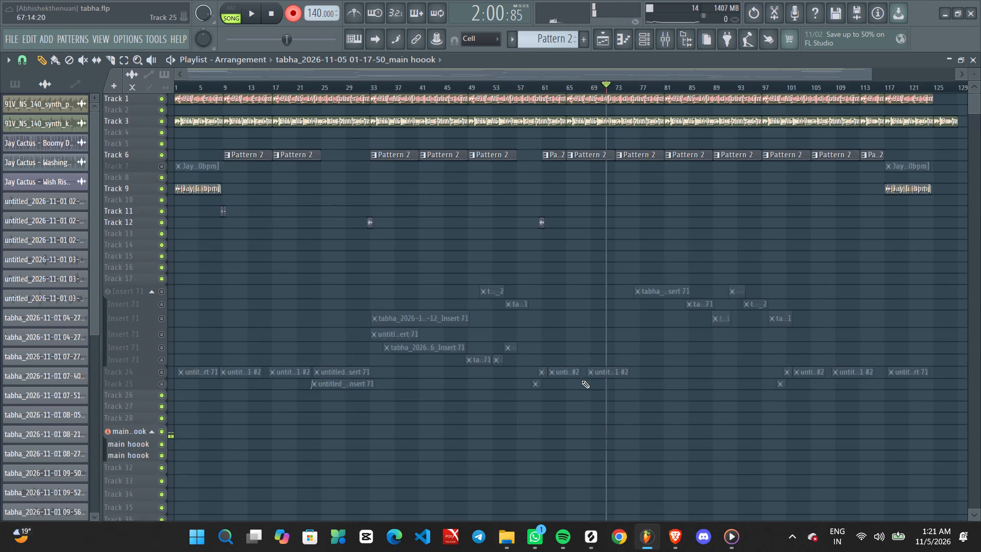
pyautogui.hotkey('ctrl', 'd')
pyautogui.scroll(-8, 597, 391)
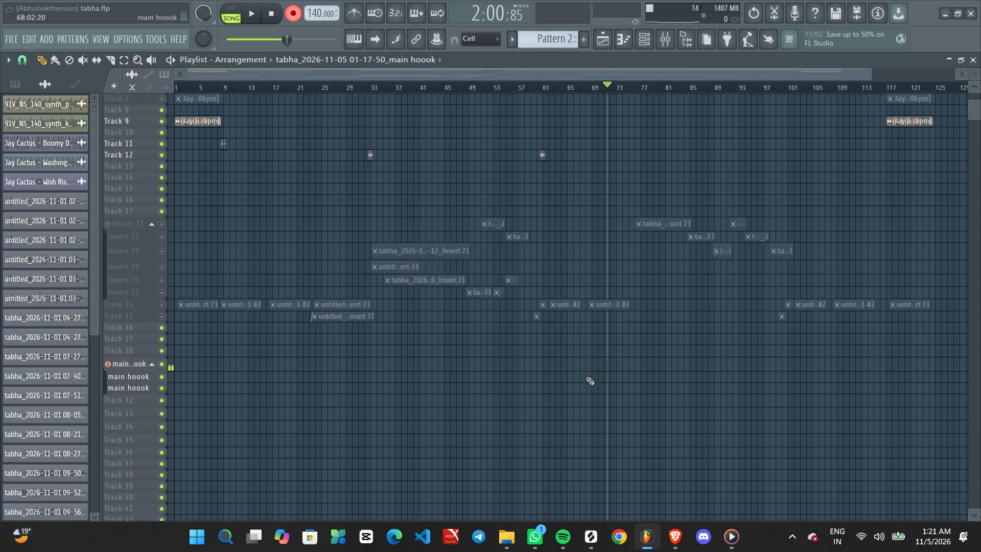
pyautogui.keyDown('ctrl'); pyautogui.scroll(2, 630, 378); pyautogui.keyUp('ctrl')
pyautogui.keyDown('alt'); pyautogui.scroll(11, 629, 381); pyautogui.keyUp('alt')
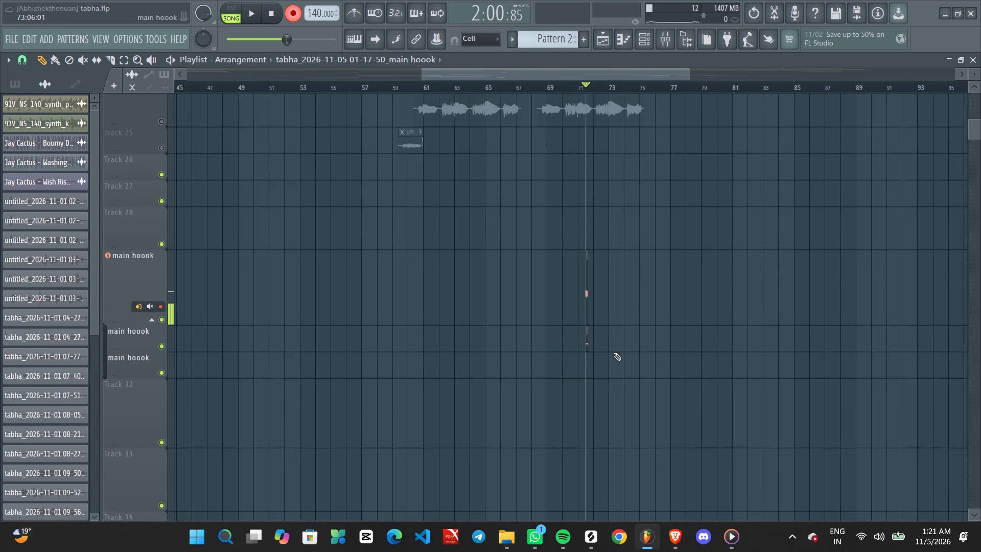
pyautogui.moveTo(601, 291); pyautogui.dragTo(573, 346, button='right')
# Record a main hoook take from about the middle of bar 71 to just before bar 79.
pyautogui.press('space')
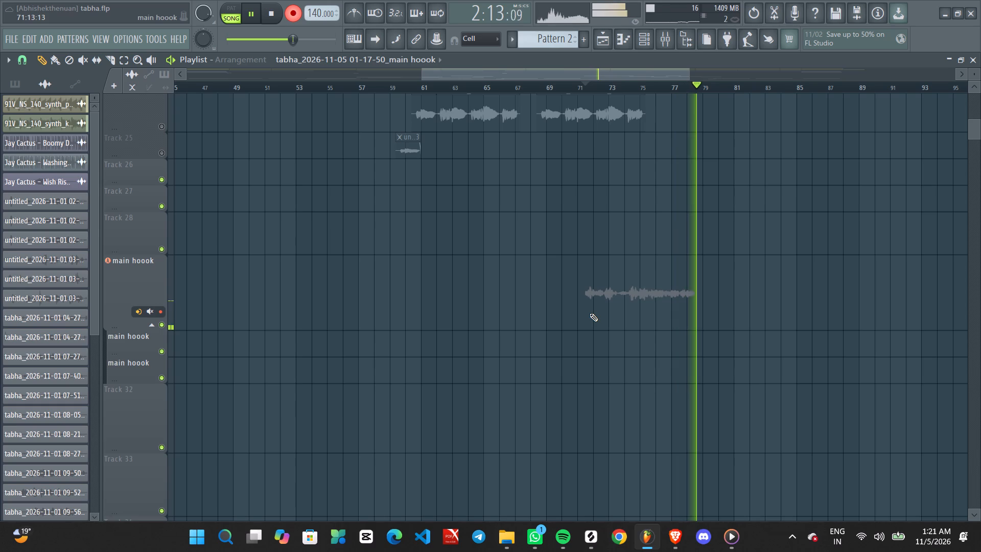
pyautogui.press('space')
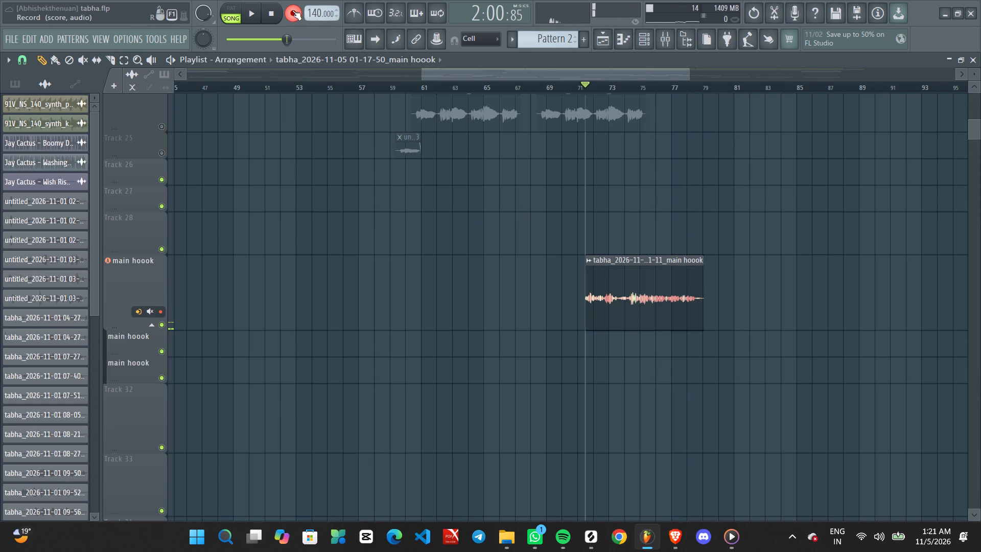
# Disarm recording and play back the new main hoook take from its start and from late in bar 72.
pyautogui.click(292, 10)
pyautogui.press('space')
pyautogui.click(605, 90)
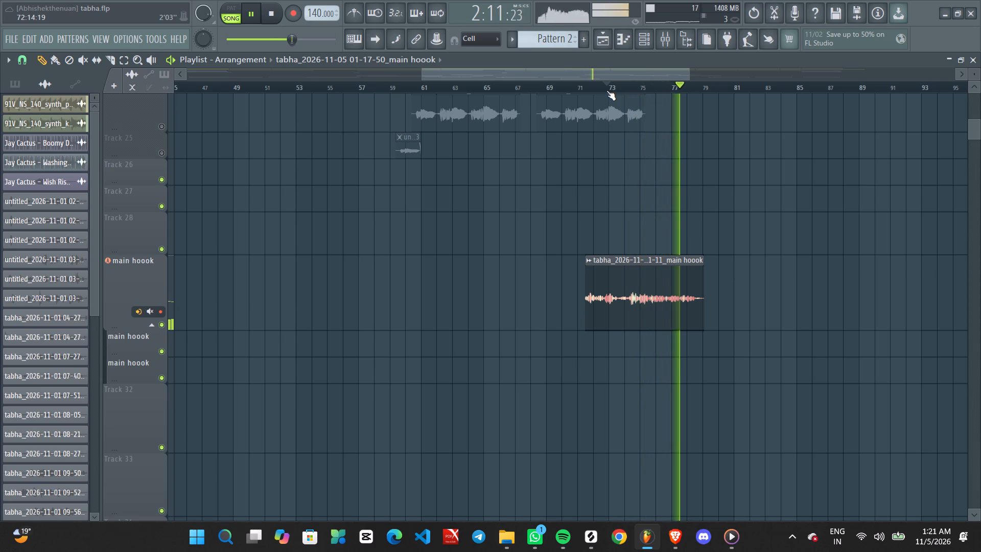
pyautogui.press('space')
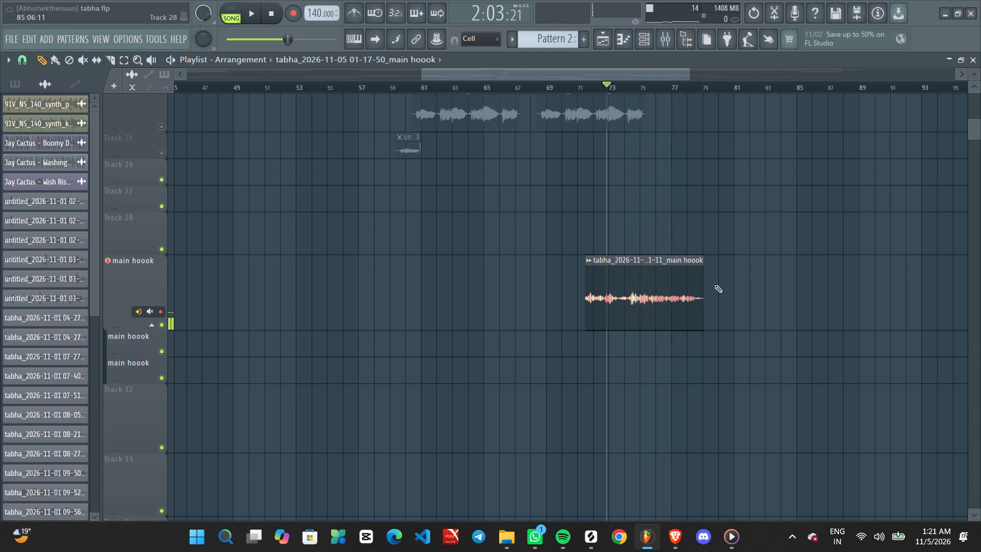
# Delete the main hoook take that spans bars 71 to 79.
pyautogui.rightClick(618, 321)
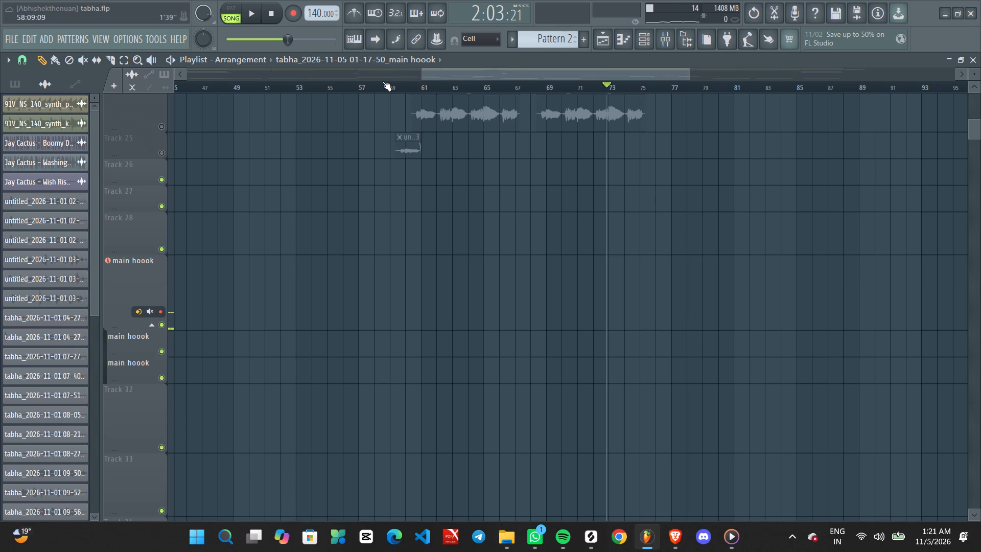
# Move the playhead to late in bar 71, unmute Track 24, and start playback with its vocals as reference.
pyautogui.scroll(19, 367, 198)
pyautogui.moveTo(378, 251); pyautogui.dragTo(545, 113, button='middle')
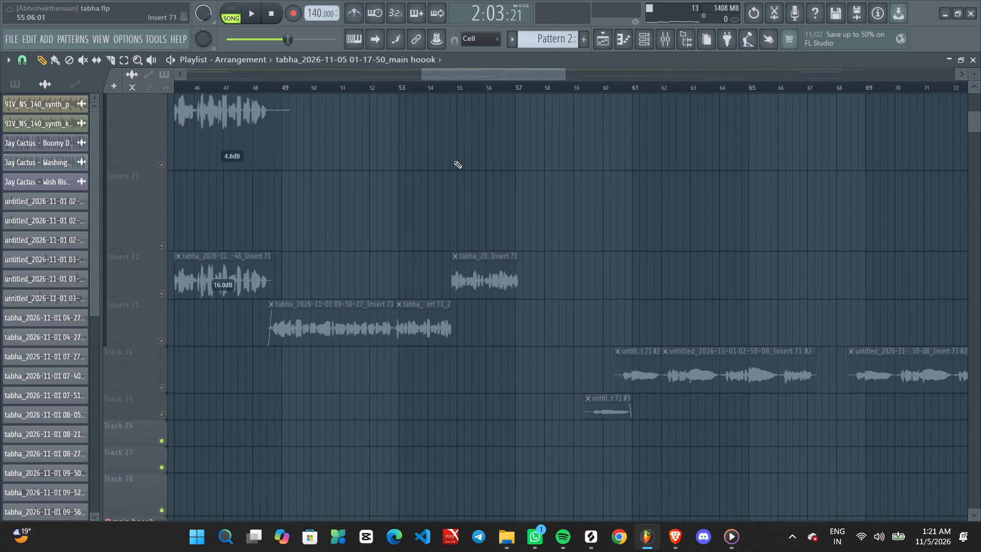
pyautogui.keyDown('ctrl'); pyautogui.scroll(-9, 447, 165); pyautogui.keyUp('ctrl')
pyautogui.scroll(-6, 420, 334)
pyautogui.scroll(1, 418, 333)
pyautogui.scroll(-1, 418, 333)
pyautogui.keyDown('ctrl'); pyautogui.scroll(2, 406, 327); pyautogui.keyUp('ctrl')
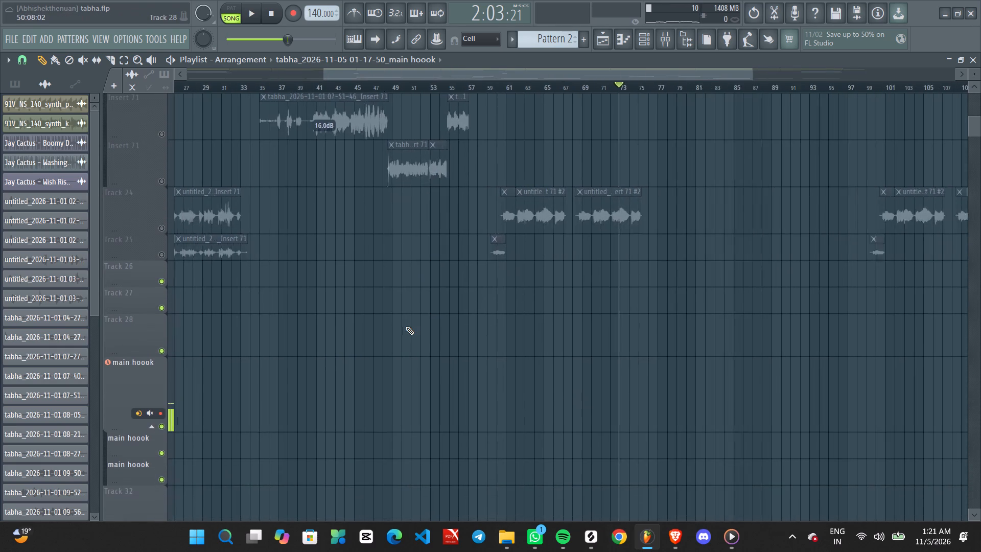
pyautogui.keyDown('ctrl'); pyautogui.scroll(1, 406, 327); pyautogui.keyUp('ctrl')
pyautogui.click(650, 84)
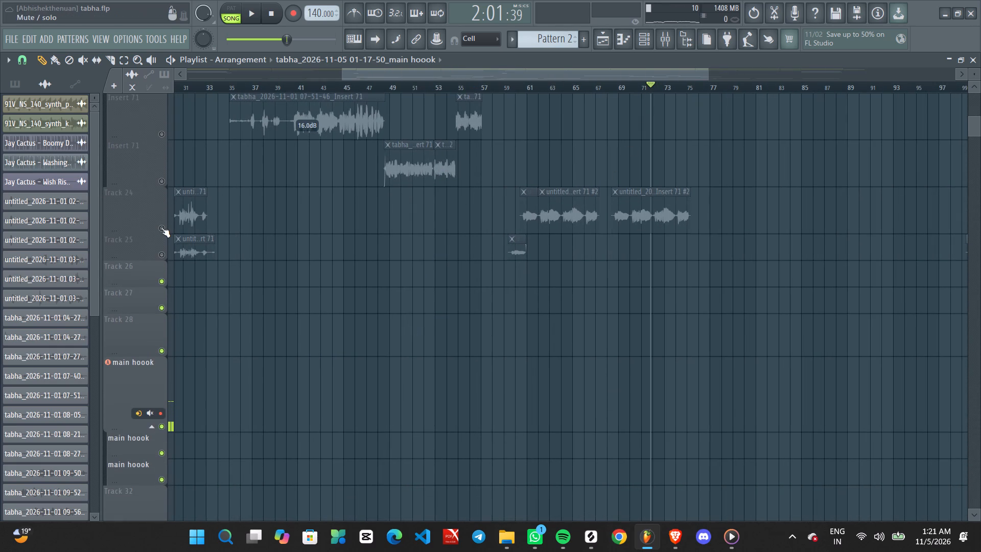
pyautogui.click(161, 227)
pyautogui.press('space')
# Arm recording during playback and record a main hoook take from about mid-bar 73 to about mid-bar 86.
pyautogui.keyDown('ctrl'); pyautogui.scroll(2, 570, 319); pyautogui.keyUp('ctrl')
pyautogui.moveTo(731, 311); pyautogui.dragTo(458, 309, button='middle')
pyautogui.keyDown('ctrl'); pyautogui.scroll(1, 465, 309); pyautogui.keyUp('ctrl')
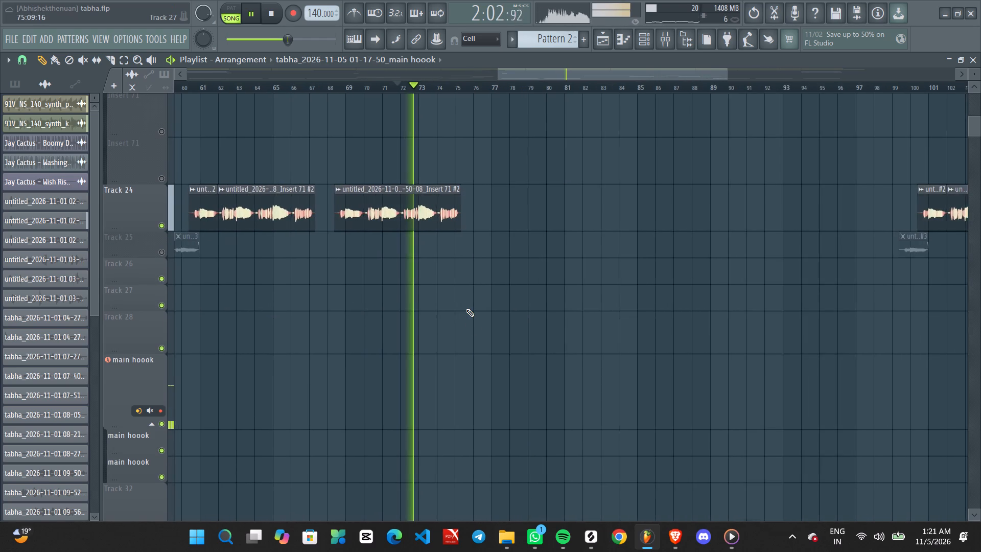
pyautogui.moveTo(456, 363); pyautogui.dragTo(462, 295, button='middle')
pyautogui.click(296, 15)
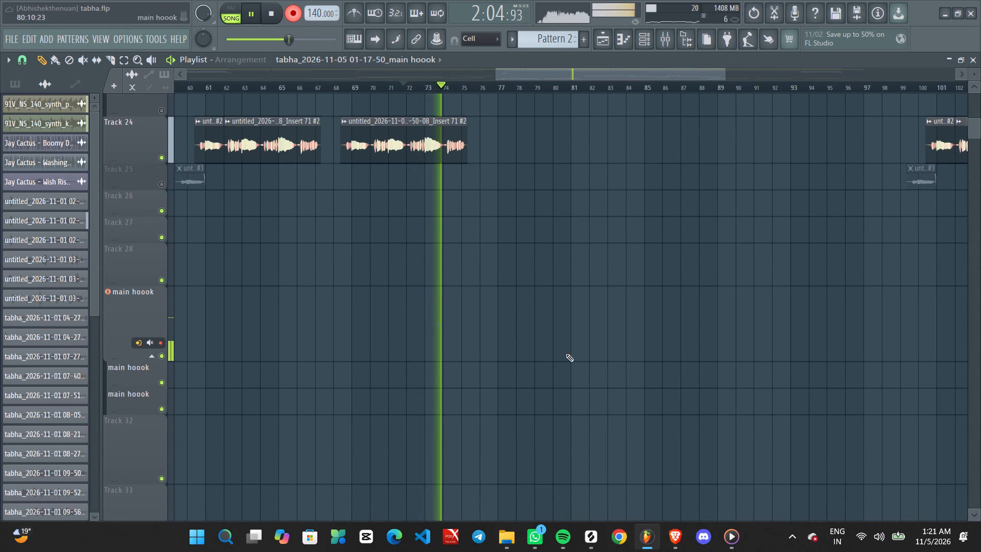
pyautogui.keyDown('ctrl'); pyautogui.scroll(2, 491, 343); pyautogui.keyUp('ctrl')
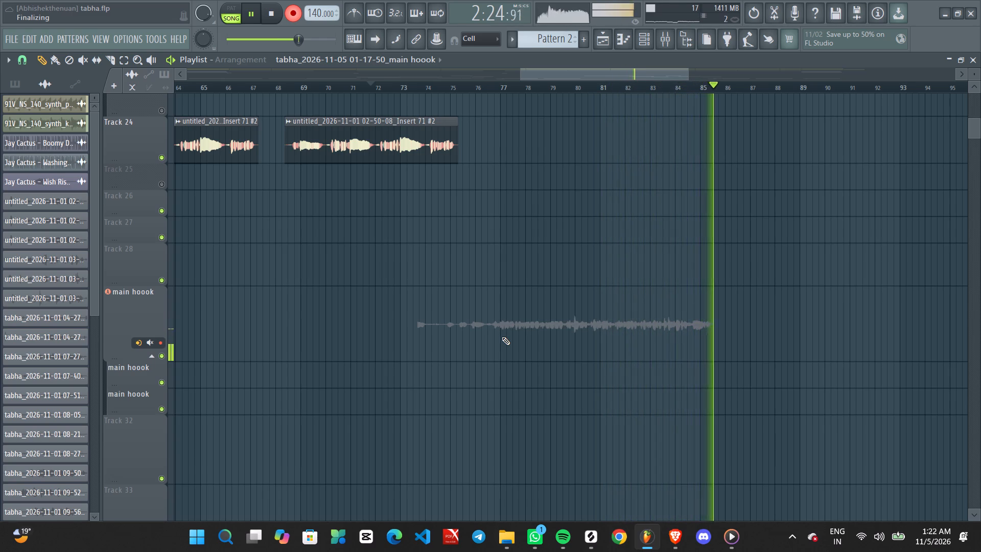
pyautogui.press('space')
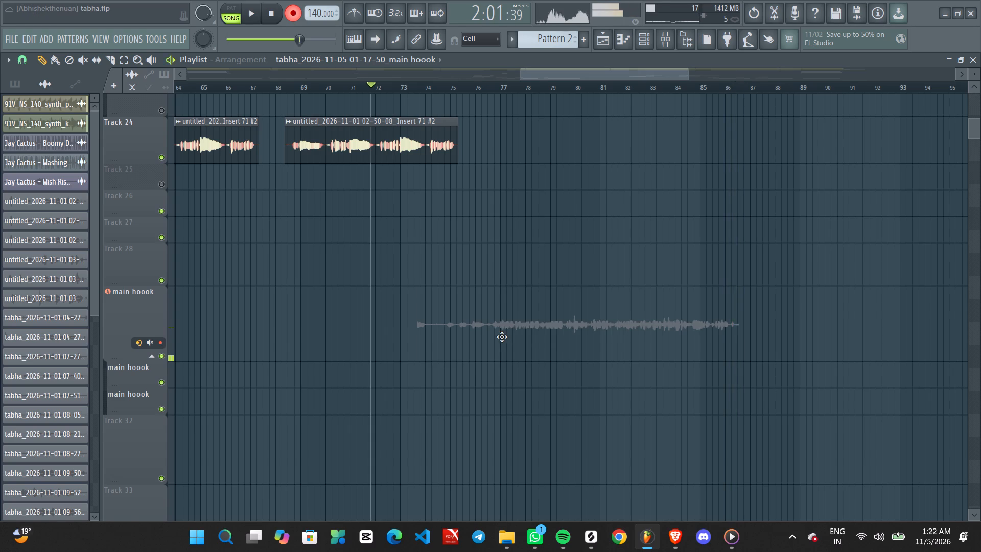
# Disarm recording and play back the new main hoook take from late in bar 71 and from about mid-bar 75.
pyautogui.click(298, 13)
pyautogui.press('space')
pyautogui.click(466, 84)
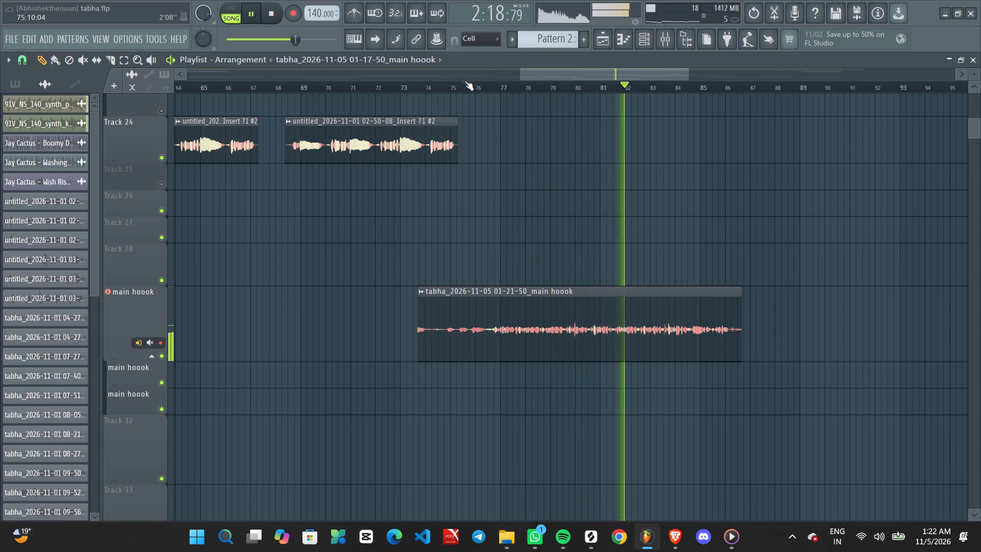
pyautogui.press('space')
pyautogui.press('space')
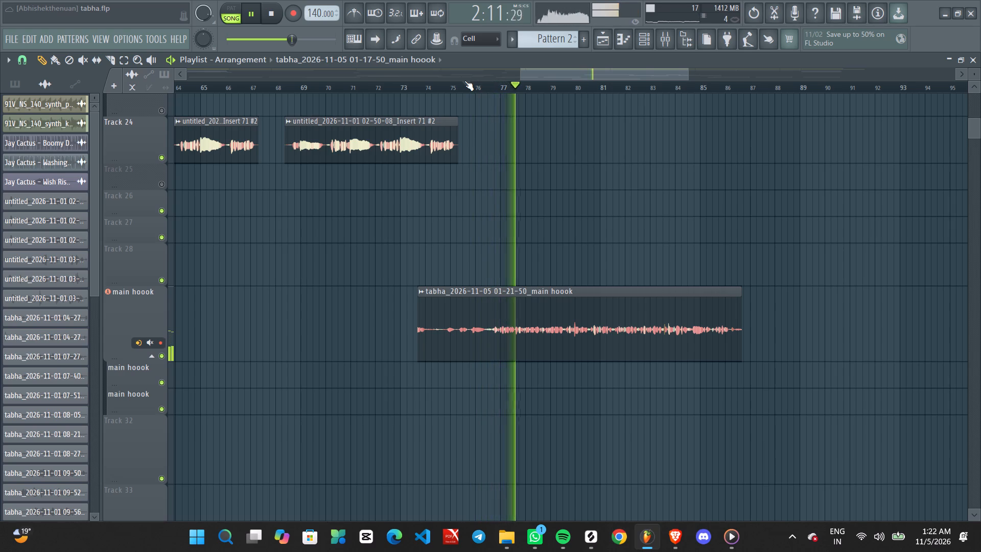
pyautogui.press('space')
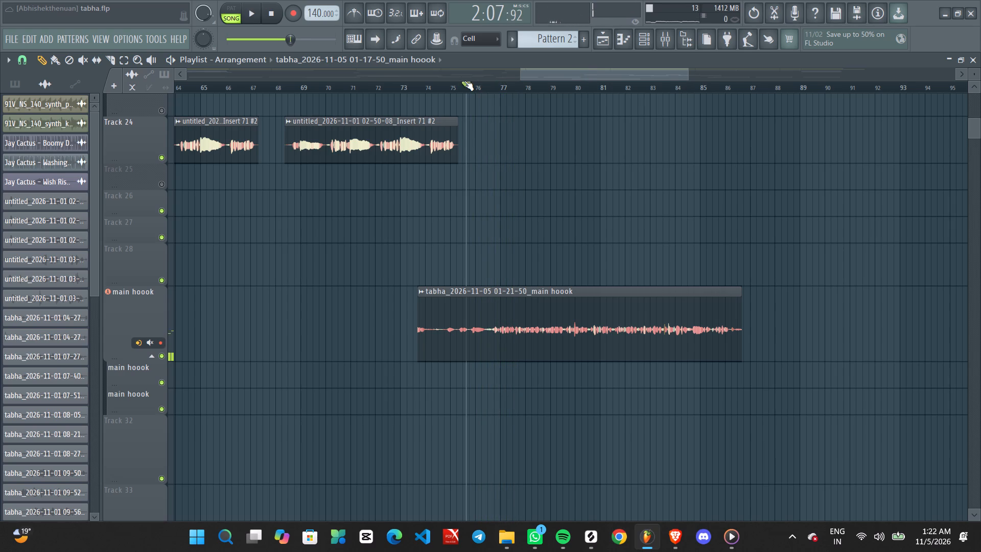
# Play back the new main hoook take from about mid-bar 75 and stop after listening.
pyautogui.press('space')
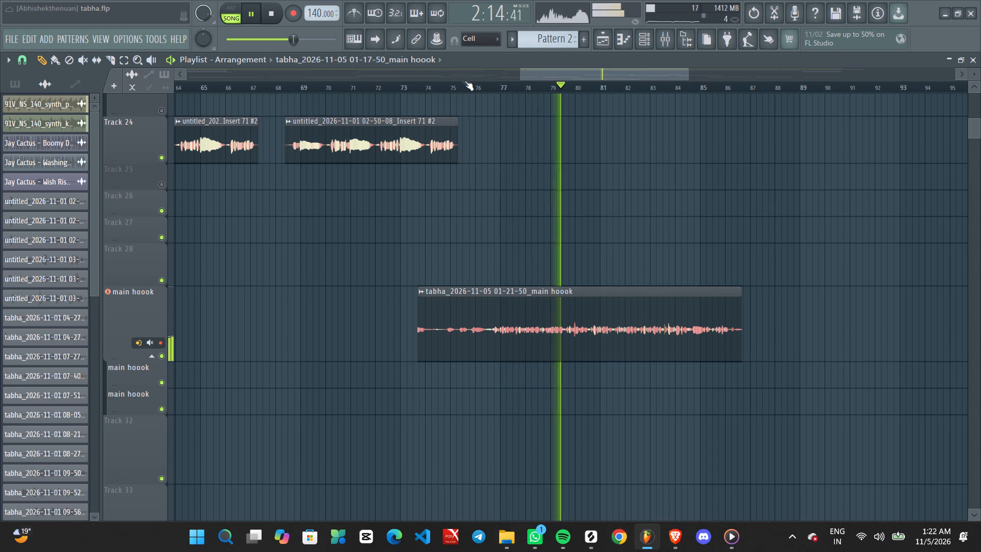